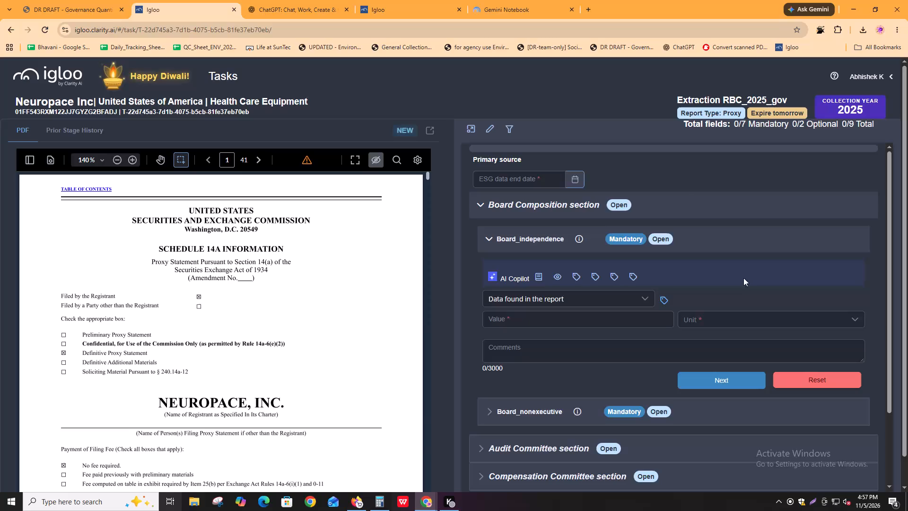
# Compare the first page of the downloaded proxy statement PDF in the other browser window with the document in the Igloo task.
pyautogui.hotkey('alt', 'Tab')
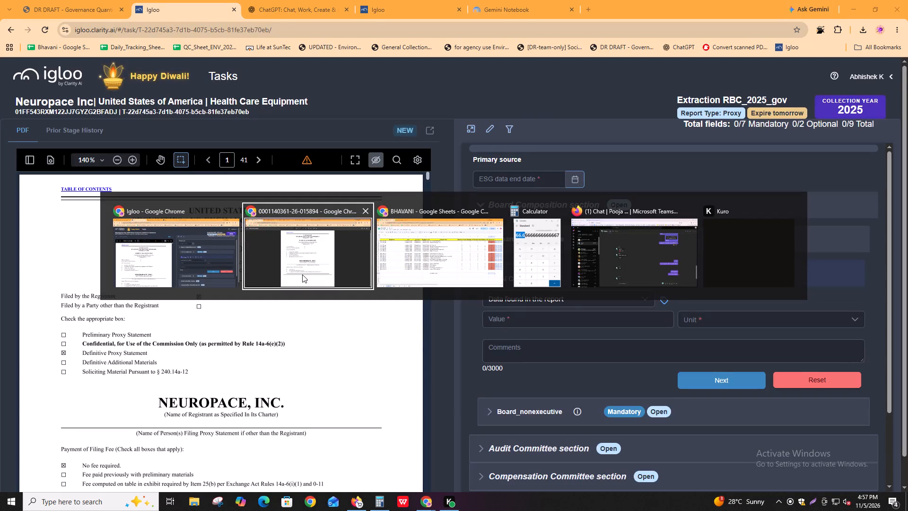
pyautogui.keyDown('alt'); pyautogui.click(302, 274); pyautogui.keyUp('alt')
pyautogui.doubleClick(456, 75)
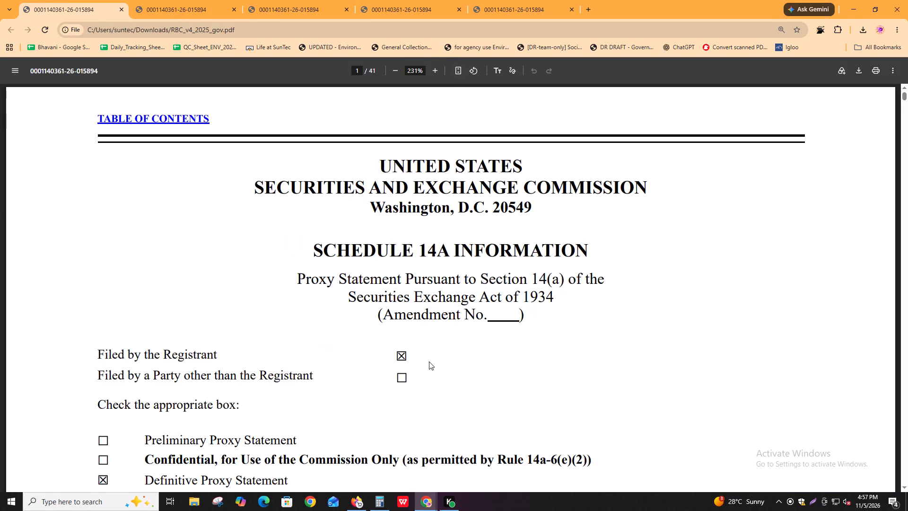
pyautogui.scroll(-7, 429, 361)
pyautogui.hotkey('alt', 'Tab')
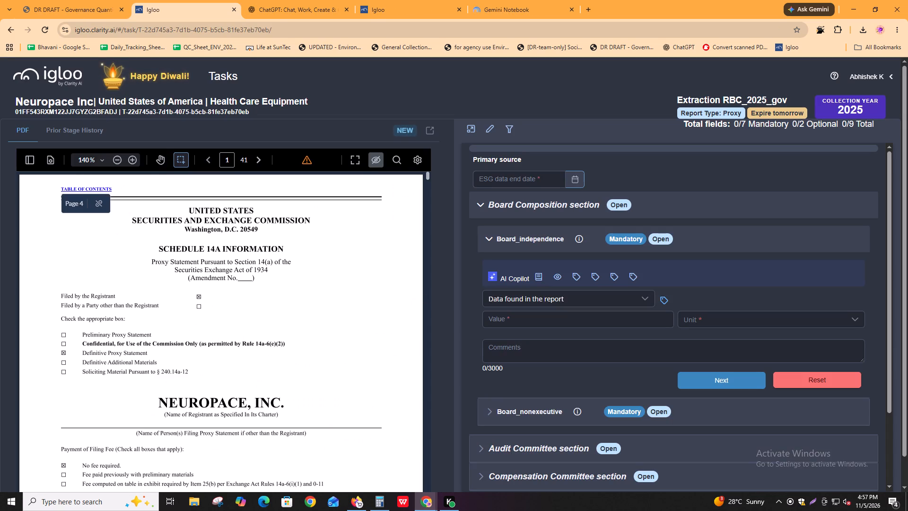
pyautogui.click(151, 257)
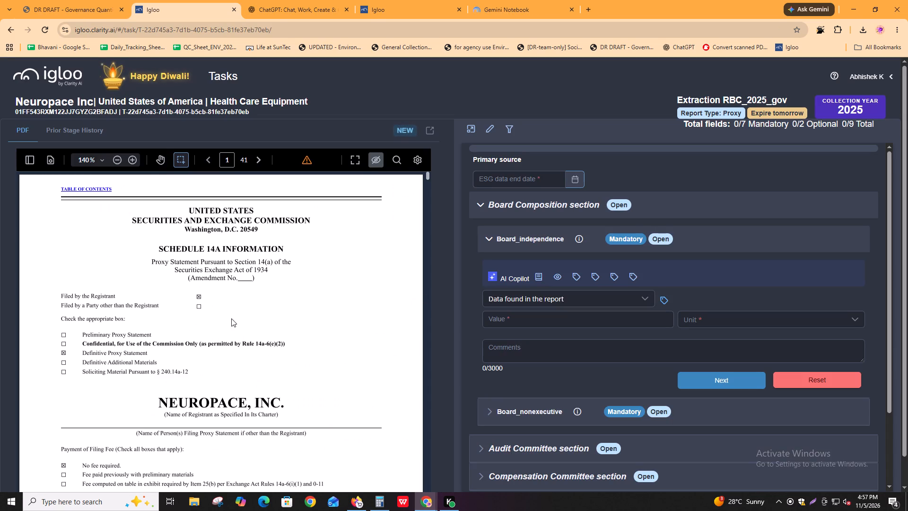
# Search the downloaded proxy PDF for "december" and step through the matches to find the fiscal year end date.
pyautogui.hotkey('alt', 'Tab')
pyautogui.hotkey('ctrl', 'f')
pyautogui.write('december')
pyautogui.press('Return')
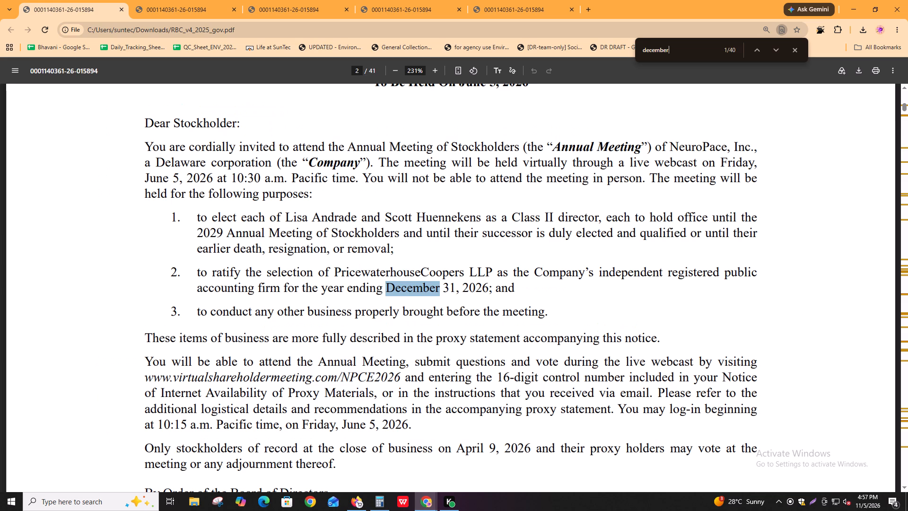
pyautogui.press('Return')
pyautogui.press('Return')
pyautogui.press('Return')
pyautogui.press('Return')
pyautogui.press('Return')
pyautogui.press('Return')
pyautogui.press('Return')
pyautogui.press('Return')
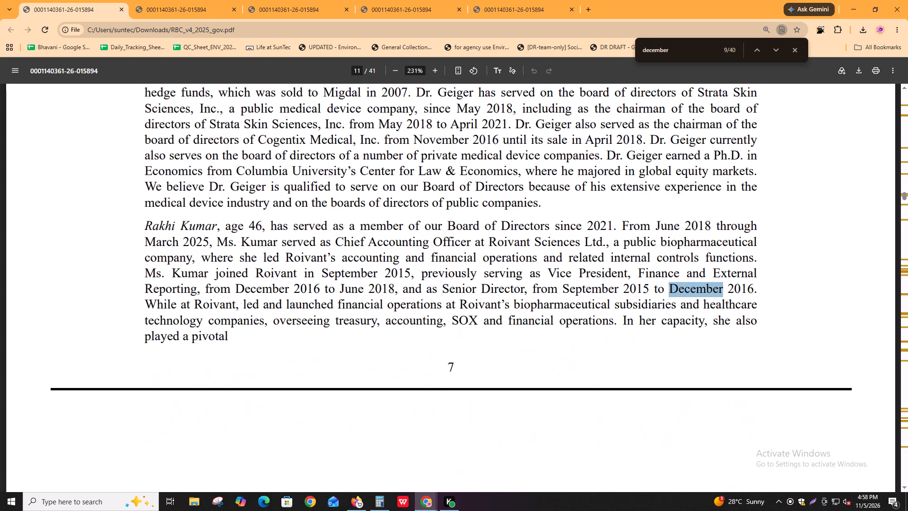
pyautogui.press('Return')
pyautogui.press('Return')
pyautogui.press('Return')
pyautogui.press('Return')
pyautogui.press('Return')
pyautogui.hotkey('ctrl', 'f')
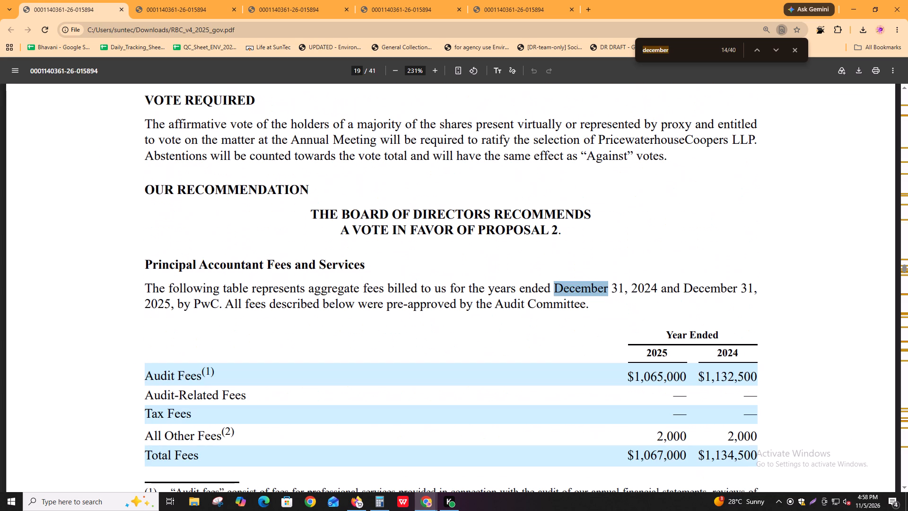
pyautogui.hotkey('shift', 'Return')
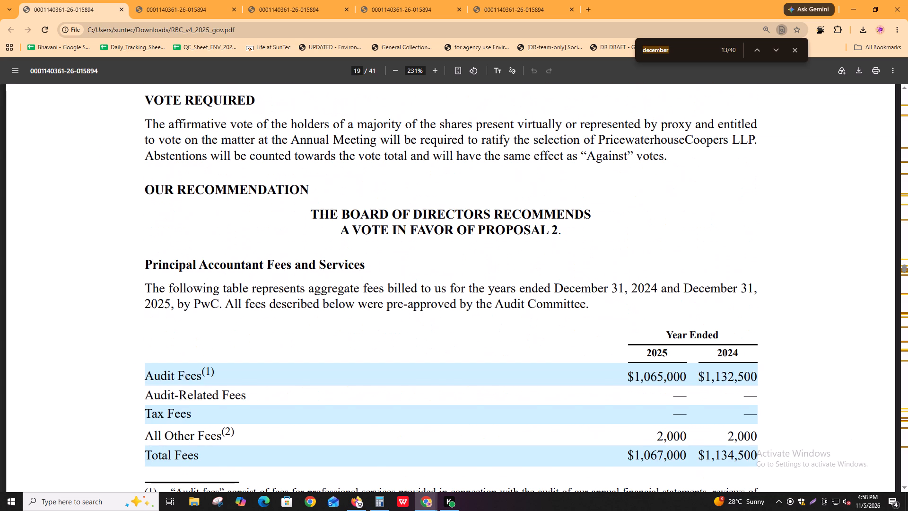
pyautogui.press('Return')
pyautogui.hotkey('shift', 'Return')
pyautogui.hotkey('shift', 'Return')
pyautogui.hotkey('shift', 'Return')
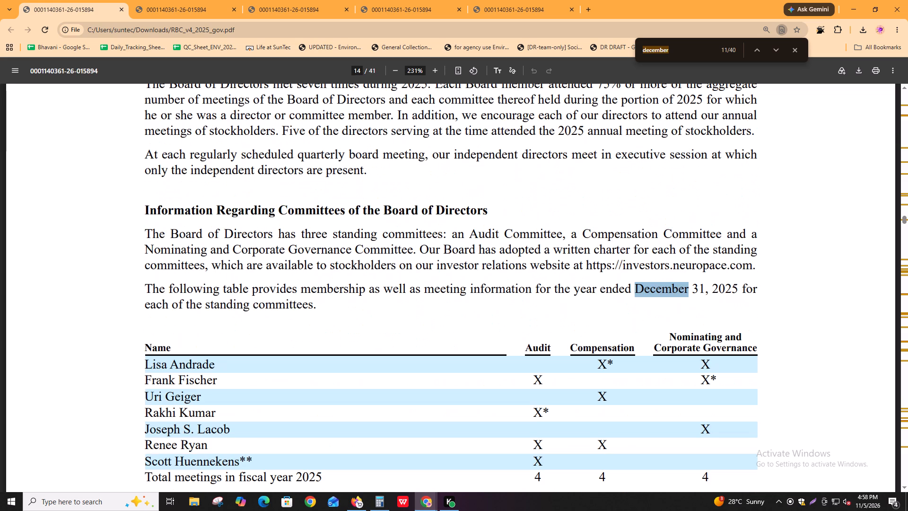
# Set the primary source's ESG data end date to 31/12/2025 in the Igloo task.
pyautogui.hotkey('alt', 'Tab')
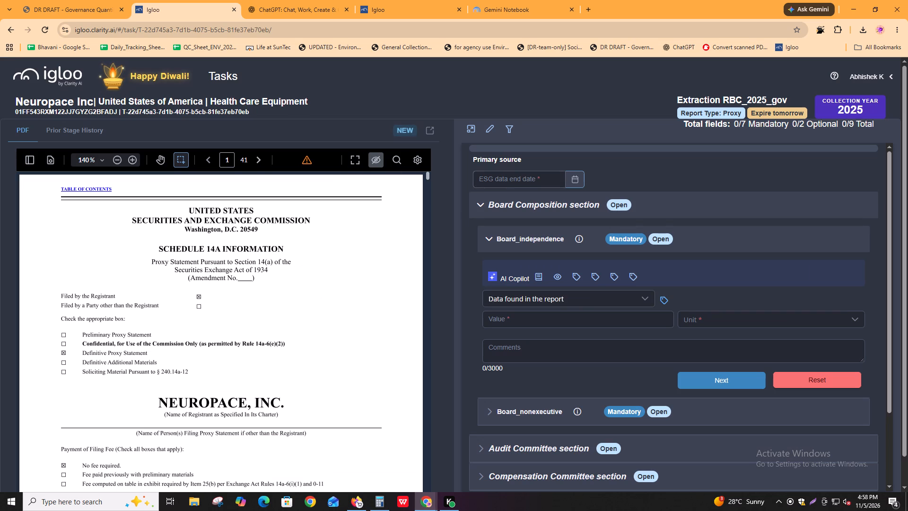
pyautogui.click(564, 176)
pyautogui.click(566, 180)
pyautogui.click(549, 323)
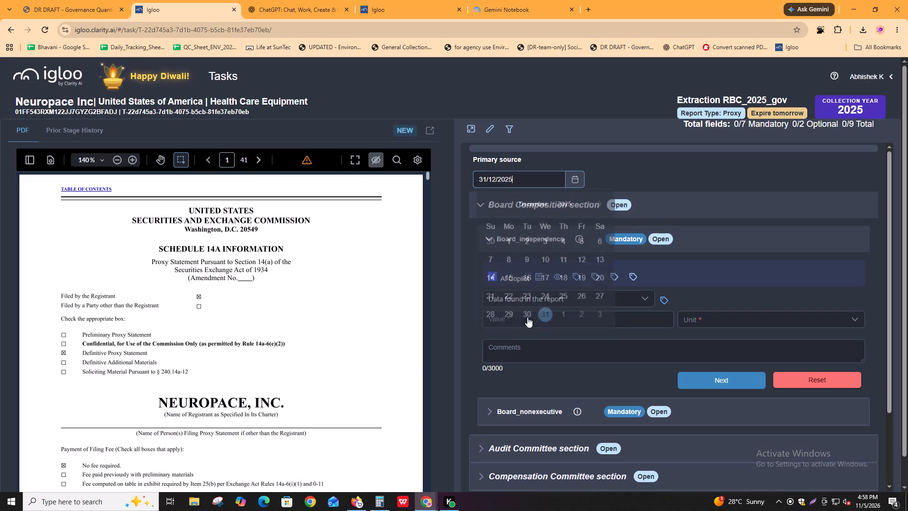
# Search the proxy PDF for "independen" and "board of direct", and examine the Election of Directors section for board membership.
pyautogui.hotkey('alt', 'Tab')
pyautogui.hotkey('ctrl', 'f')
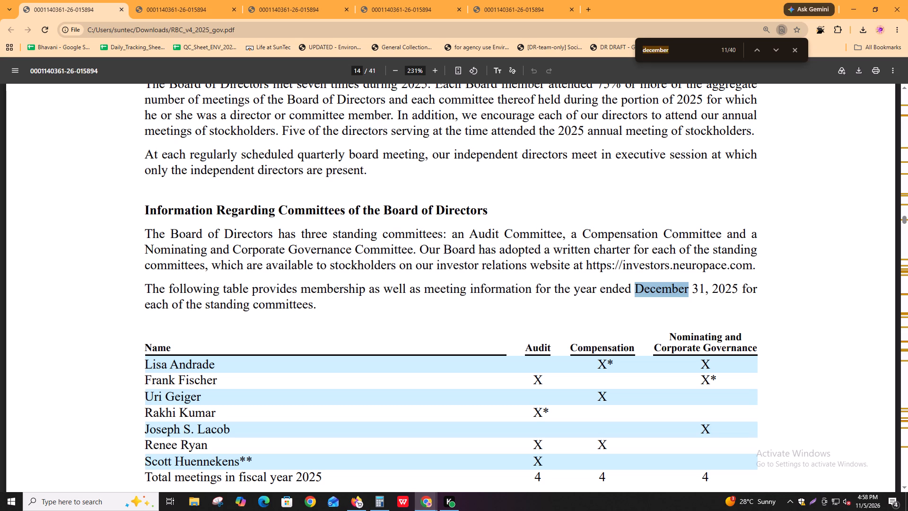
pyautogui.write('independen')
pyautogui.hotkey('ctrl', 'f')
pyautogui.write('board of direct')
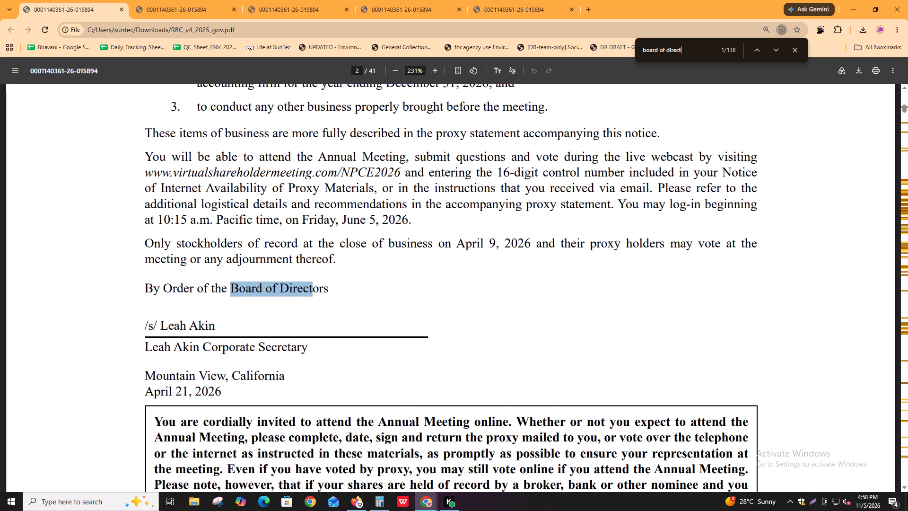
pyautogui.press('Return')
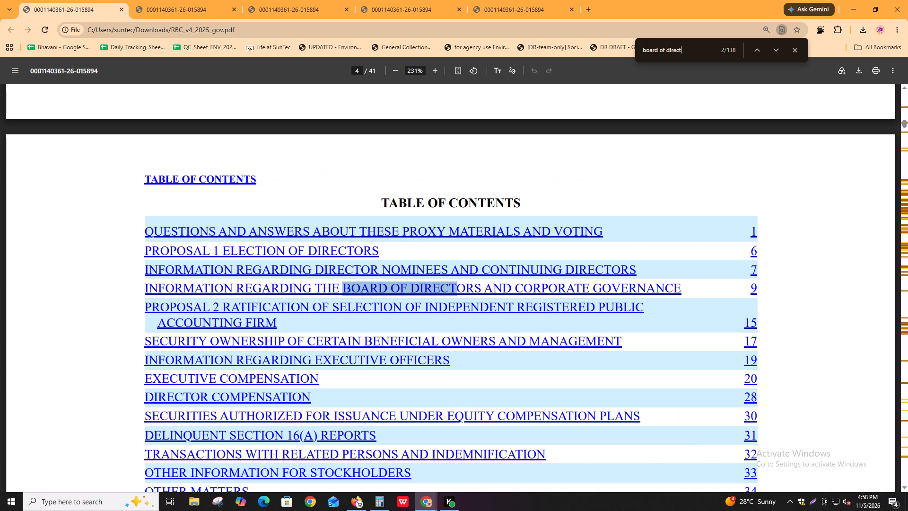
pyautogui.press('Return')
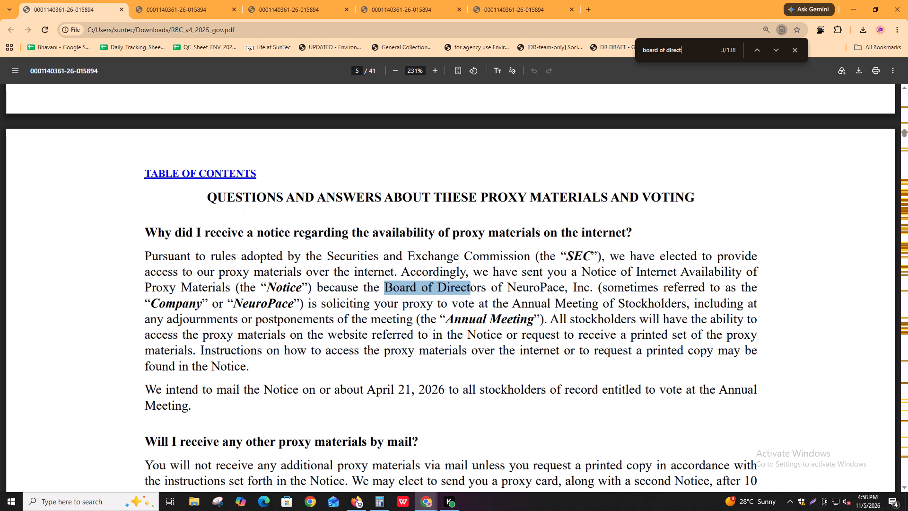
pyautogui.press('Return')
pyautogui.press('Return')
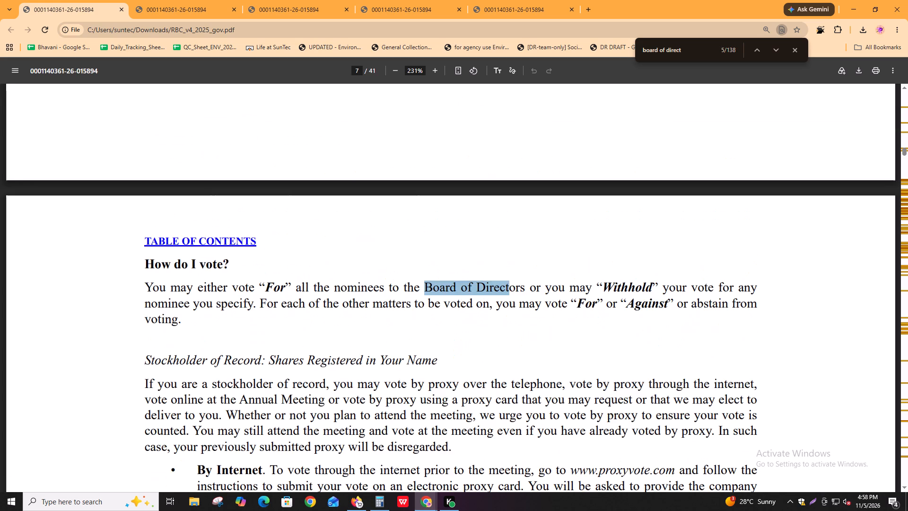
pyautogui.press('Return')
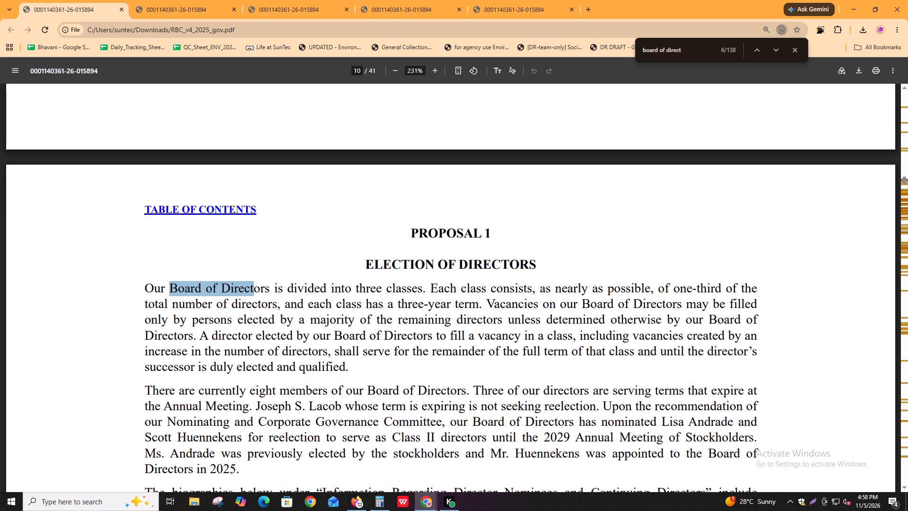
pyautogui.press('Return')
pyautogui.hotkey('shift', 'Return')
pyautogui.scroll(-1, 632, 382)
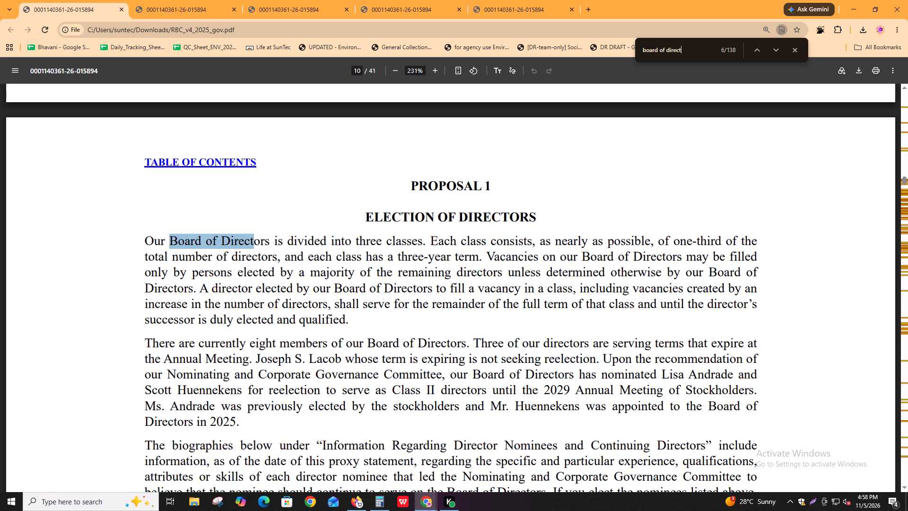
pyautogui.hotkey('alt', 'Tab')
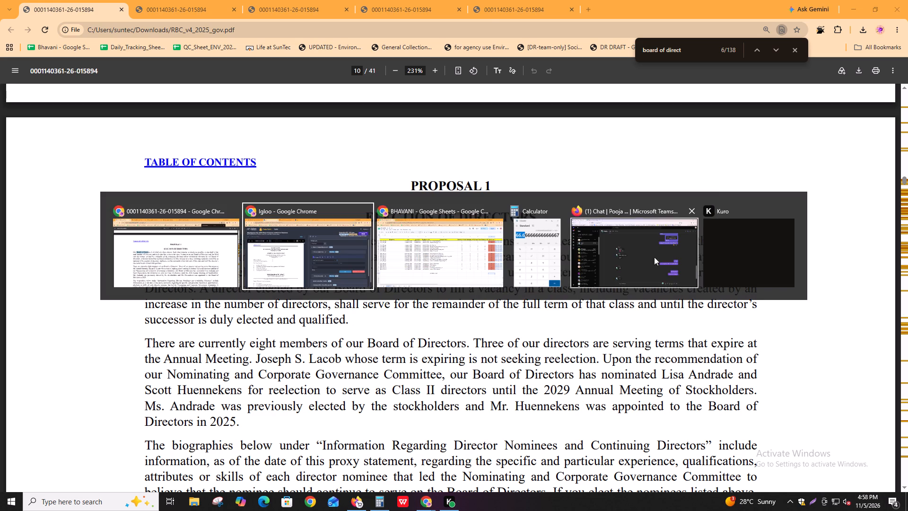
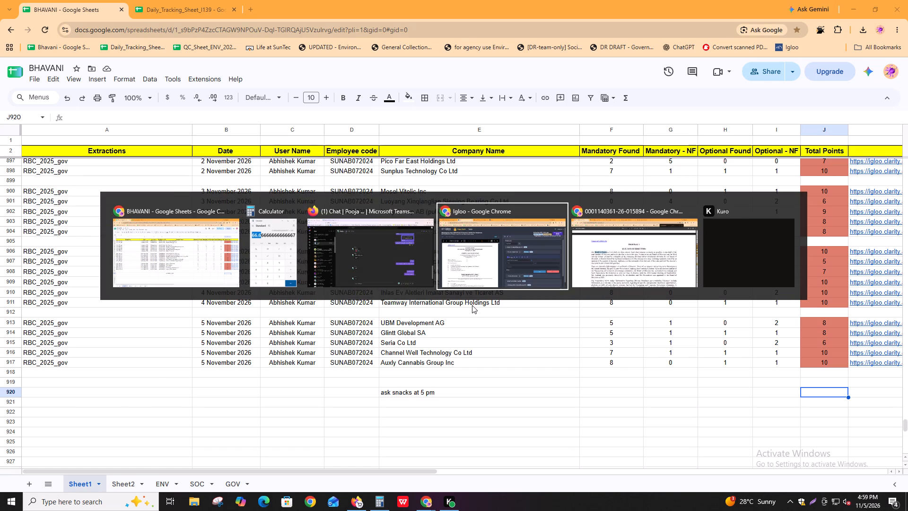
# Switch to Calculator, clear the previous calculation and start a subtraction from 564.45.
pyautogui.hotkey('alt', 'Tab')
pyautogui.hotkey('alt', 'Tab')
pyautogui.hotkey('alt', 'Tab')
pyautogui.hotkey('alt', 'Tab')
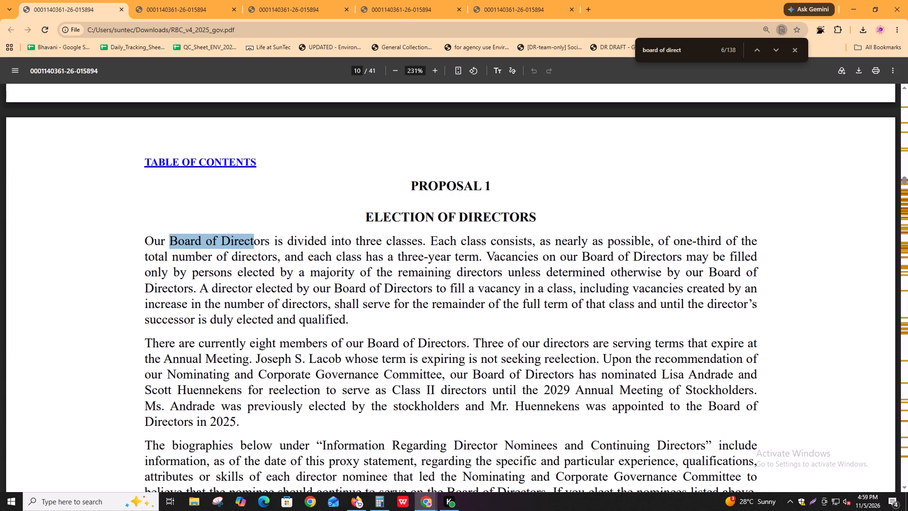
pyautogui.hotkey('alt', 'Tab')
pyautogui.keyDown('alt'); pyautogui.click(550, 273); pyautogui.keyUp('alt')
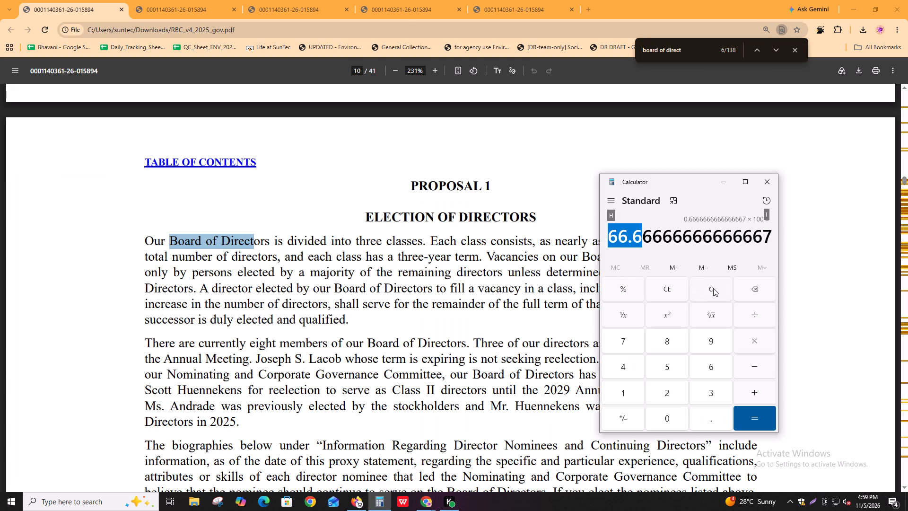
pyautogui.click(714, 288)
pyautogui.write('564.45')
pyautogui.press('-')
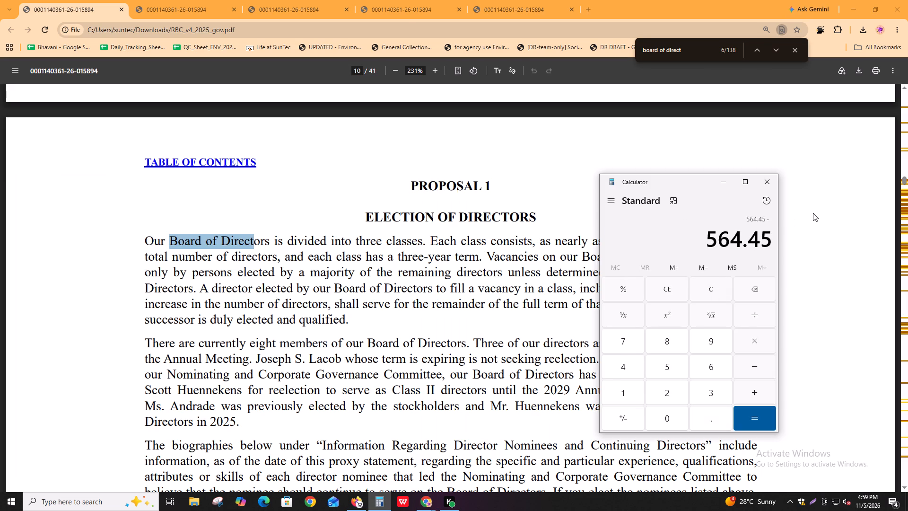
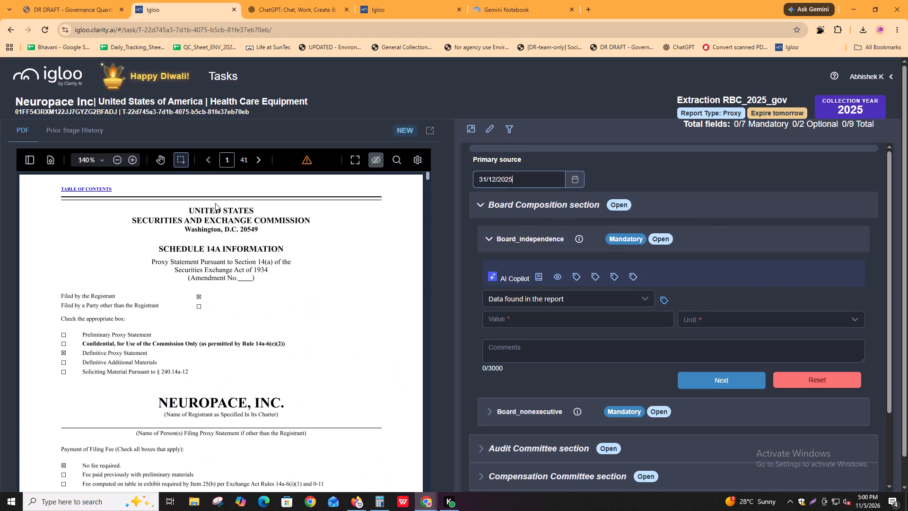
# Switch to the downloaded proxy statement PDF and go through the "board of direct" matches from Proposal 1 to the director nominee biographies.
pyautogui.hotkey('alt', 'Tab')
pyautogui.keyDown('alt'); pyautogui.click(330, 267); pyautogui.keyUp('alt')
pyautogui.hotkey('ctrl', 'f')
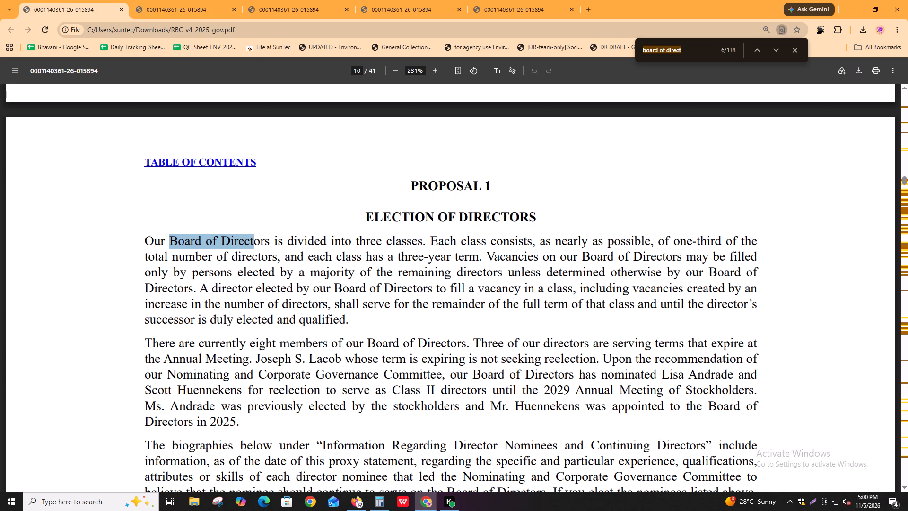
pyautogui.hotkey('ctrl', 'f')
pyautogui.press('Return')
pyautogui.press('Return')
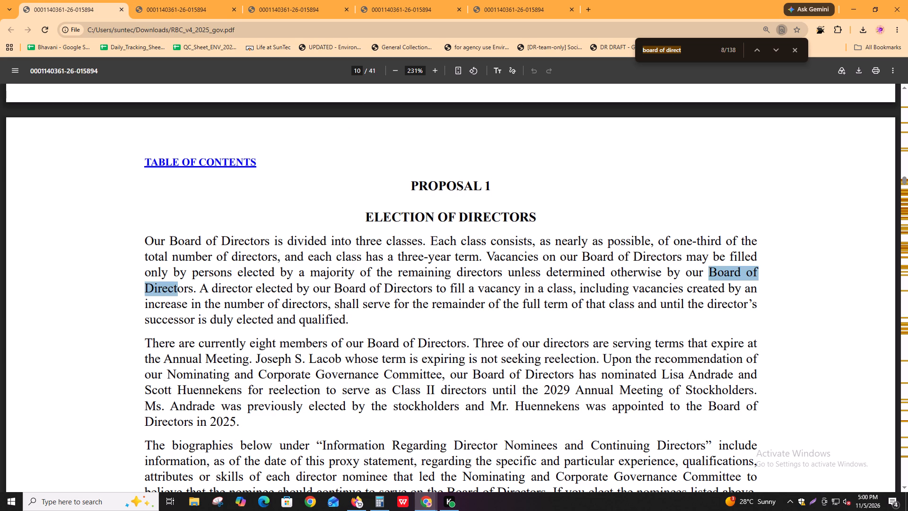
pyautogui.press('Return')
pyautogui.press('Return')
pyautogui.press('Return')
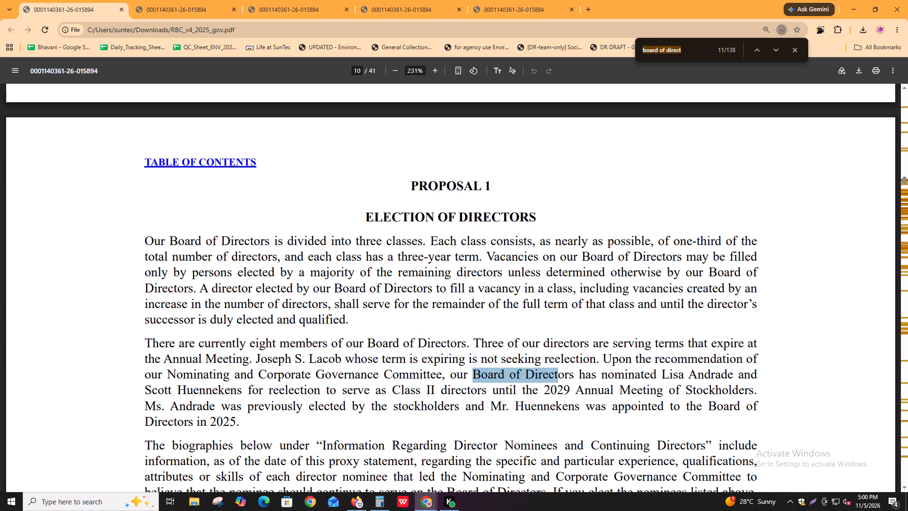
pyautogui.press('Return')
pyautogui.press('Return')
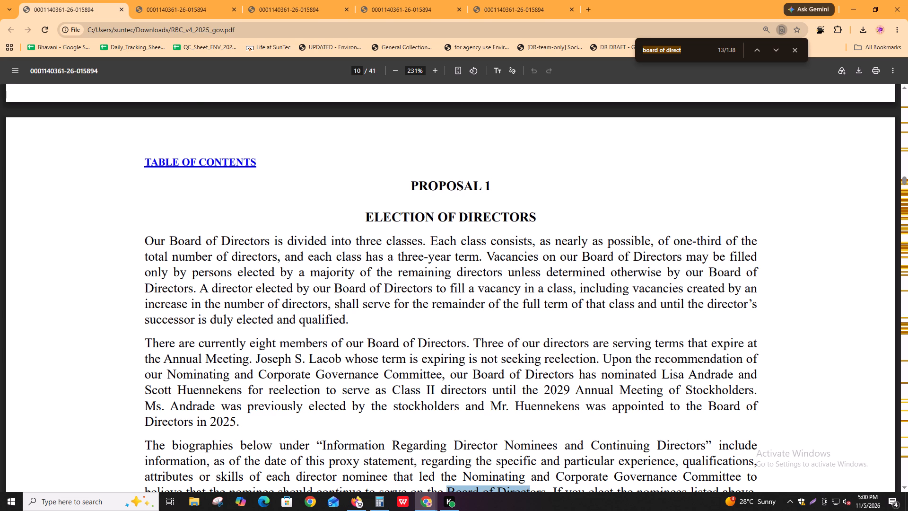
pyautogui.press('Return')
pyautogui.press('Return')
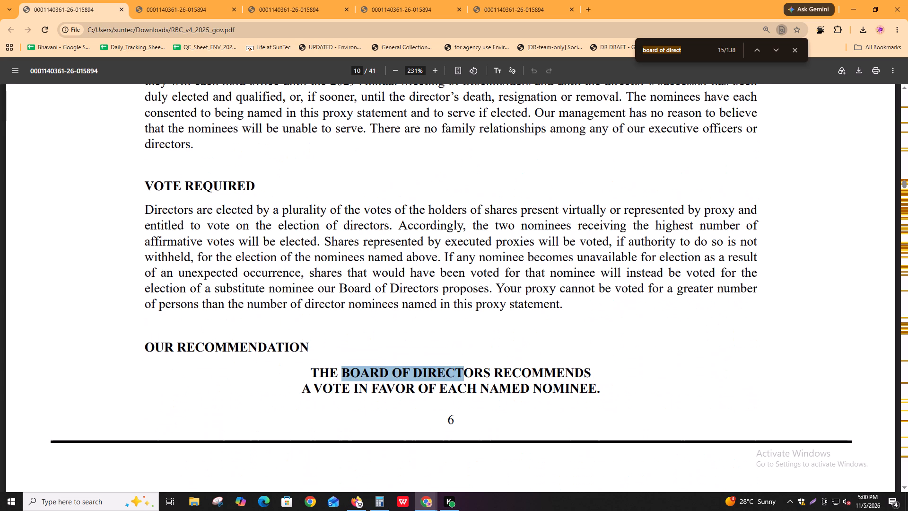
pyautogui.press('Return')
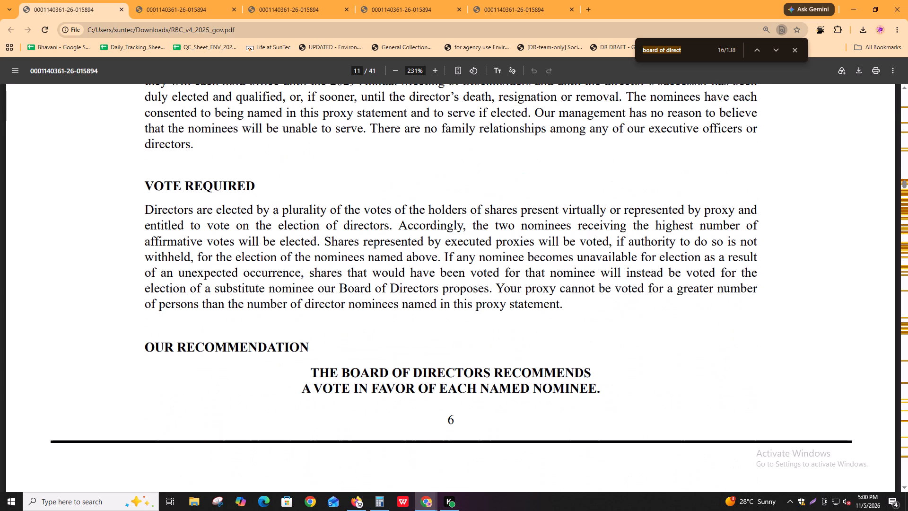
# Copy the first Class II director nominee's name and search for it in the second open copy of the proxy statement.
pyautogui.moveTo(146, 289); pyautogui.dragTo(150, 289)
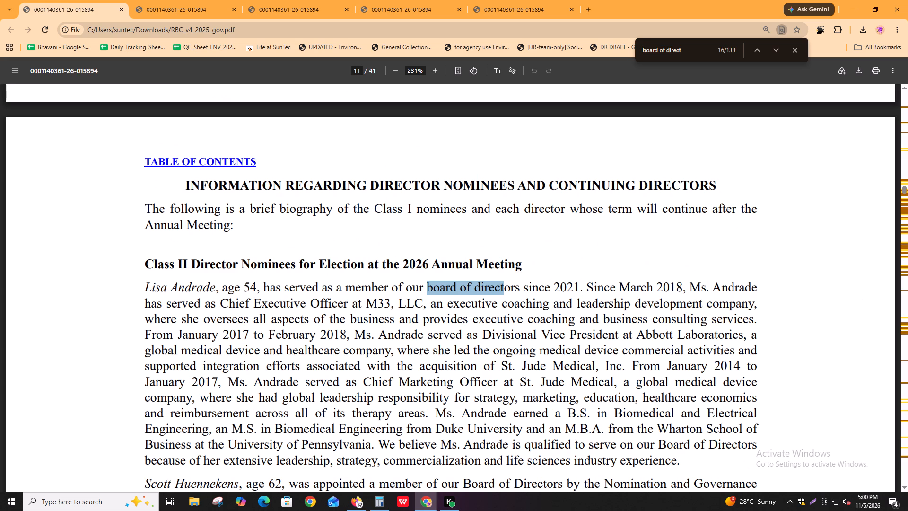
pyautogui.moveTo(150, 289); pyautogui.dragTo(216, 285)
pyautogui.hotkey('ctrl', 'c')
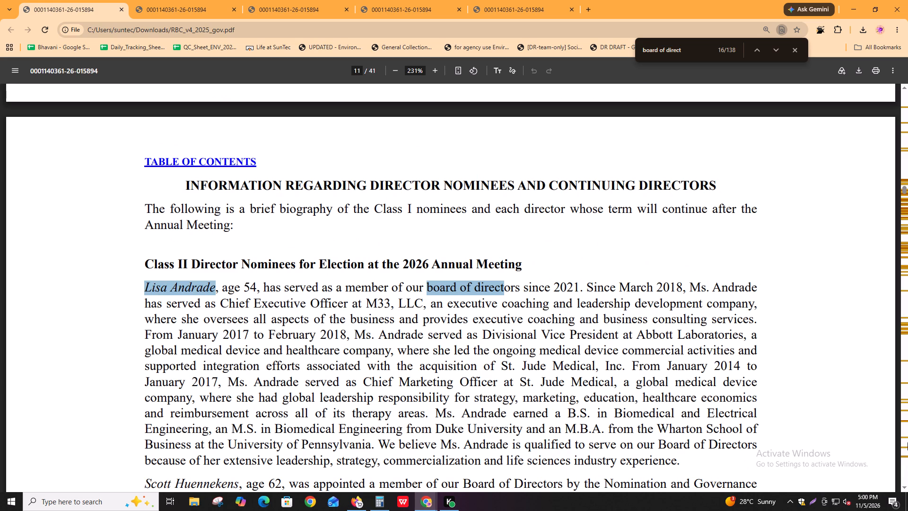
pyautogui.hotkey('ctrl', 'Tab')
pyautogui.hotkey('ctrl', 'f')
pyautogui.hotkey('ctrl', 'v')
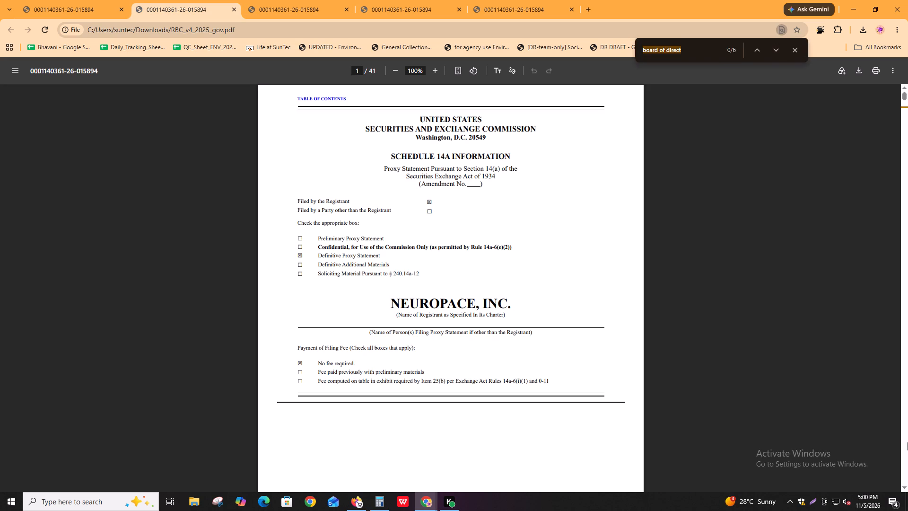
pyautogui.doubleClick(457, 76)
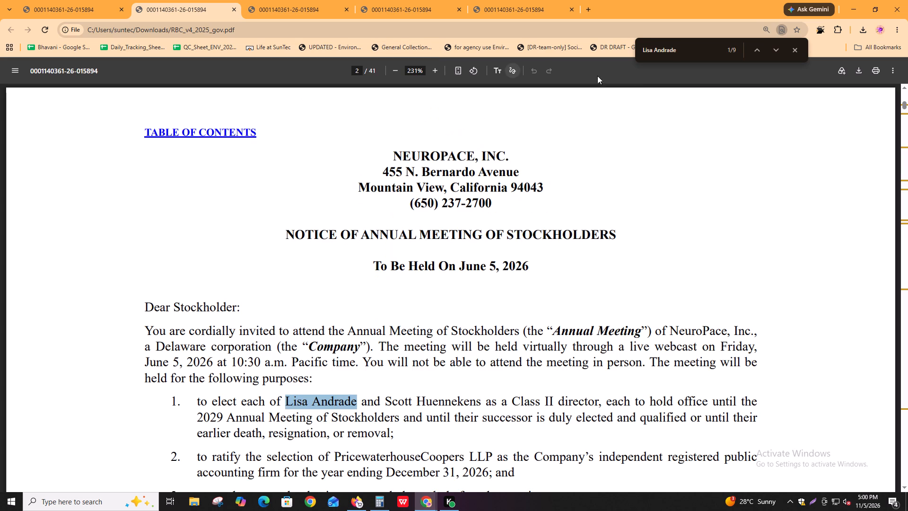
# Go through the nominee name matches and examine the fiscal 2025 and current committee membership tables.
pyautogui.hotkey('ctrl', 'f')
pyautogui.press('Return')
pyautogui.press('Return')
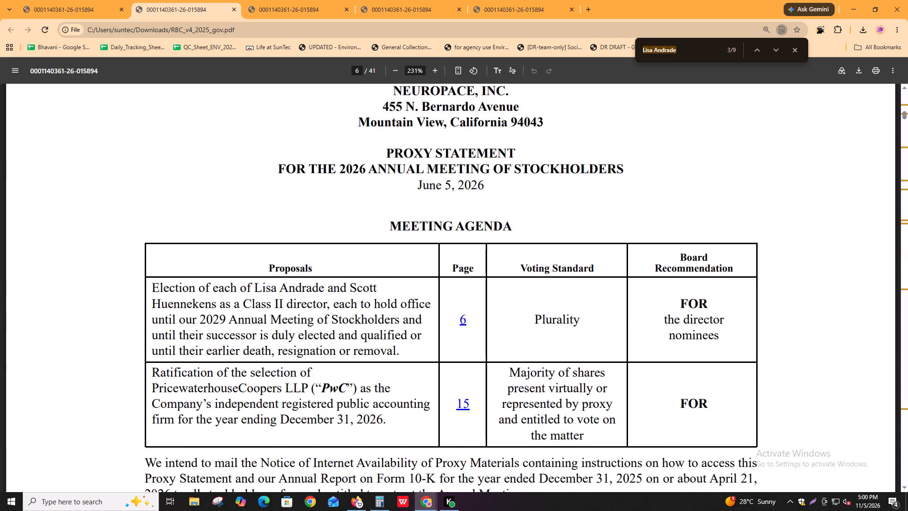
pyautogui.press('Return')
pyautogui.press('Return')
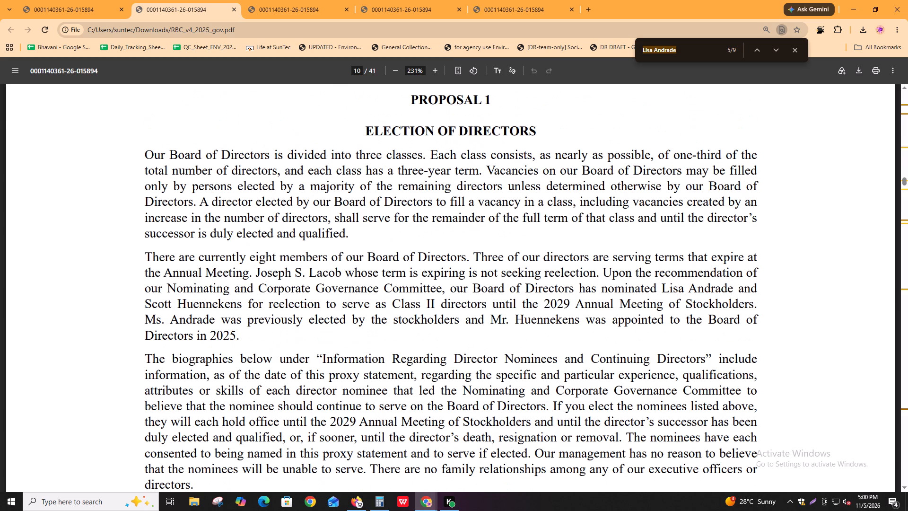
pyautogui.press('Return')
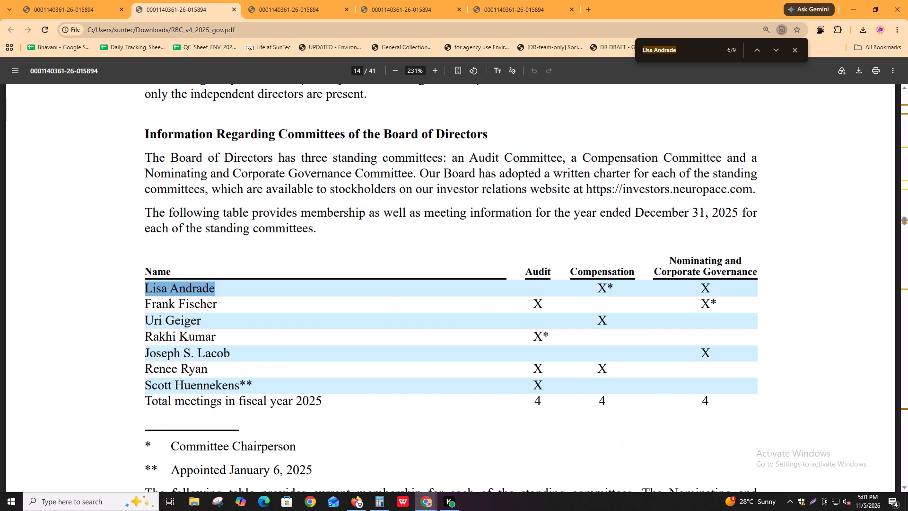
pyautogui.press('Return')
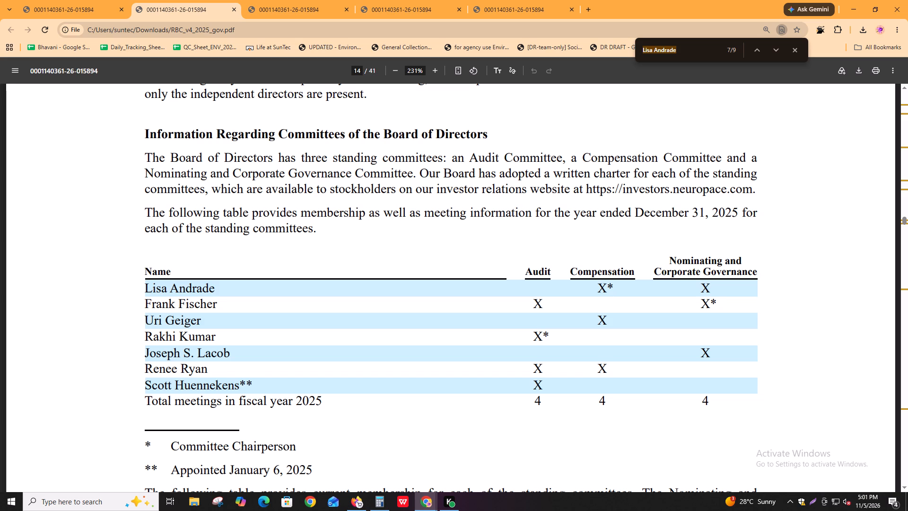
pyautogui.hotkey('ctrl', 'f')
pyautogui.hotkey('ctrl', 'f')
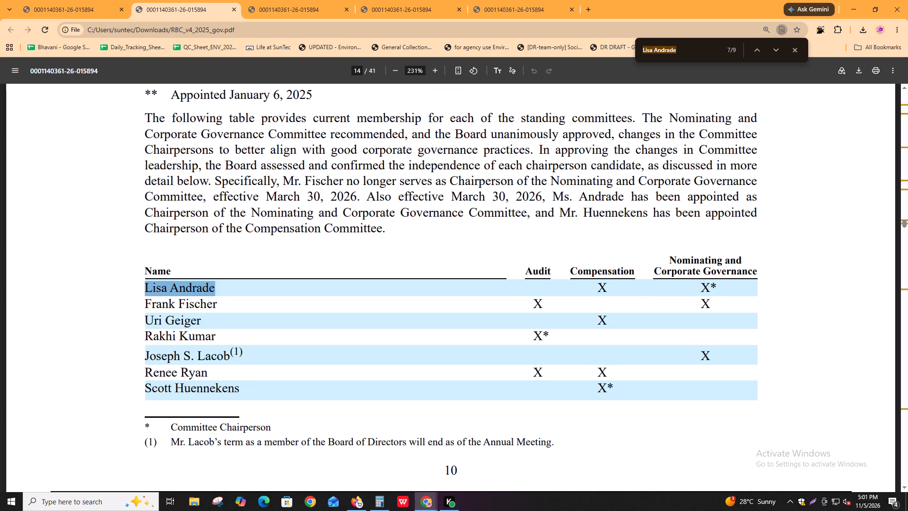
# Go to the name's match in the beneficial ownership table and check each person listed under Directors and Named Executive Officers.
pyautogui.press('Return')
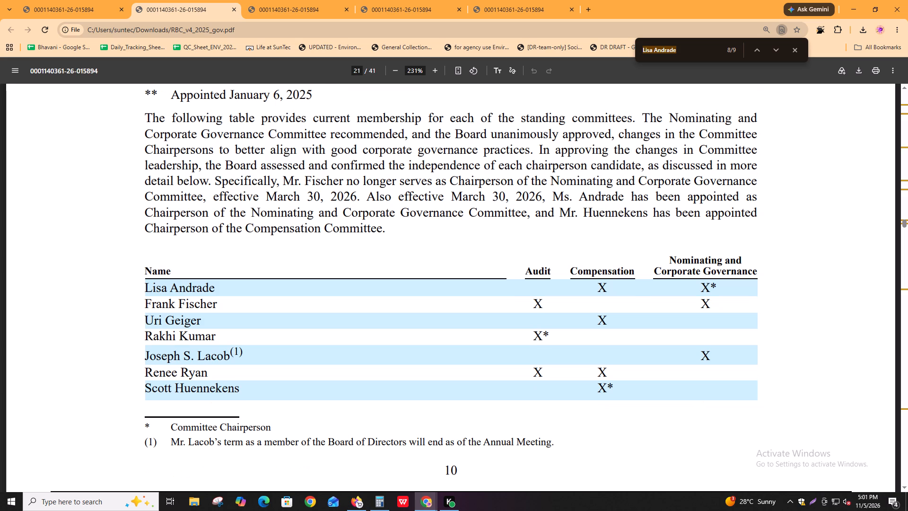
pyautogui.scroll(2, 542, 429)
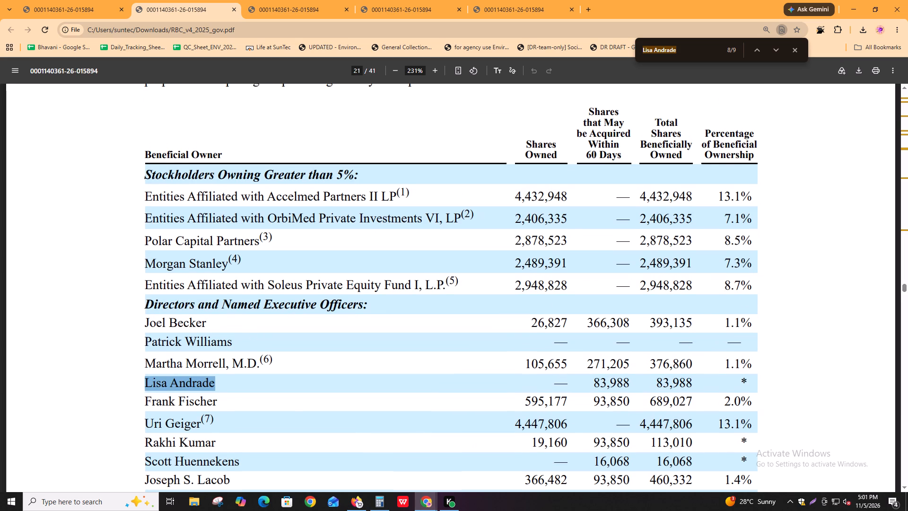
pyautogui.moveTo(153, 324); pyautogui.dragTo(175, 319)
pyautogui.click(175, 319)
pyautogui.moveTo(165, 348); pyautogui.dragTo(196, 352)
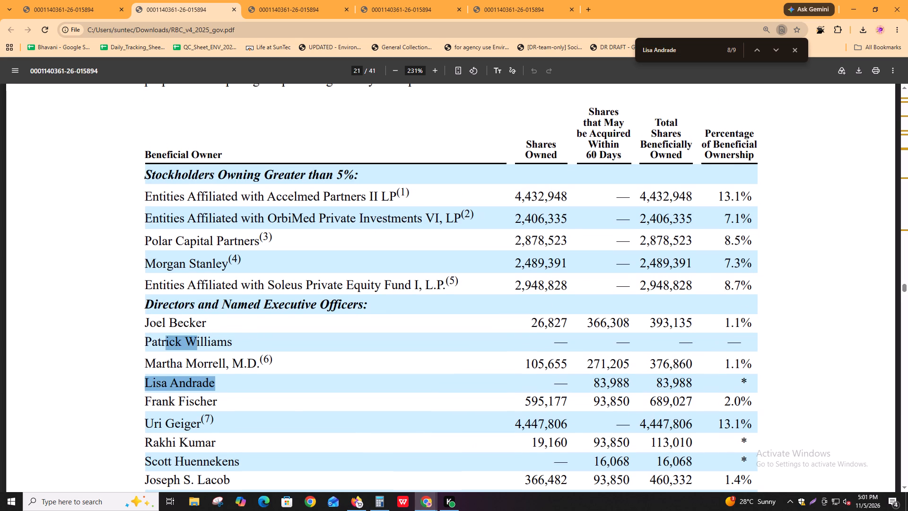
pyautogui.moveTo(184, 365); pyautogui.dragTo(210, 366)
pyautogui.scroll(-2, 201, 374)
pyautogui.moveTo(183, 287); pyautogui.dragTo(195, 288)
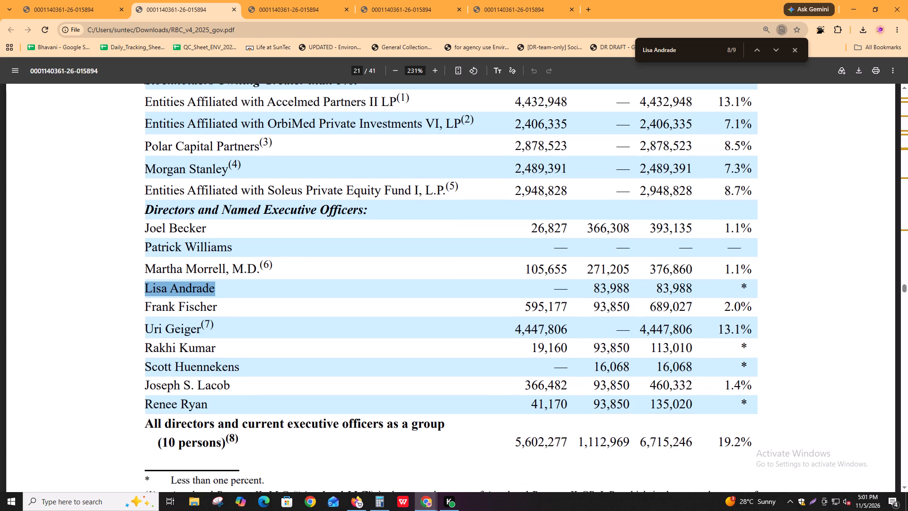
pyautogui.moveTo(168, 312); pyautogui.dragTo(186, 312)
pyautogui.moveTo(162, 334); pyautogui.dragTo(185, 337)
pyautogui.moveTo(174, 351); pyautogui.dragTo(198, 356)
pyautogui.moveTo(183, 370); pyautogui.dragTo(210, 373)
pyautogui.moveTo(187, 388); pyautogui.dragTo(189, 388)
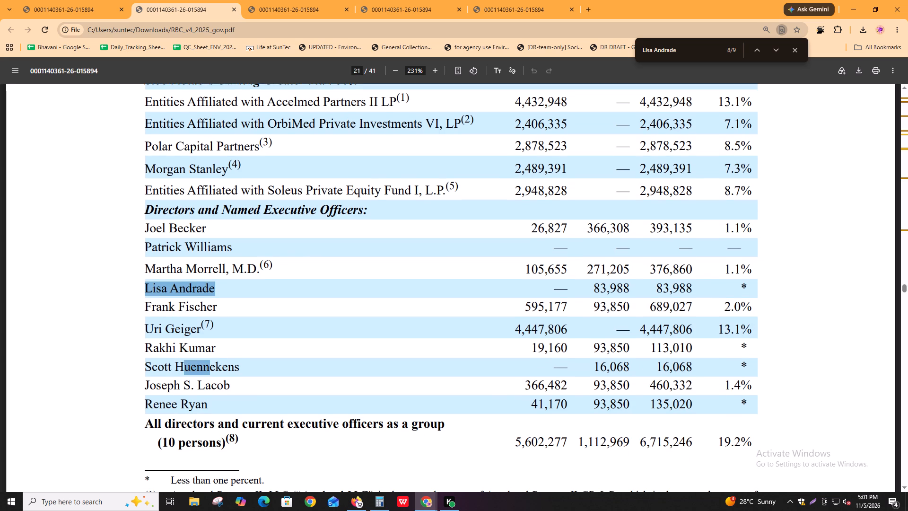
pyautogui.moveTo(189, 388); pyautogui.dragTo(207, 390)
pyautogui.moveTo(190, 403); pyautogui.dragTo(198, 405)
pyautogui.scroll(2, 252, 338)
pyautogui.click(358, 396)
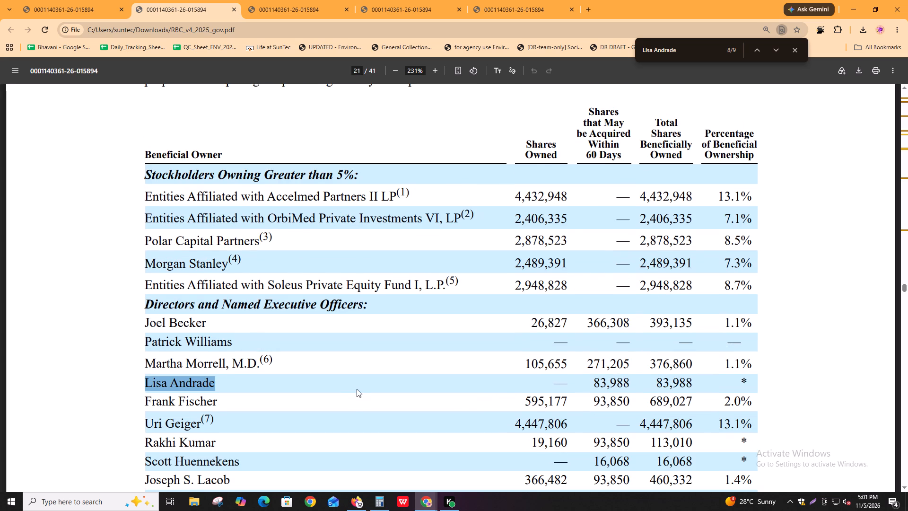
# Read the beneficial ownership table's footnotes, including footnote (6) on shares underlying options and RSUs.
pyautogui.scroll(-7, 339, 385)
pyautogui.scroll(-8, 180, 345)
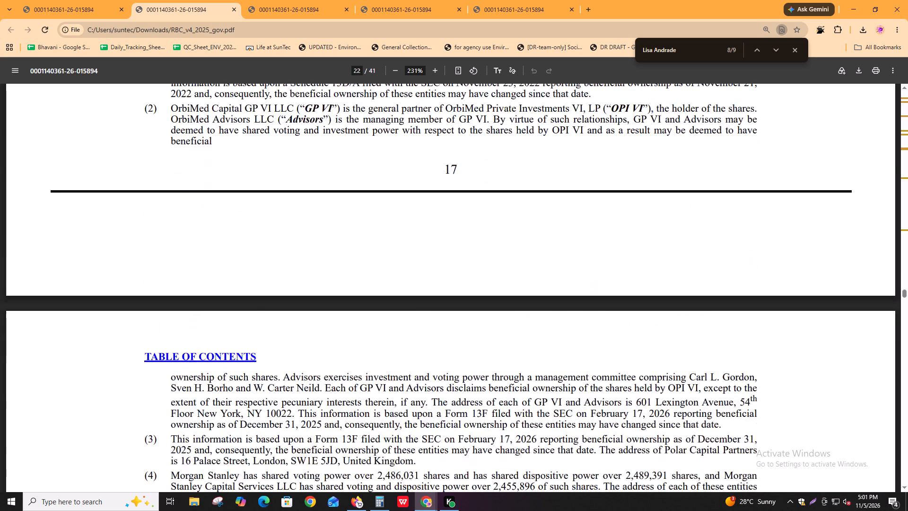
pyautogui.scroll(-3, 181, 372)
pyautogui.moveTo(179, 384); pyautogui.dragTo(284, 383)
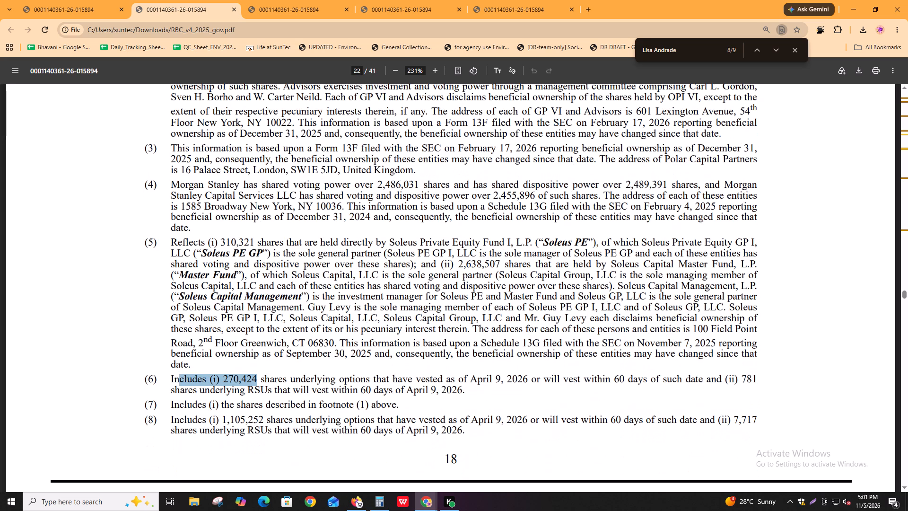
pyautogui.moveTo(284, 383); pyautogui.dragTo(739, 383)
pyautogui.click(739, 383)
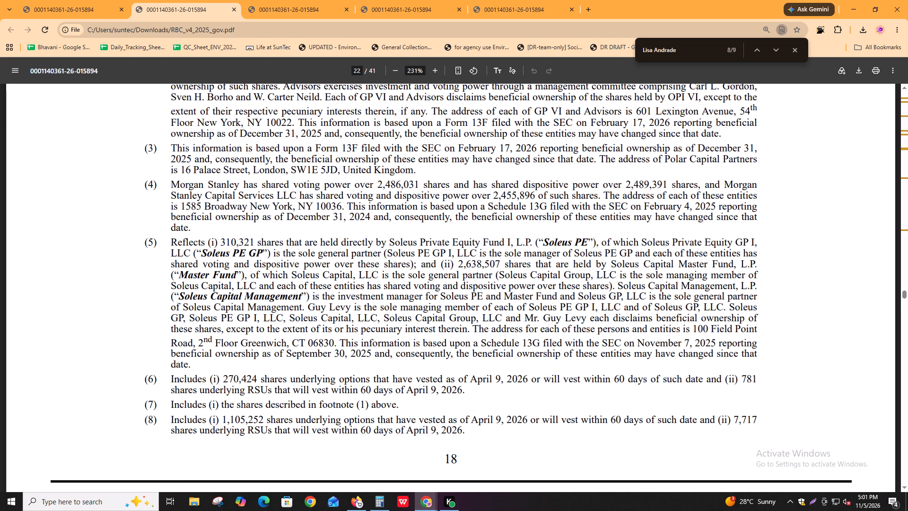
pyautogui.scroll(8, 603, 411)
pyautogui.scroll(4, 149, 278)
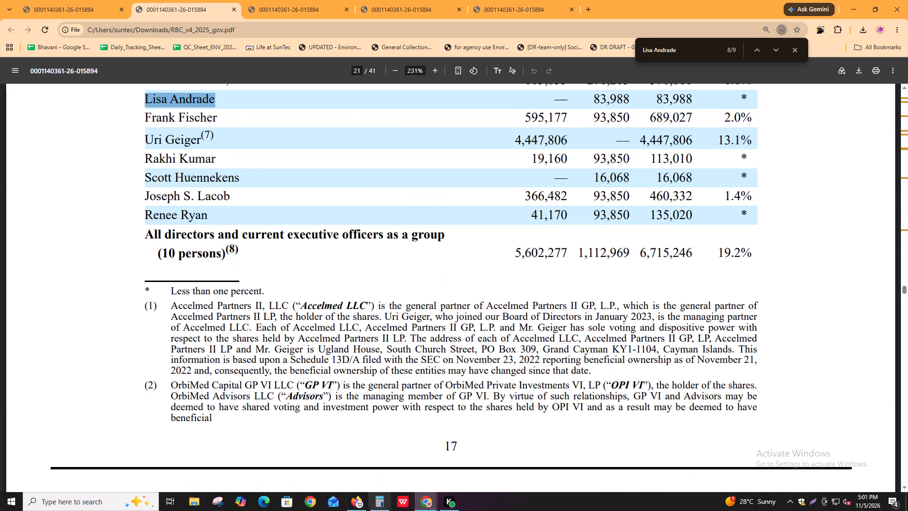
pyautogui.moveTo(646, 400); pyautogui.dragTo(661, 400)
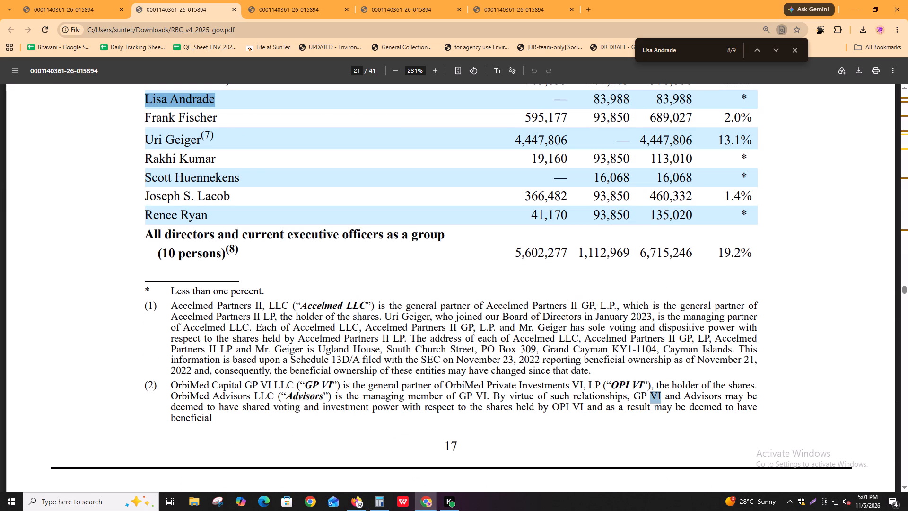
pyautogui.click(661, 400)
# Recheck the directors and named executive officers in the ownership table against the row for all directors and current executive officers as a group.
pyautogui.scroll(2, 234, 401)
pyautogui.scroll(2, 155, 379)
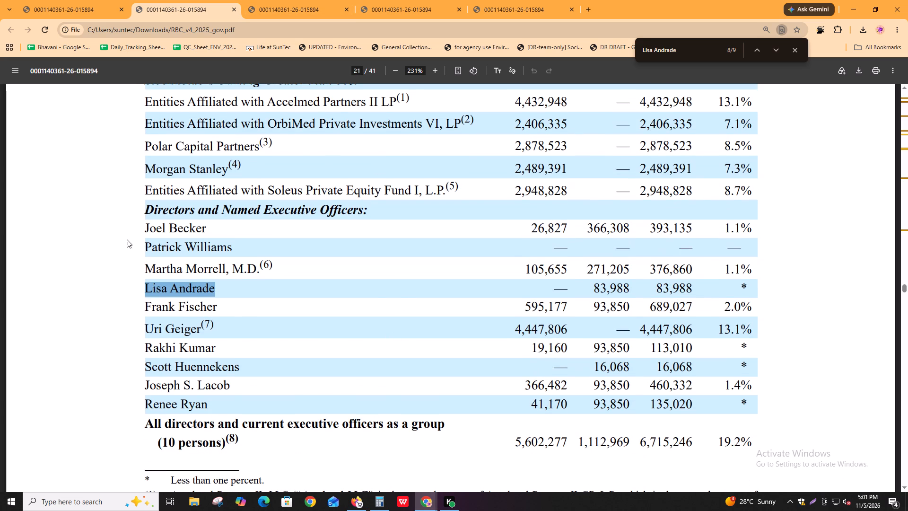
pyautogui.moveTo(145, 228); pyautogui.dragTo(204, 234)
pyautogui.click(204, 234)
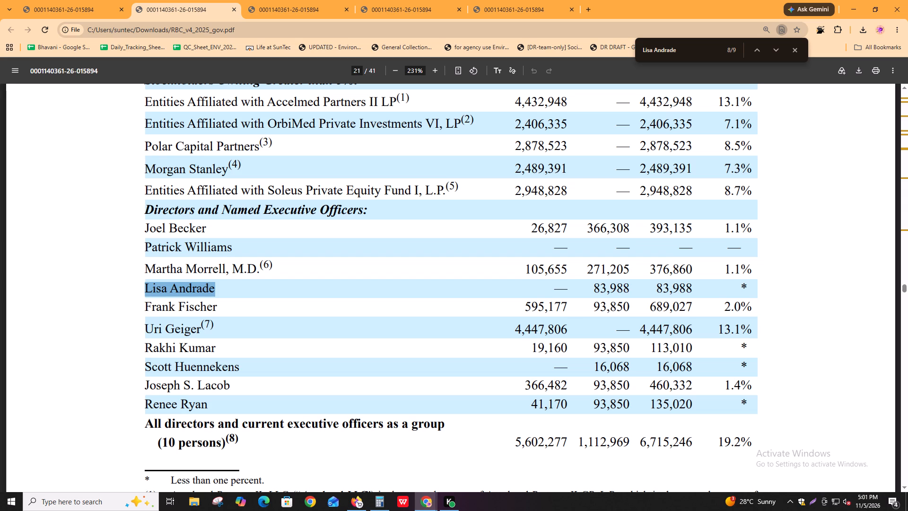
pyautogui.moveTo(259, 424); pyautogui.dragTo(262, 425)
pyautogui.moveTo(262, 425); pyautogui.dragTo(339, 426)
pyautogui.click(339, 426)
pyautogui.scroll(-4, 339, 426)
pyautogui.scroll(5, 339, 426)
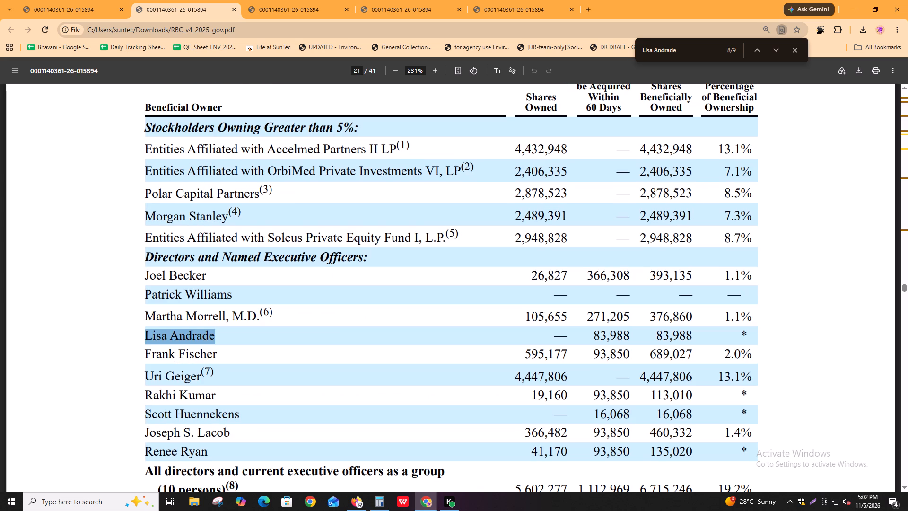
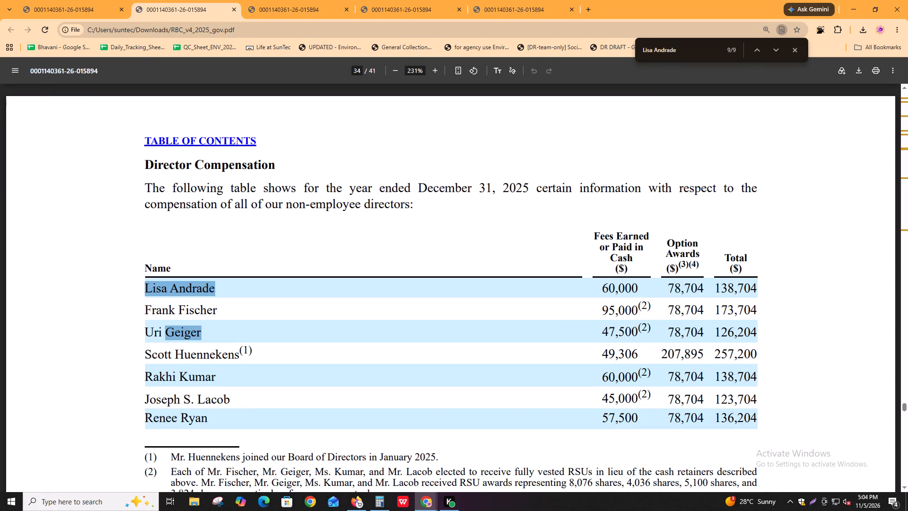
# Check each non-employee director listed in the Director Compensation table for the year ended December 31, 2025, and examine the table's footnotes.
pyautogui.moveTo(168, 354); pyautogui.dragTo(188, 357)
pyautogui.moveTo(166, 374); pyautogui.dragTo(194, 381)
pyautogui.moveTo(164, 398); pyautogui.dragTo(186, 401)
pyautogui.moveTo(155, 425); pyautogui.dragTo(172, 422)
pyautogui.click(277, 328)
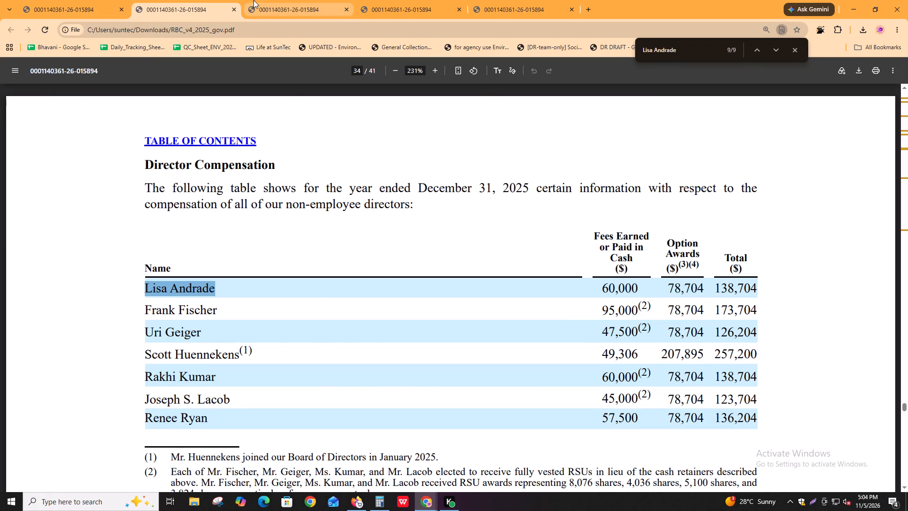
pyautogui.click(287, 0)
pyautogui.click(219, 0)
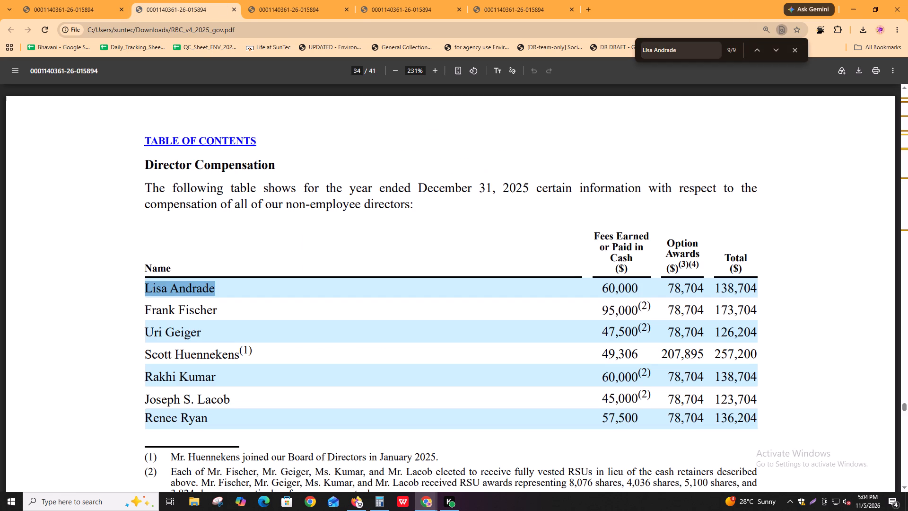
pyautogui.hotkey('ctrl', 'f')
pyautogui.scroll(-2, 545, 388)
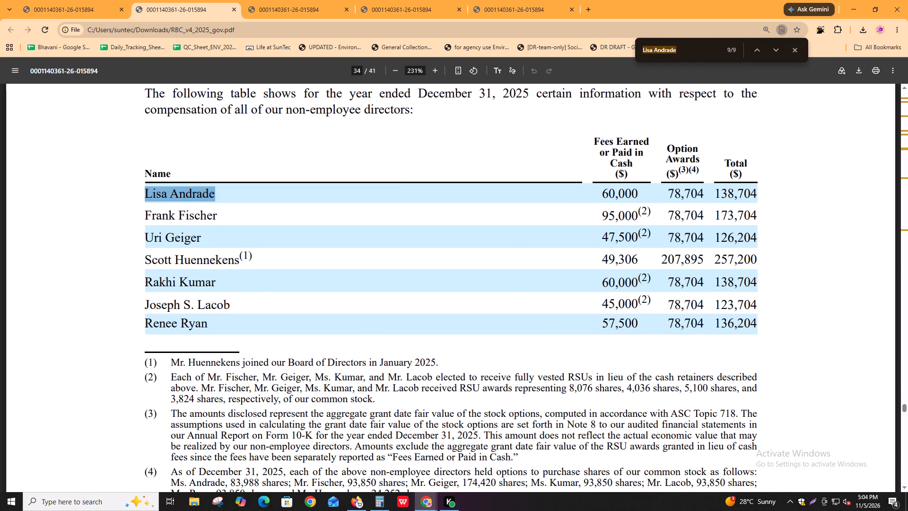
pyautogui.moveTo(517, 385); pyautogui.dragTo(721, 384)
pyautogui.click(721, 384)
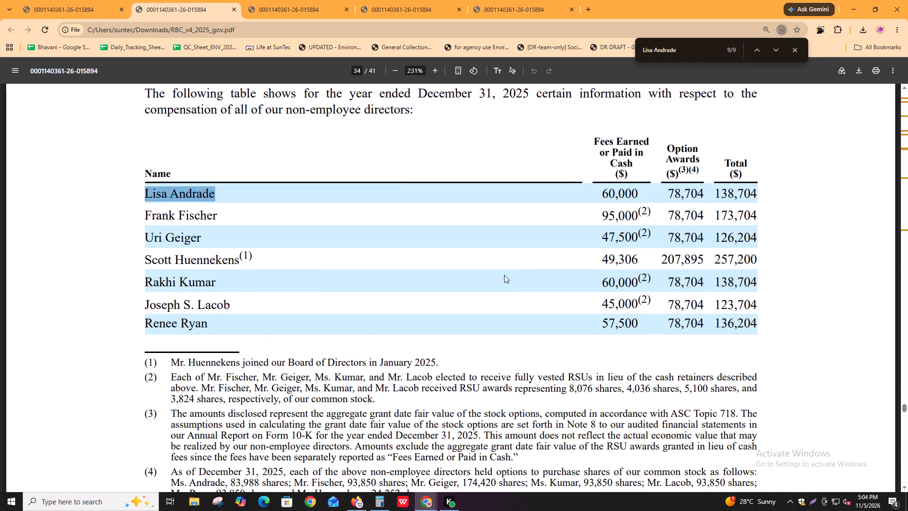
pyautogui.hotkey('alt', 'Tab')
pyautogui.keyDown('alt'); pyautogui.click(214, 273); pyautogui.keyUp('alt')
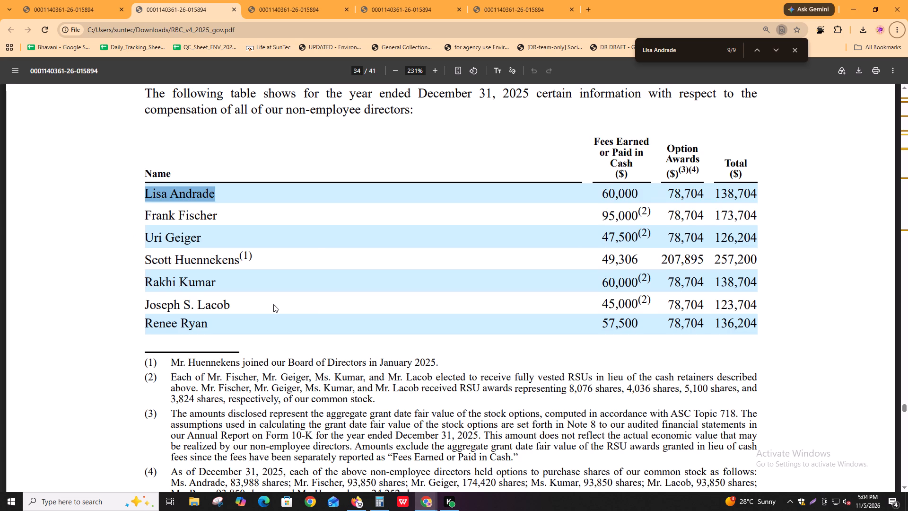
# In another open copy of the proxy statement, go through the nominee name matches to the Proposal 1 Election of Directors section.
pyautogui.click(302, 0)
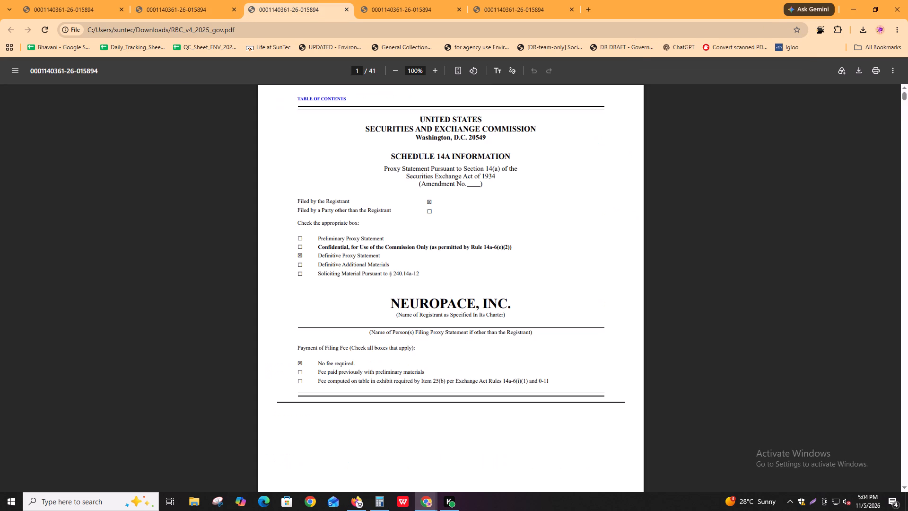
pyautogui.hotkey('ctrl', 'f')
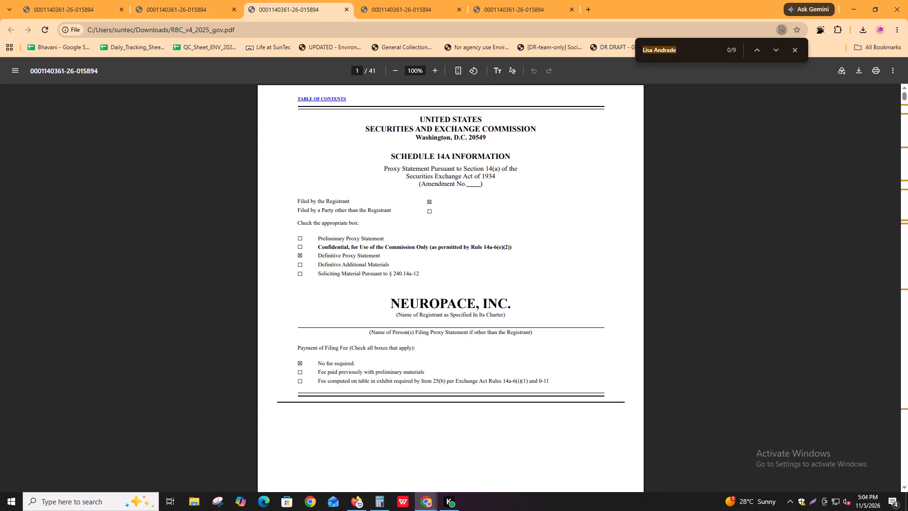
pyautogui.press('Return')
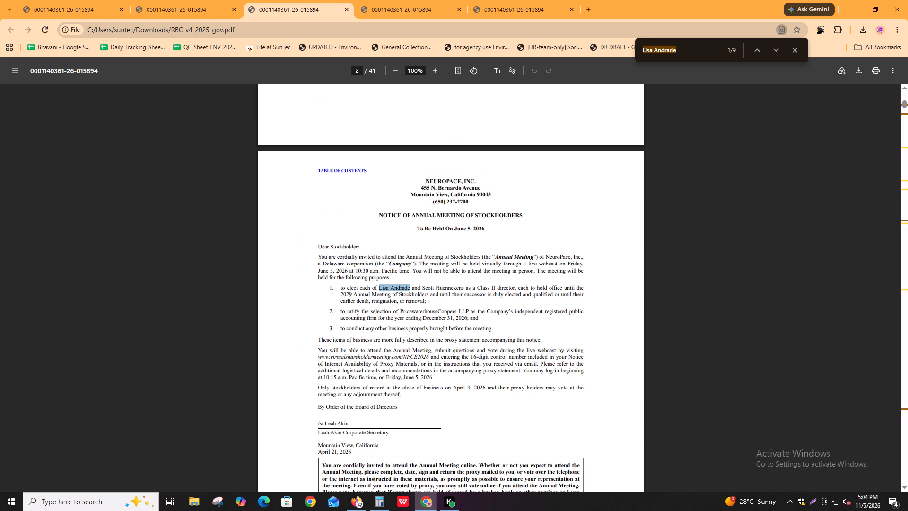
pyautogui.press('Return')
pyautogui.press('Return')
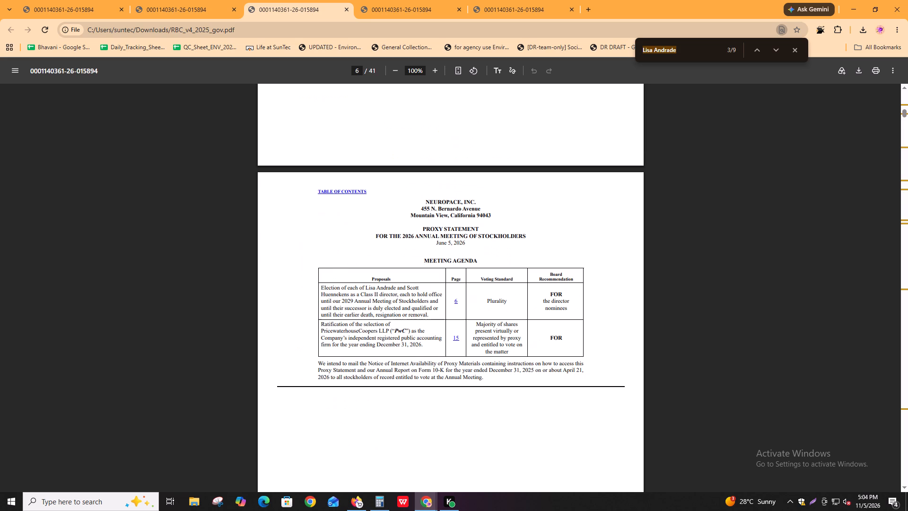
pyautogui.press('Return')
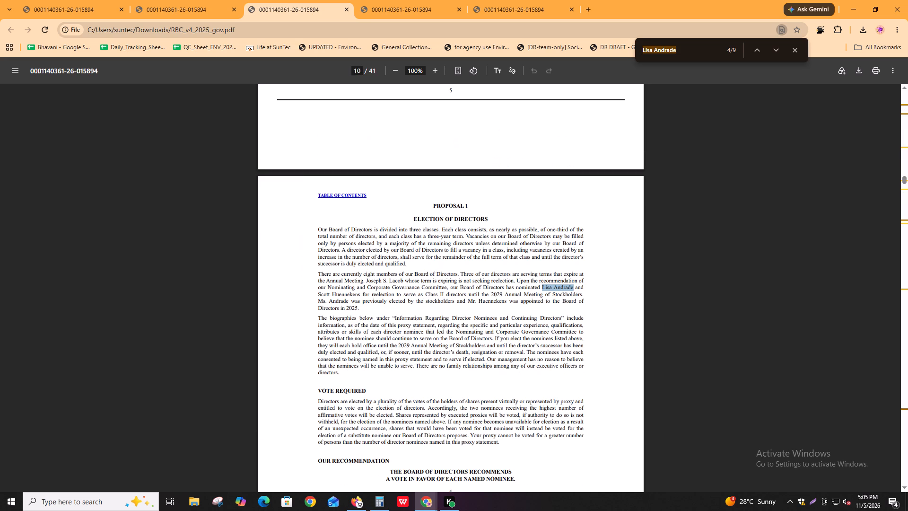
pyautogui.press('Return')
pyautogui.keyDown('ctrl'); pyautogui.scroll(5, 318, 400); pyautogui.keyUp('ctrl')
pyautogui.scroll(10, 317, 393)
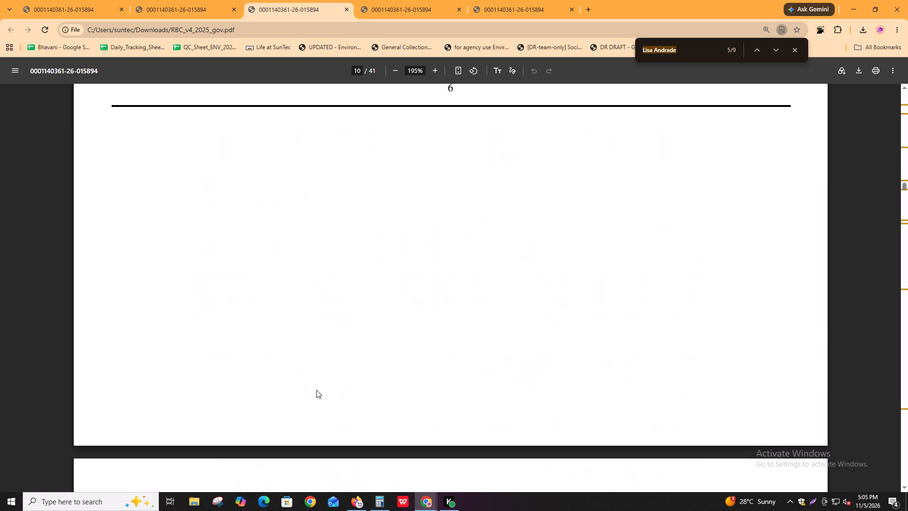
pyautogui.scroll(17, 316, 390)
pyautogui.scroll(-6, 314, 390)
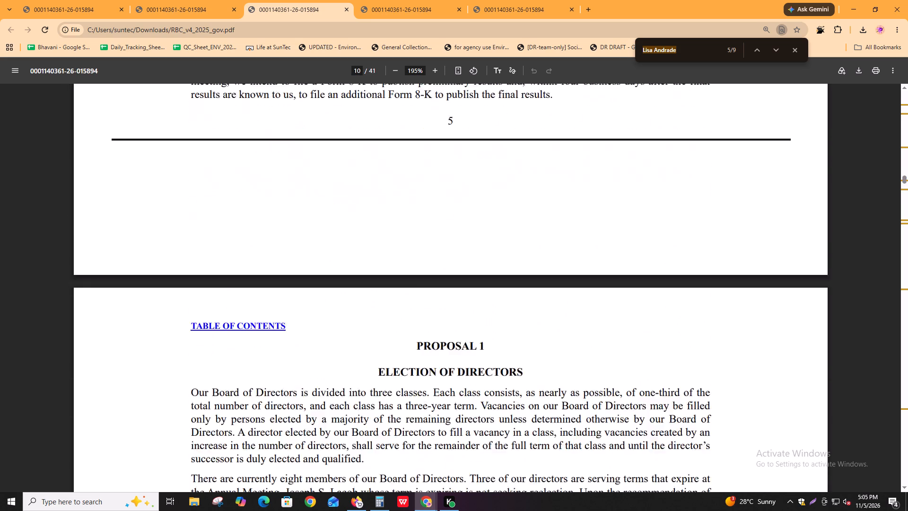
pyautogui.scroll(-2, 315, 402)
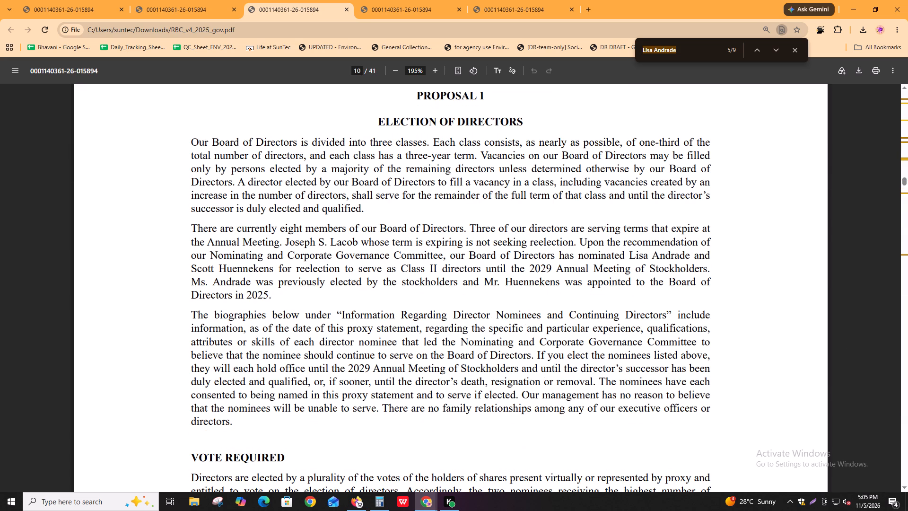
# Read the Proposal 1 paragraph on current board members, expiring terms and the nominees for Class II directors.
pyautogui.moveTo(259, 234); pyautogui.dragTo(540, 234)
pyautogui.moveTo(540, 233); pyautogui.dragTo(557, 230)
pyautogui.moveTo(611, 228); pyautogui.dragTo(707, 228)
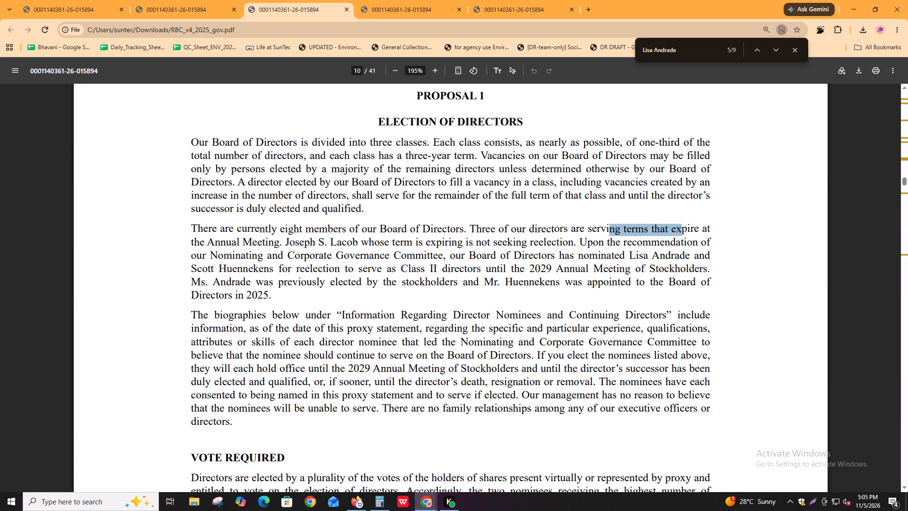
pyautogui.moveTo(707, 228); pyautogui.dragTo(712, 228)
pyautogui.click(712, 228)
pyautogui.moveTo(278, 240); pyautogui.dragTo(685, 242)
pyautogui.click(685, 242)
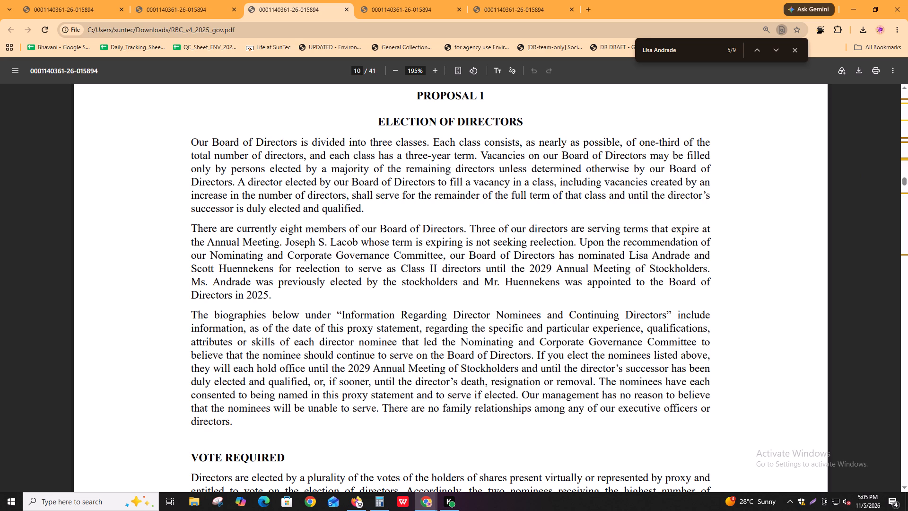
pyautogui.moveTo(521, 251); pyautogui.dragTo(684, 264)
pyautogui.click(684, 264)
pyautogui.moveTo(273, 275); pyautogui.dragTo(693, 275)
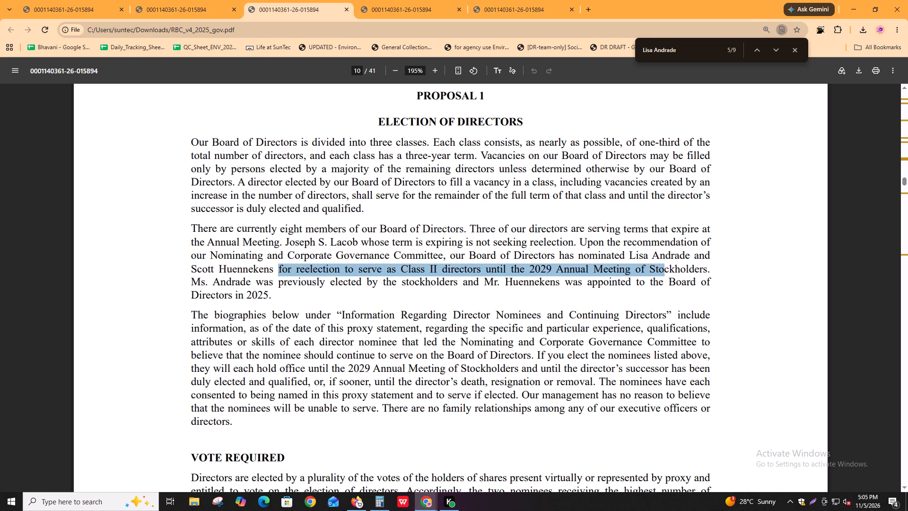
pyautogui.moveTo(693, 275); pyautogui.dragTo(707, 275)
pyautogui.click(707, 275)
# Examine the biographies of the Class II director nominees for election at the 2026 Annual Meeting.
pyautogui.scroll(-5, 384, 399)
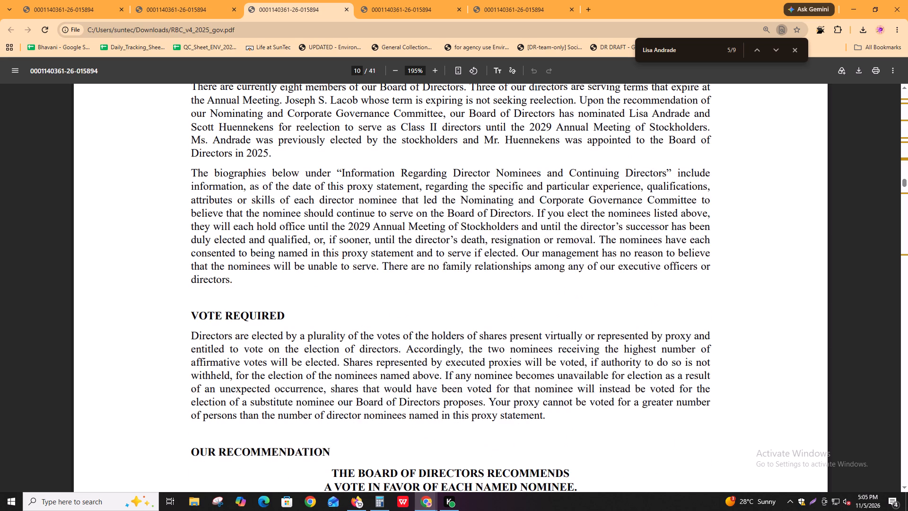
pyautogui.scroll(-16, 417, 386)
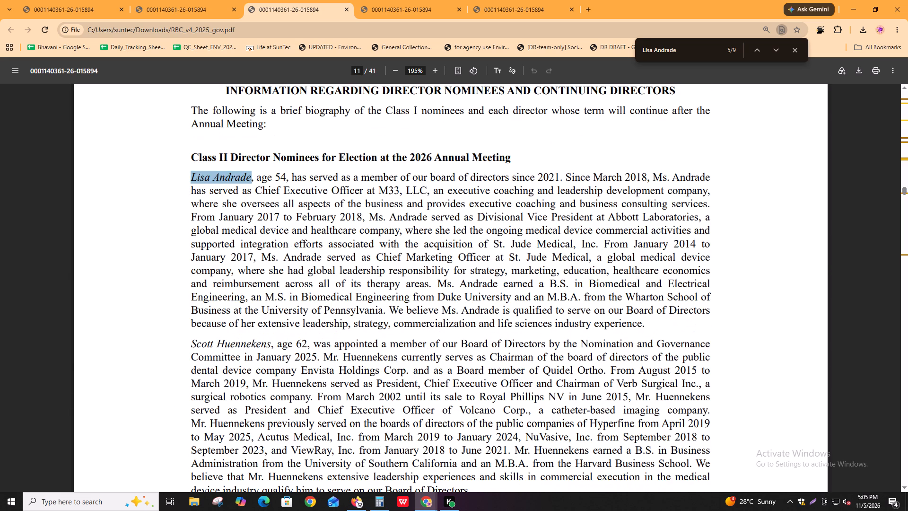
pyautogui.scroll(-1, 436, 336)
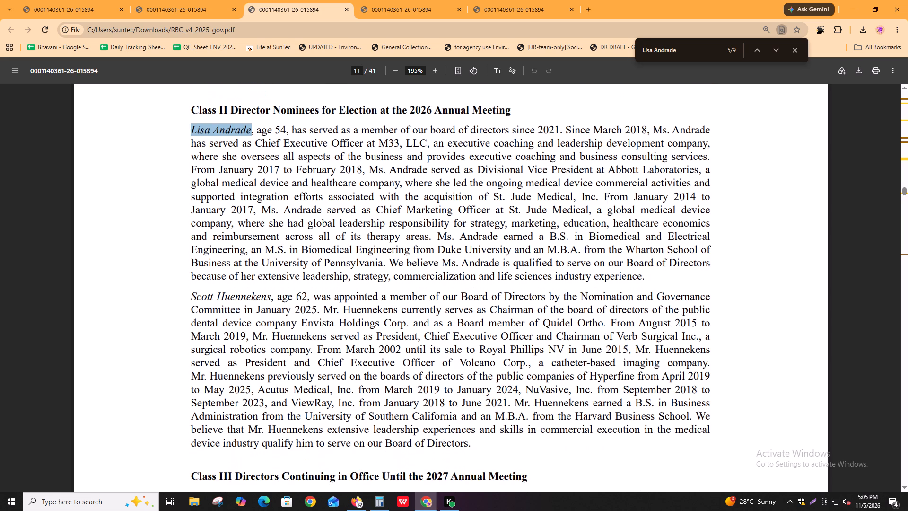
pyautogui.scroll(-4, 402, 388)
pyautogui.moveTo(388, 319); pyautogui.dragTo(500, 326)
pyautogui.click(500, 326)
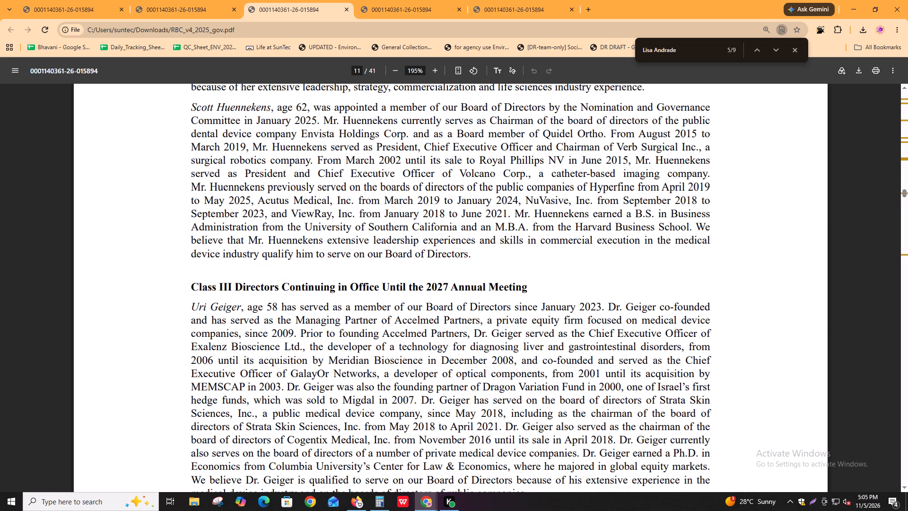
# Cross-check the Class III and Class I continuing directors' biographies against the names in the Director Compensation table.
pyautogui.click(180, 0)
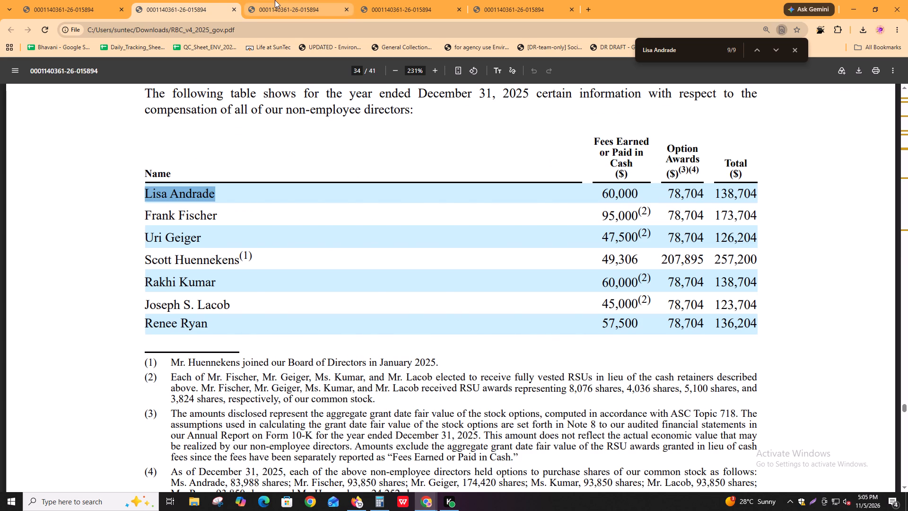
pyautogui.click(275, 0)
pyautogui.scroll(-13, 352, 363)
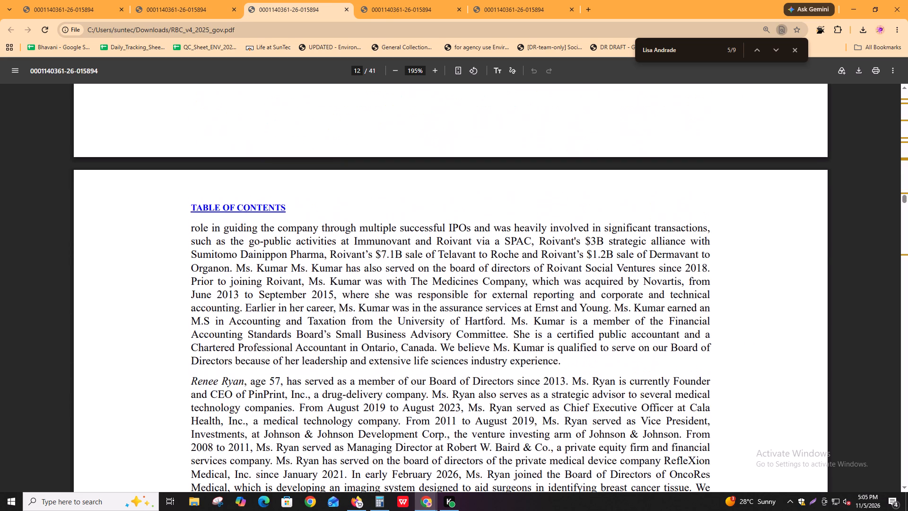
pyautogui.scroll(-4, 355, 363)
pyautogui.scroll(6, 326, 295)
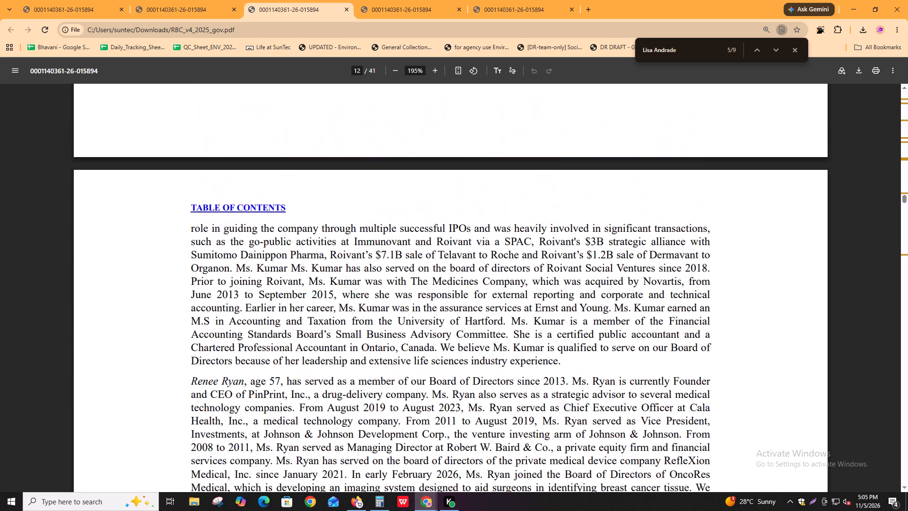
pyautogui.scroll(13, 329, 291)
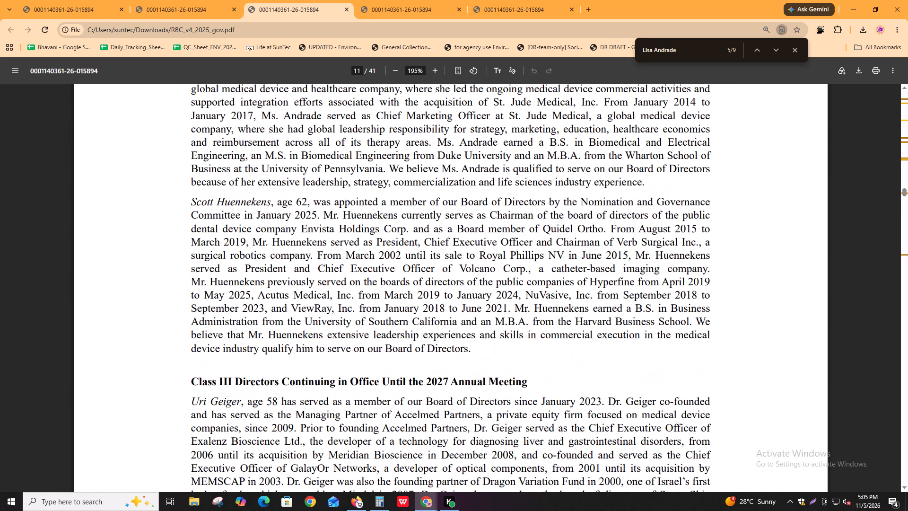
pyautogui.scroll(4, 327, 287)
pyautogui.scroll(-12, 331, 275)
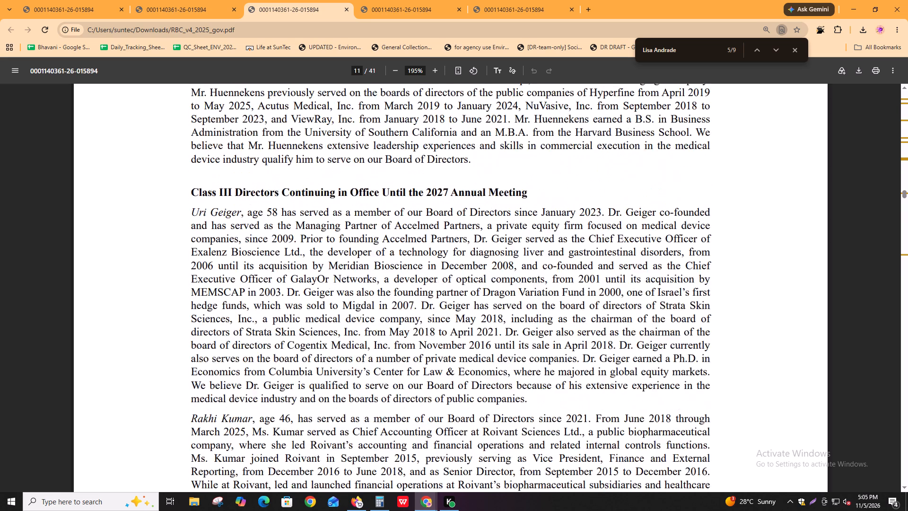
pyautogui.scroll(-5, 336, 308)
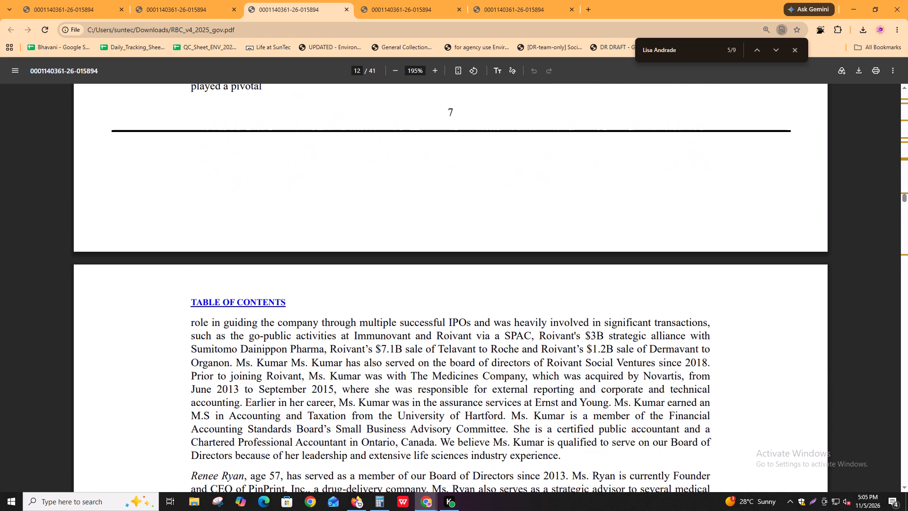
pyautogui.scroll(-4, 361, 313)
pyautogui.scroll(-3, 254, 318)
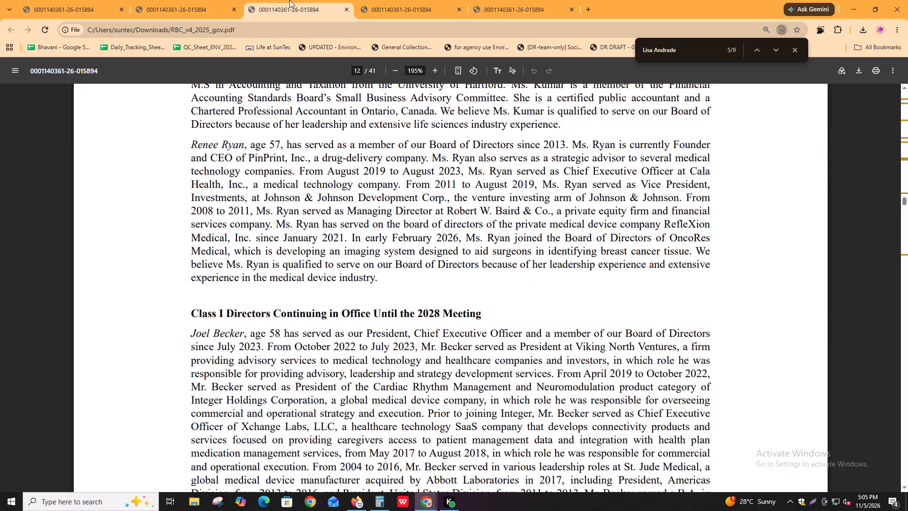
pyautogui.click(139, 0)
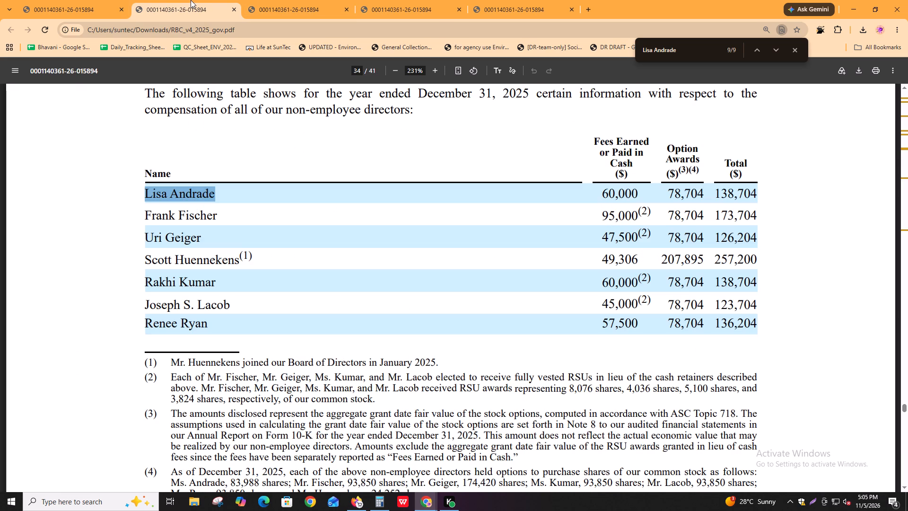
pyautogui.click(274, 0)
pyautogui.scroll(-2, 289, 353)
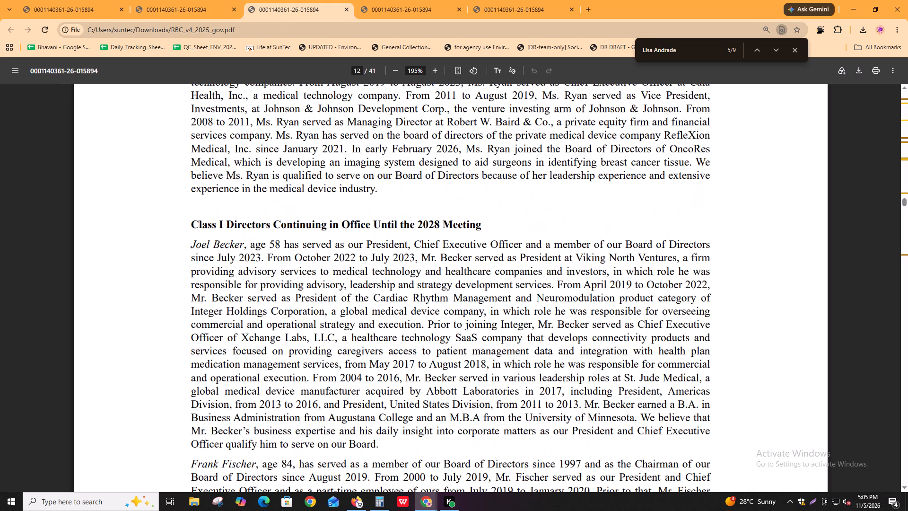
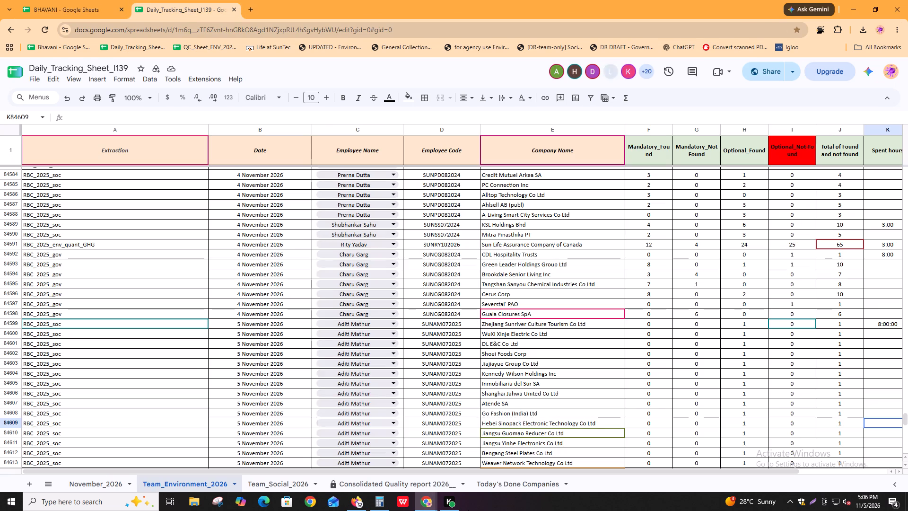
# In the daily tracking sheet, check the summed Total of Found and not found for each employee's 5 November 2026 block, rows 84615 to 84637.
pyautogui.scroll(-3, 540, 396)
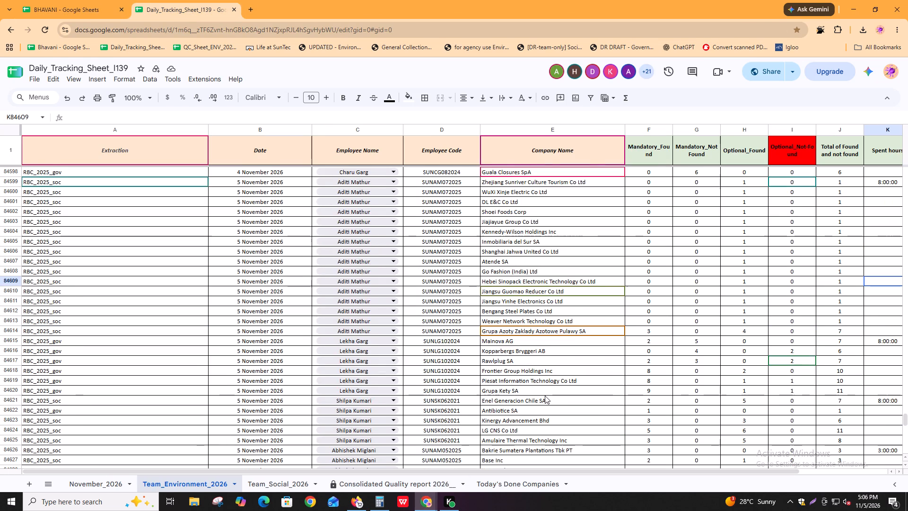
pyautogui.scroll(-2, 546, 396)
pyautogui.keyDown('shift'); pyautogui.scroll(-4, 500, 388); pyautogui.keyUp('shift')
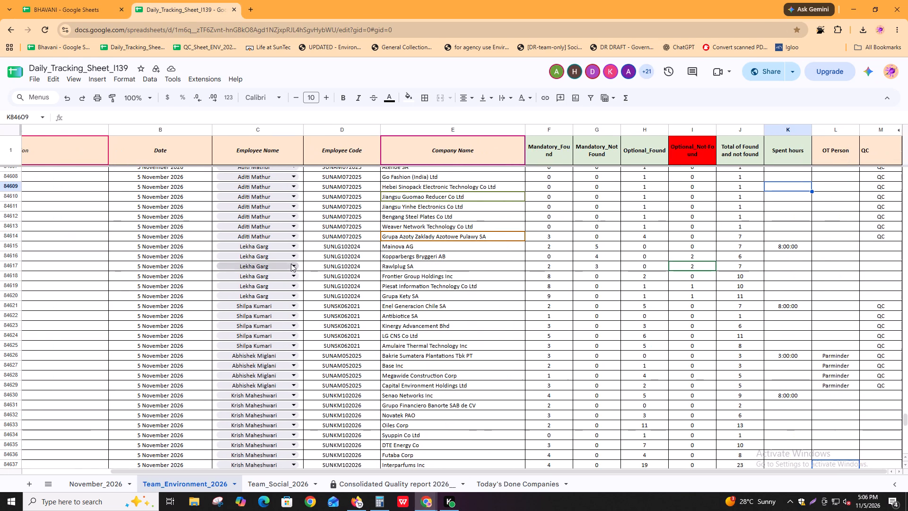
pyautogui.moveTo(732, 245); pyautogui.dragTo(736, 299)
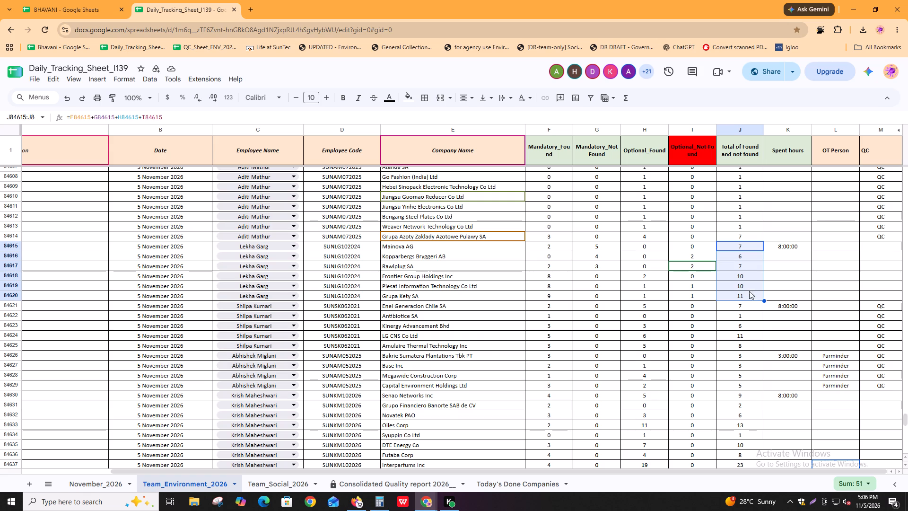
pyautogui.moveTo(740, 311); pyautogui.dragTo(741, 342)
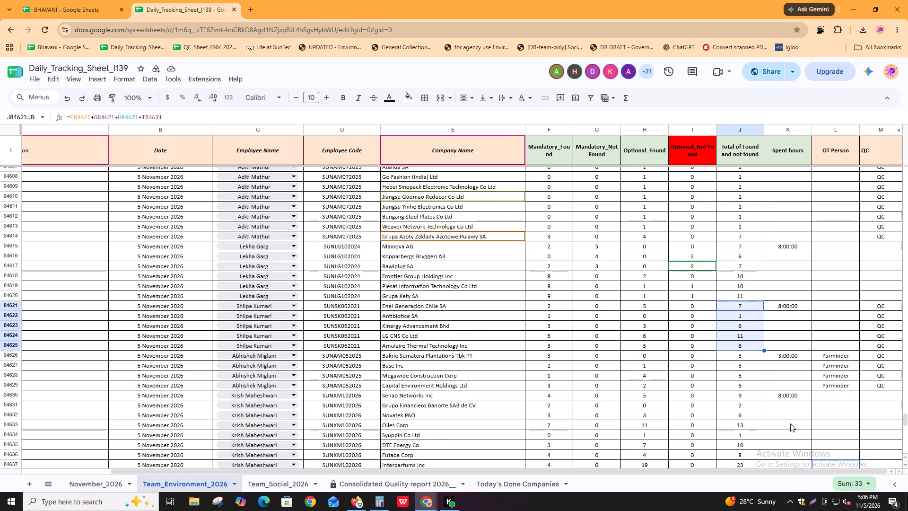
pyautogui.scroll(-3, 790, 423)
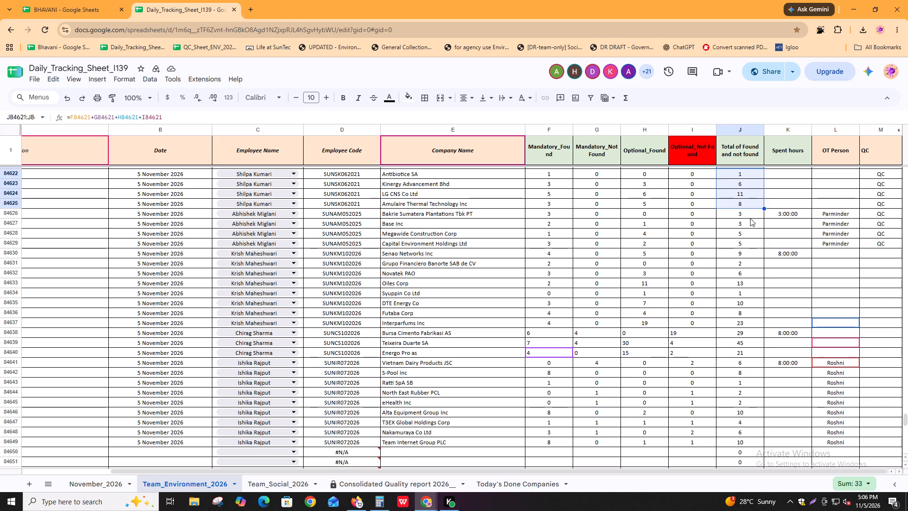
pyautogui.moveTo(748, 213); pyautogui.dragTo(748, 245)
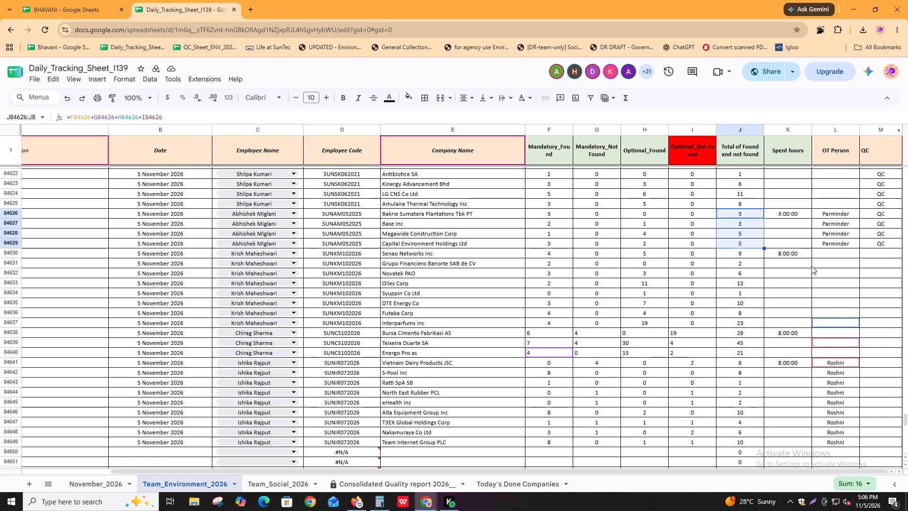
pyautogui.moveTo(748, 252); pyautogui.dragTo(744, 322)
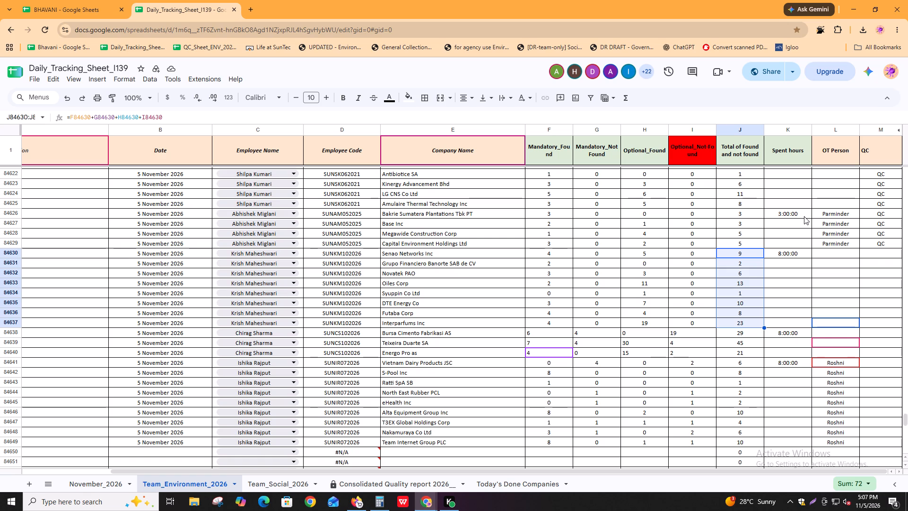
# Check the summed Total of Found and not found for the two remaining employee blocks, rows 84638–84640 and 84641–84649.
pyautogui.scroll(-2, 780, 299)
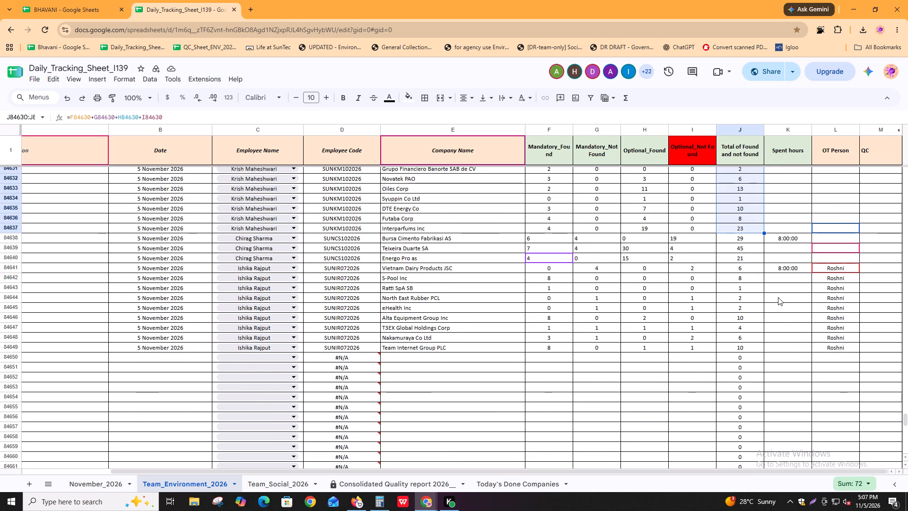
pyautogui.scroll(1, 746, 240)
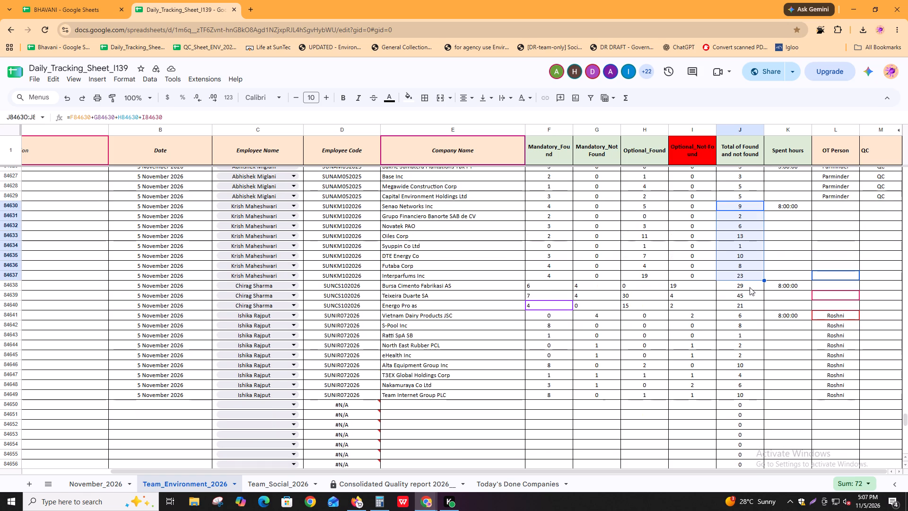
pyautogui.moveTo(750, 285); pyautogui.dragTo(751, 306)
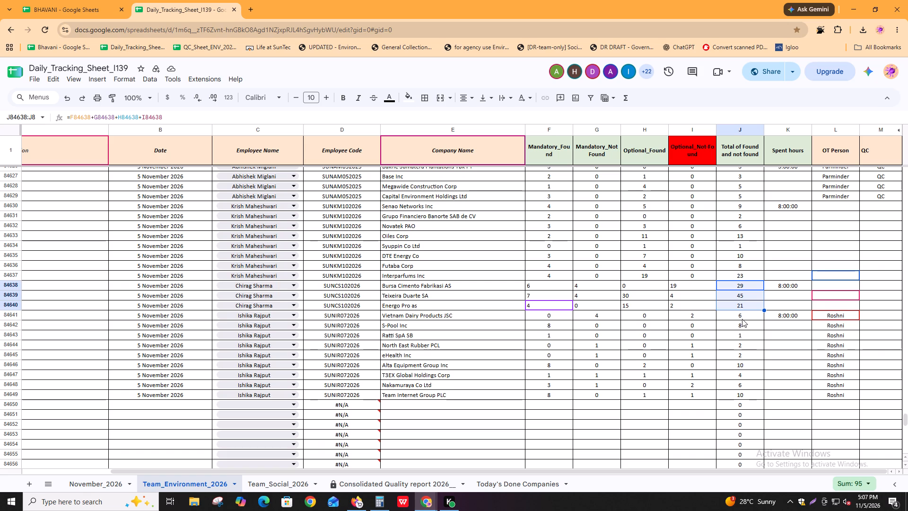
pyautogui.moveTo(742, 319); pyautogui.dragTo(738, 396)
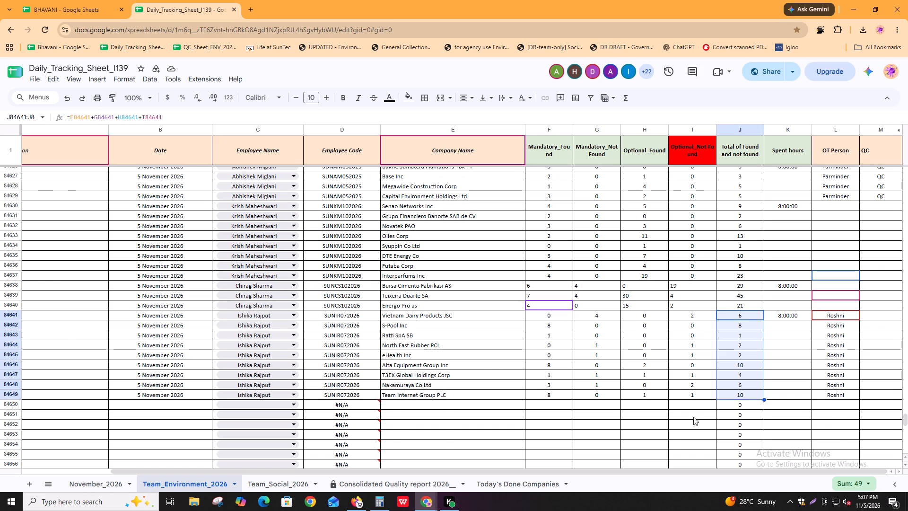
pyautogui.keyDown('shift'); pyautogui.scroll(7, 708, 442); pyautogui.keyUp('shift')
pyautogui.keyDown('shift'); pyautogui.scroll(-3, 710, 442); pyautogui.keyUp('shift')
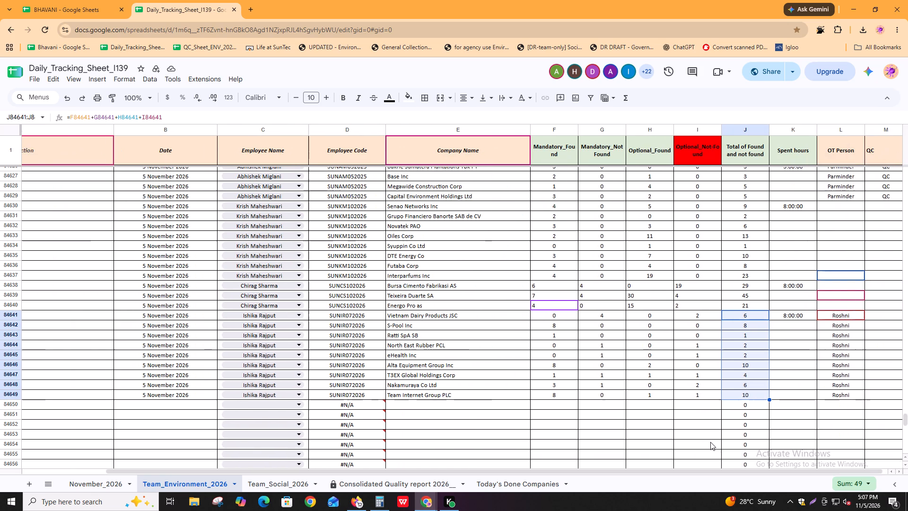
pyautogui.keyDown('shift'); pyautogui.scroll(-2, 759, 442); pyautogui.keyUp('shift')
pyautogui.keyDown('shift'); pyautogui.scroll(3, 767, 411); pyautogui.keyUp('shift')
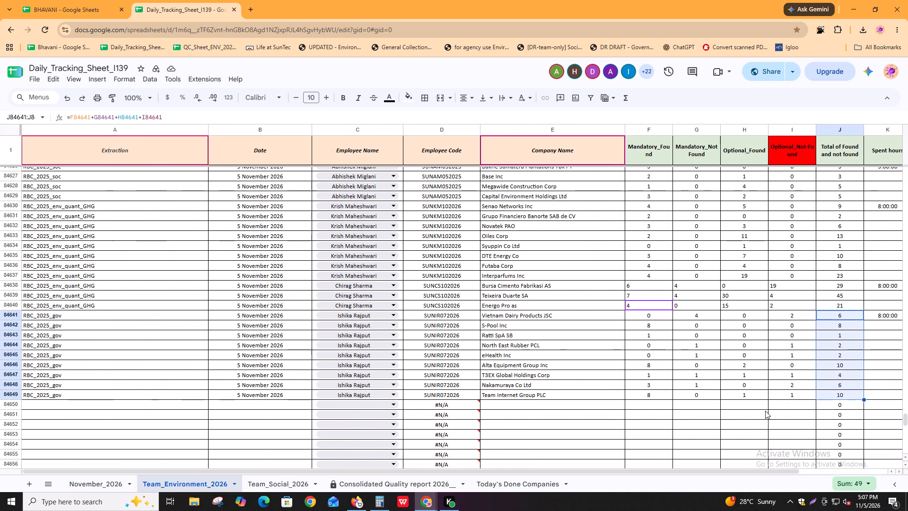
pyautogui.keyDown('shift'); pyautogui.scroll(3, 765, 413); pyautogui.keyUp('shift')
# Return to the proxy statement and compare the Class I continuing directors' biographies with the names in the Director Compensation table.
pyautogui.click(43, 0)
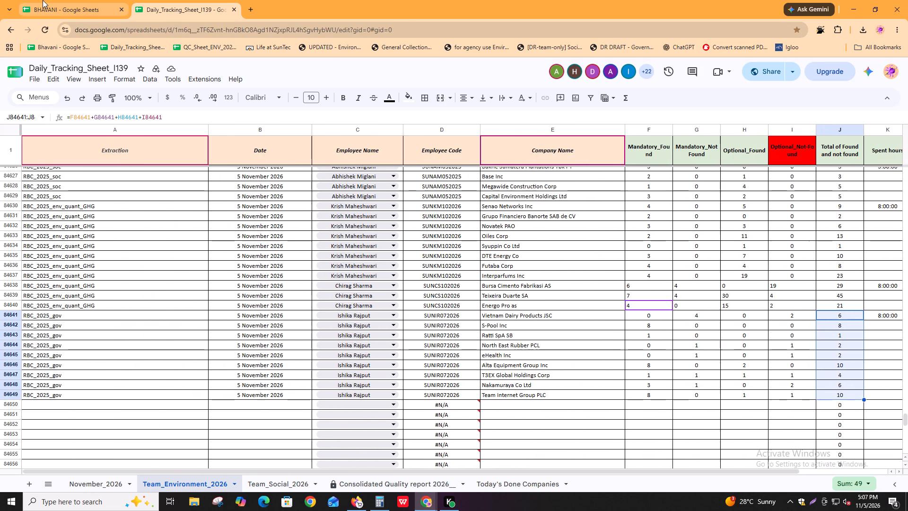
pyautogui.hotkey('alt', 'Tab')
pyautogui.hotkey('alt', 'Tab')
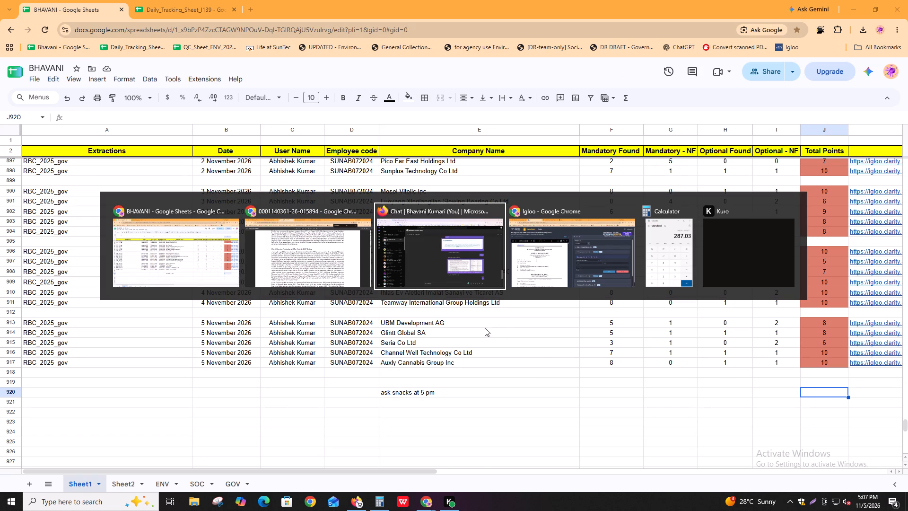
pyautogui.keyDown('alt'); pyautogui.click(276, 243); pyautogui.keyUp('alt')
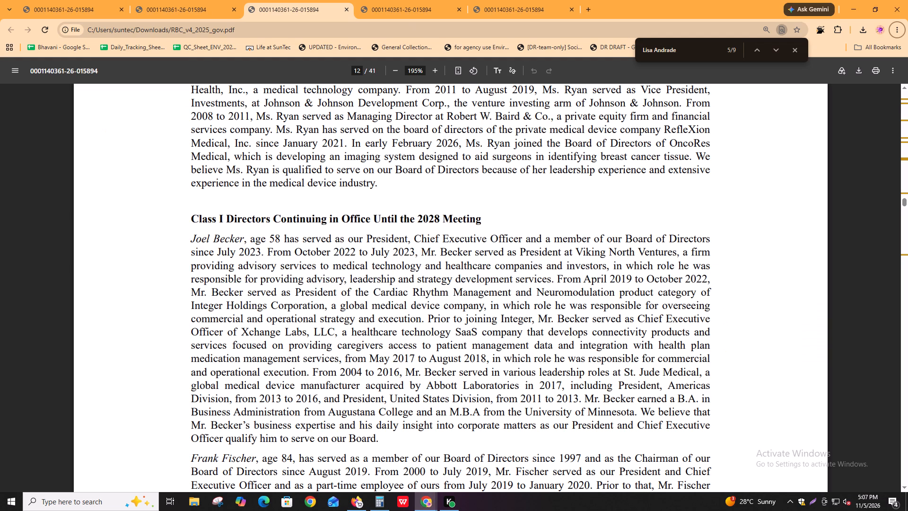
pyautogui.hotkey('ctrl', 'f')
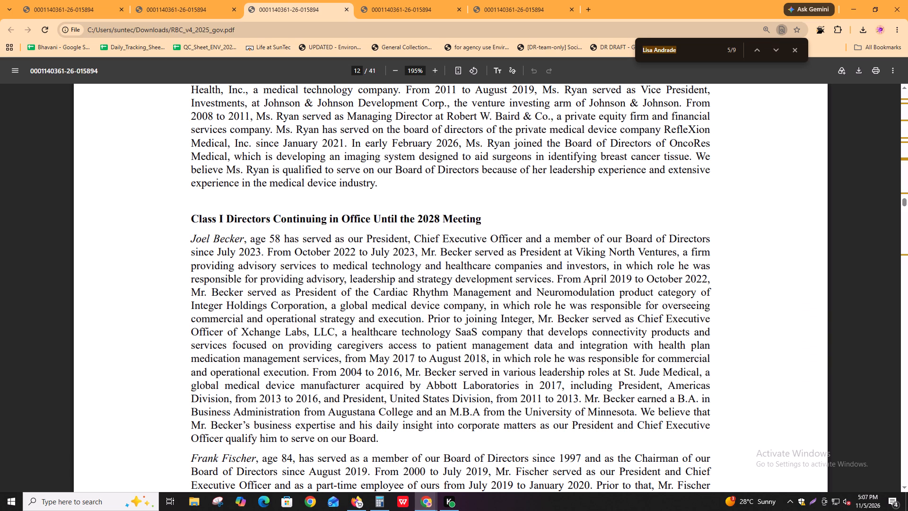
pyautogui.hotkey('ctrl', 'f')
pyautogui.hotkey('ctrl', 'f')
pyautogui.scroll(-4, 264, 342)
pyautogui.scroll(3, 242, 230)
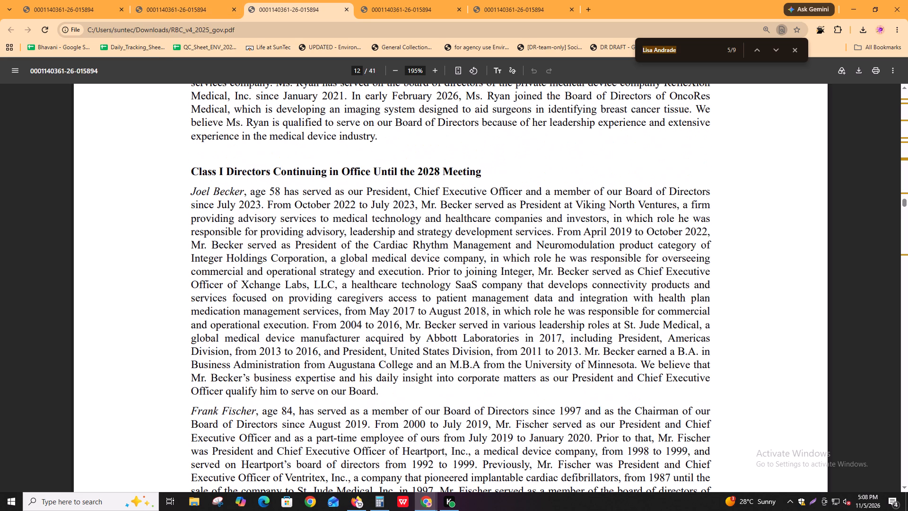
pyautogui.click(172, 0)
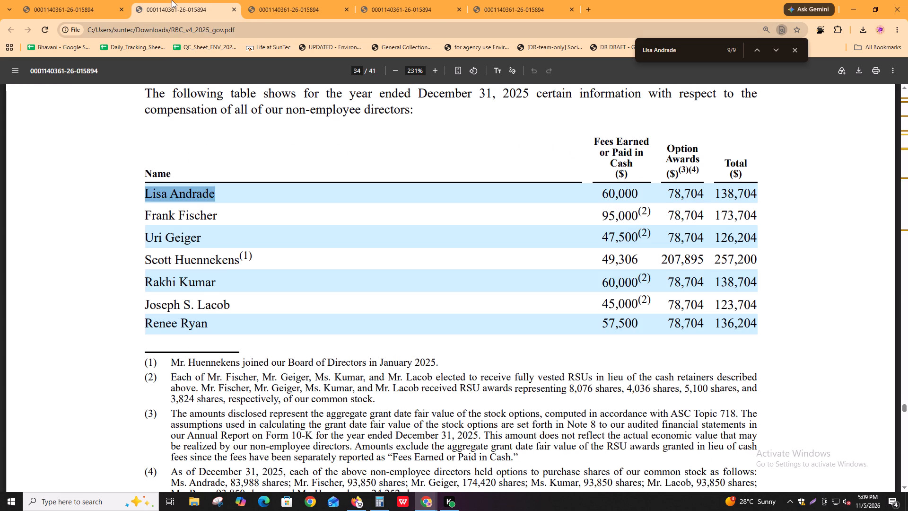
pyautogui.click(264, 0)
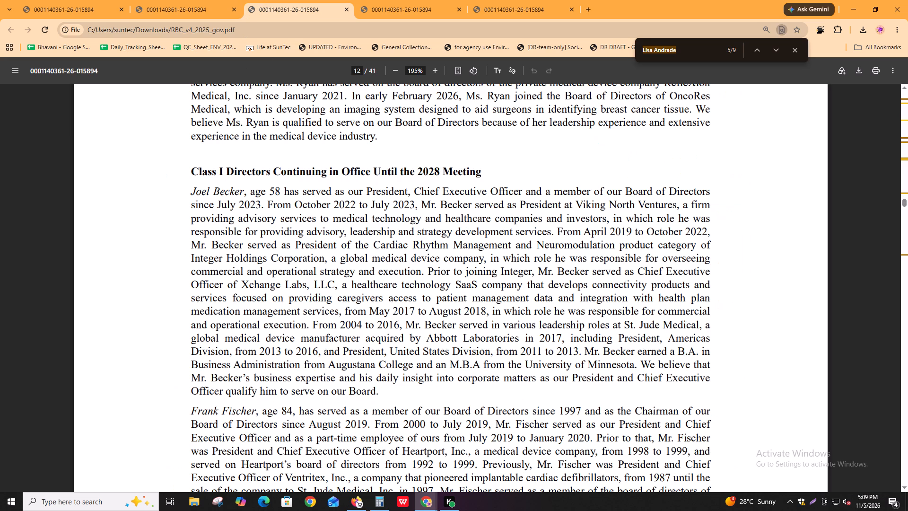
pyautogui.scroll(-3, 228, 273)
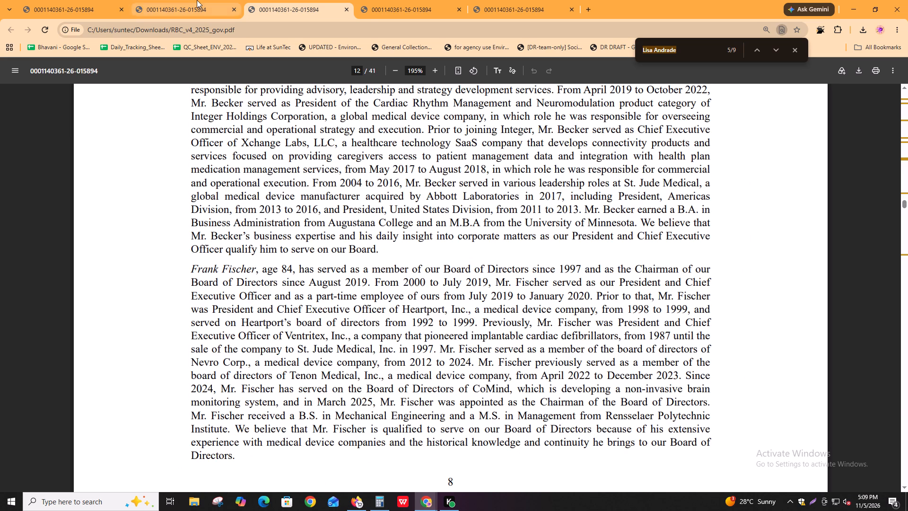
pyautogui.click(195, 0)
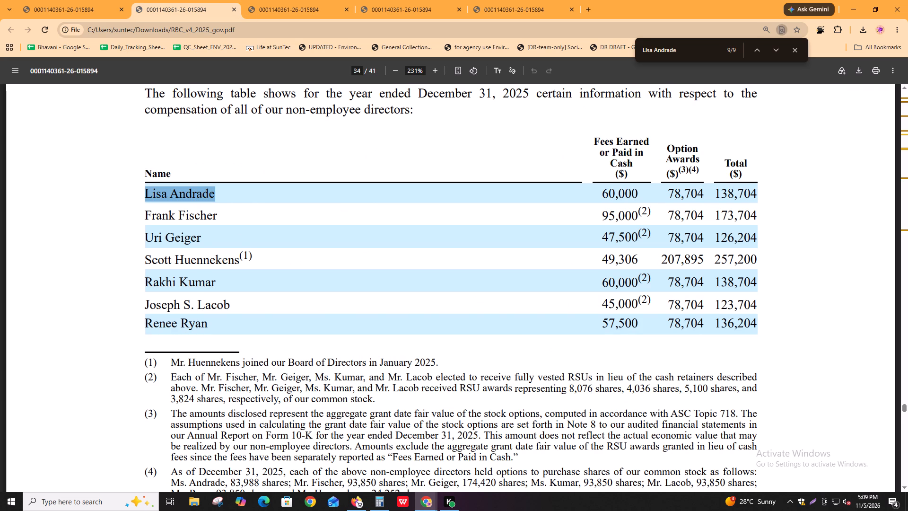
# Read the Independence of the Board of Directors section that follows the Class I director biographies.
pyautogui.click(289, 0)
pyautogui.scroll(-7, 284, 306)
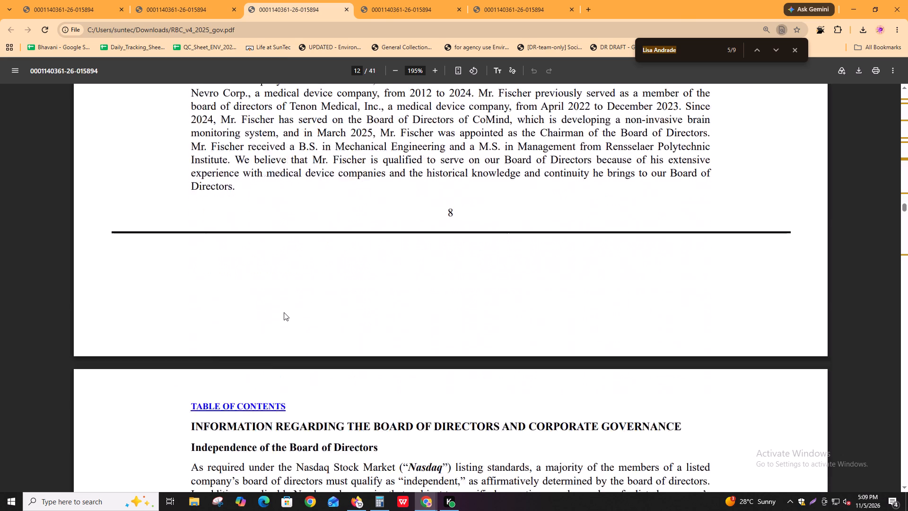
pyautogui.scroll(-3, 284, 313)
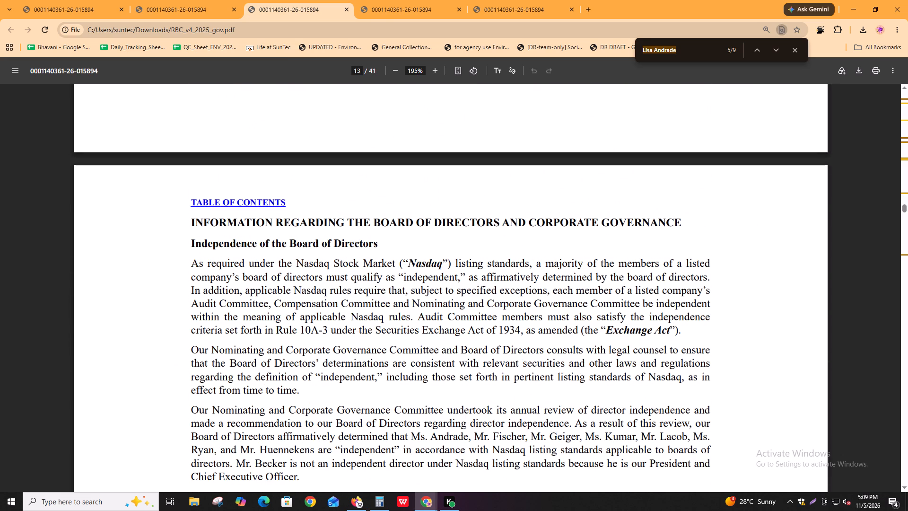
# Switch to Calculator, clear it and divide 18000 by 30.
pyautogui.hotkey('alt', 'Tab')
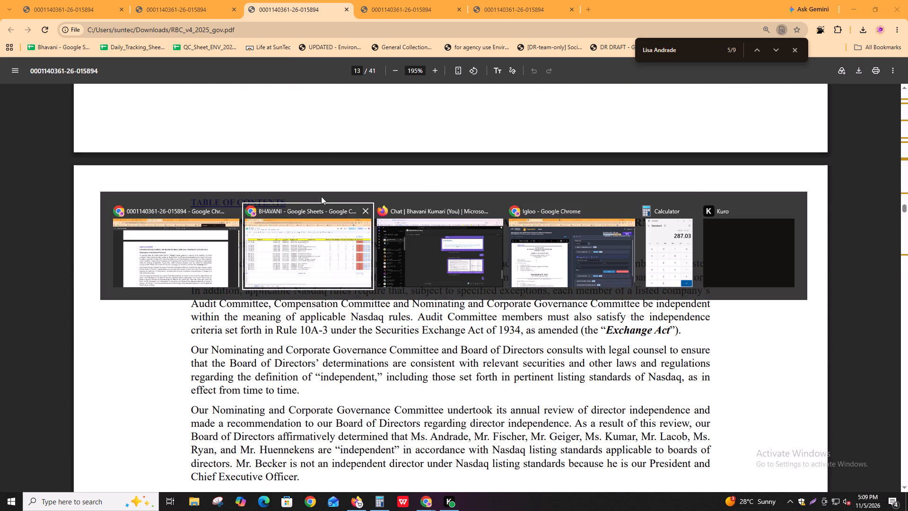
pyautogui.keyDown('alt'); pyautogui.click(679, 257); pyautogui.keyUp('alt')
pyautogui.click(702, 286)
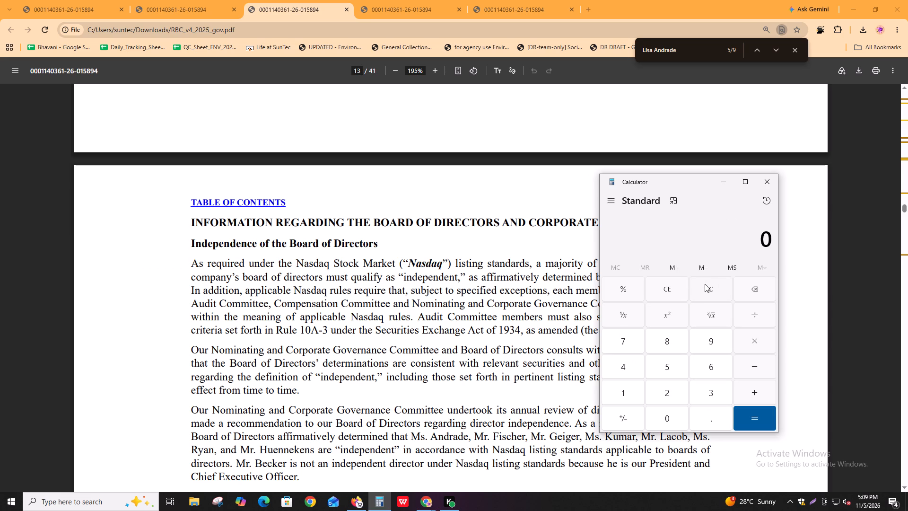
pyautogui.click(715, 241)
pyautogui.click(735, 238)
pyautogui.write('18000')
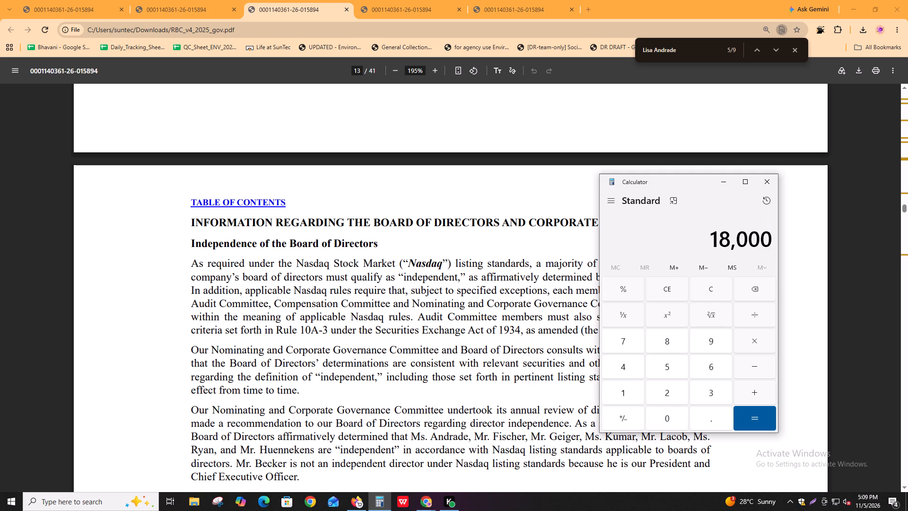
pyautogui.write('/30')
pyautogui.press('Return')
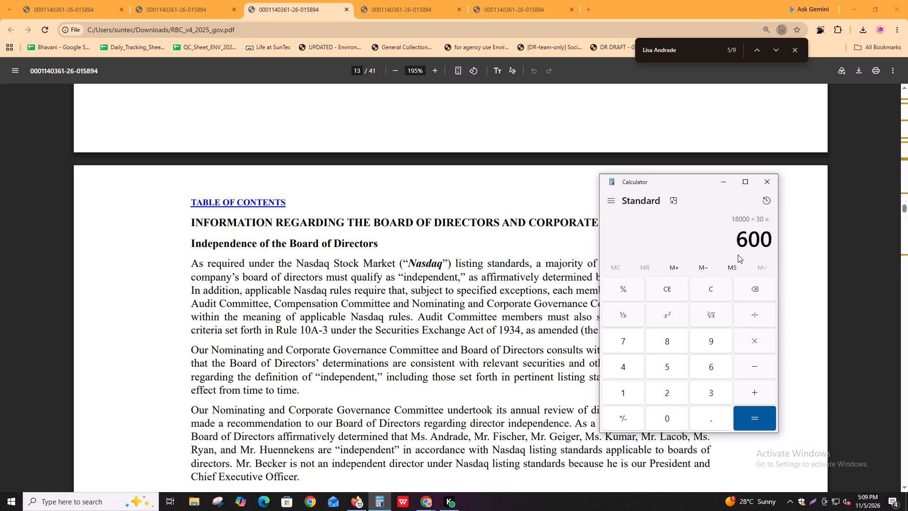
# Clear the calculation, divide 18000 by 30 again and divide that result by 8.
pyautogui.click(715, 289)
pyautogui.tripleClick(713, 240)
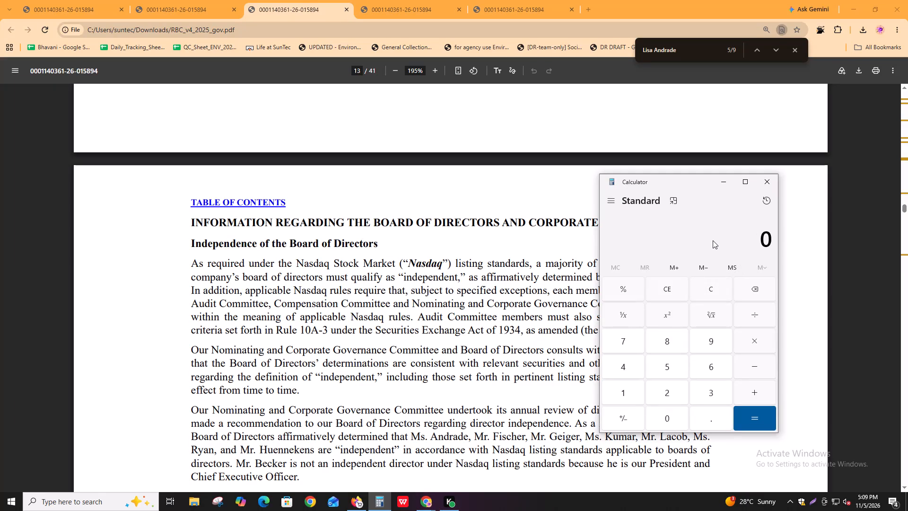
pyautogui.click(713, 240)
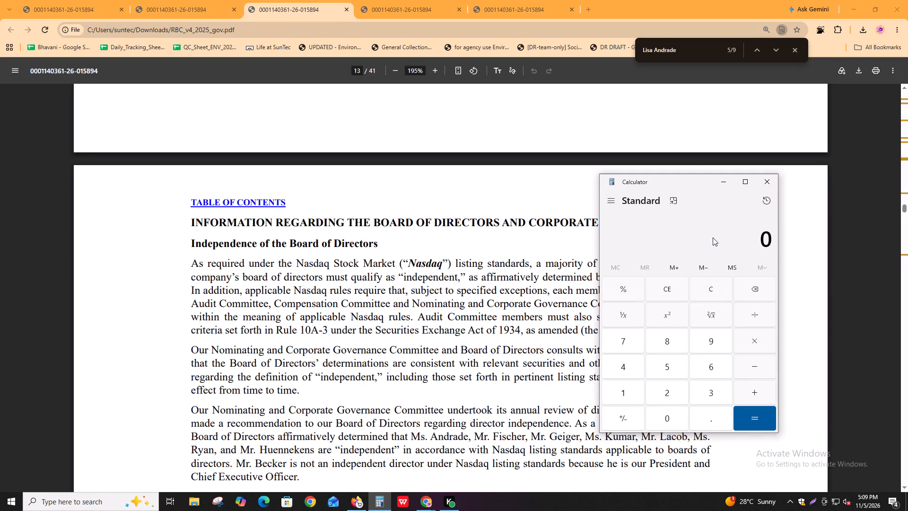
pyautogui.write('18000')
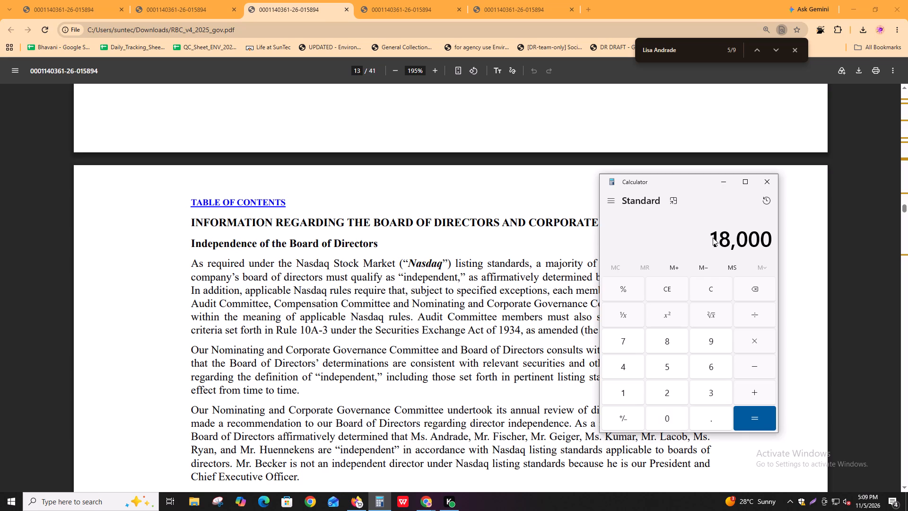
pyautogui.write('*/30')
pyautogui.press('Return')
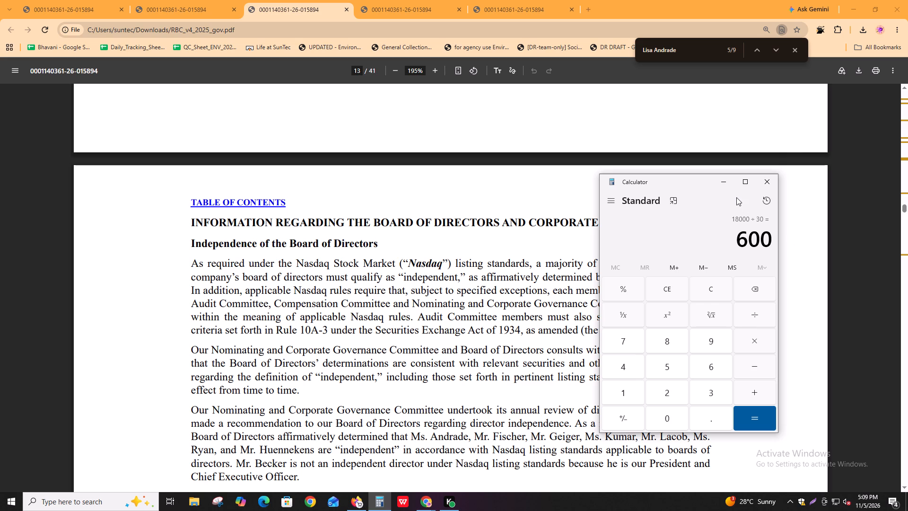
pyautogui.write('/8')
pyautogui.press('Return')
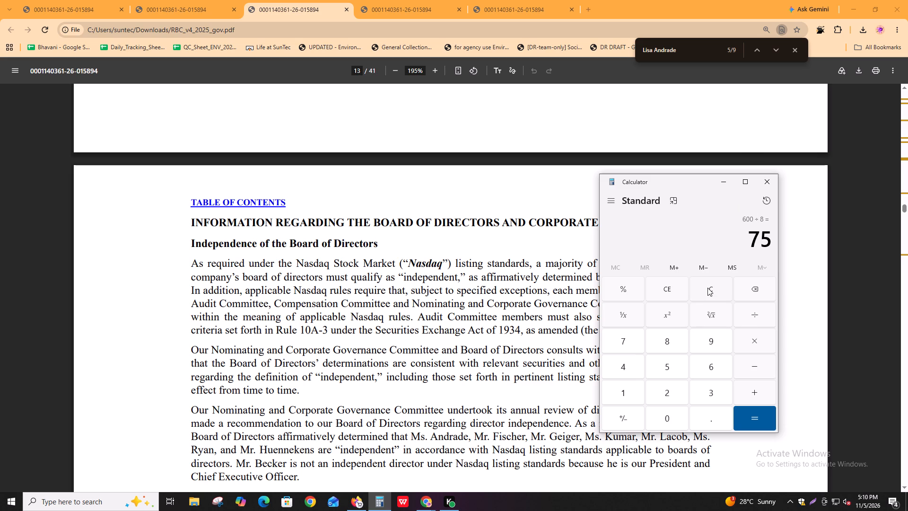
# Switch to the proxy statement in Chrome, find Andrade's biography among the search matches and examine the Class I continuing directors' biographies after it.
pyautogui.tripleClick(415, 301)
pyautogui.click(415, 301)
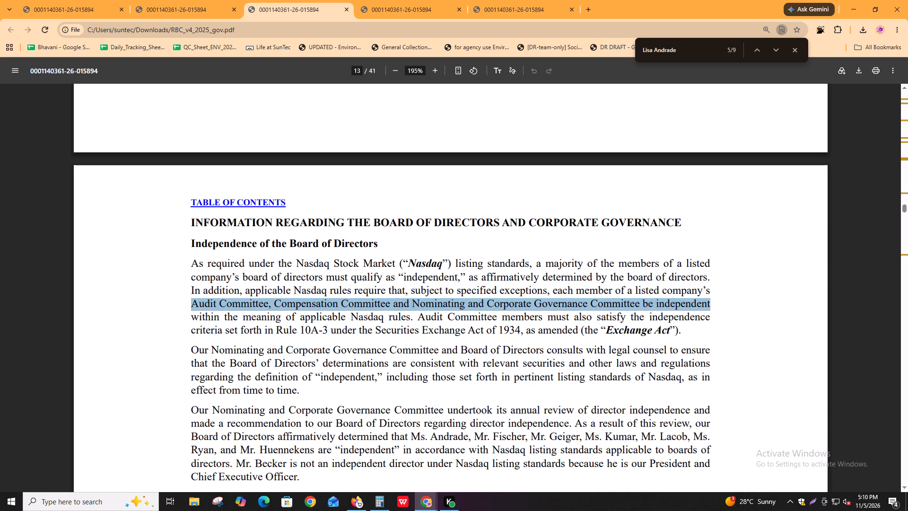
pyautogui.click(484, 299)
pyautogui.hotkey('ctrl', 'f')
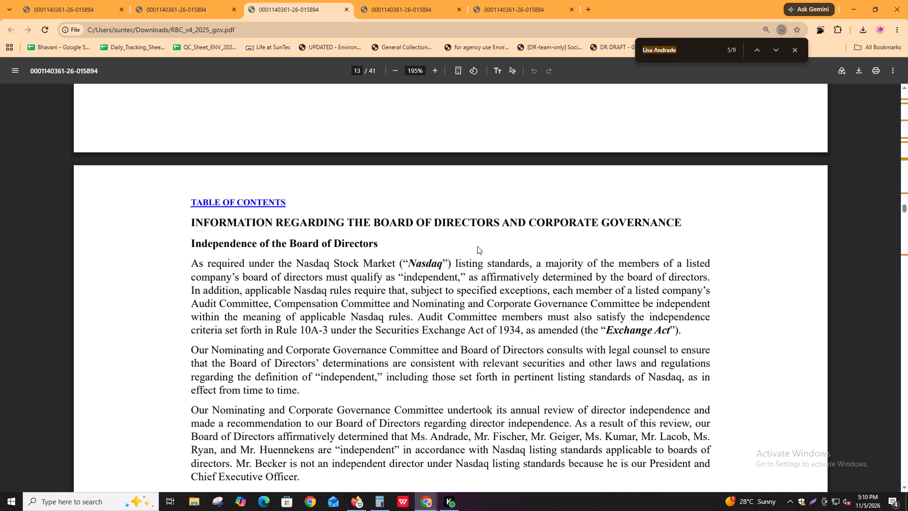
pyautogui.hotkey('ctrl', 'f')
pyautogui.press('Return')
pyautogui.hotkey('shift', 'Return')
pyautogui.press('Return')
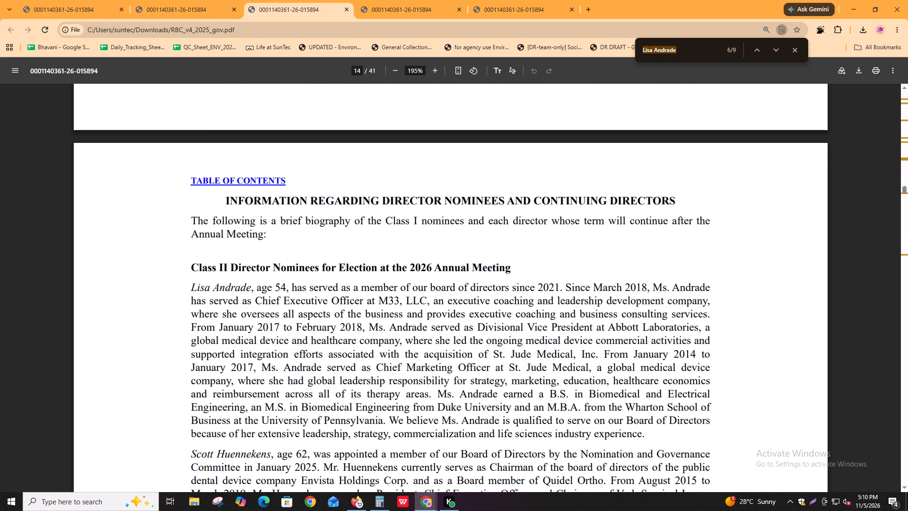
pyautogui.hotkey('shift', 'Return')
pyautogui.scroll(-12, 427, 303)
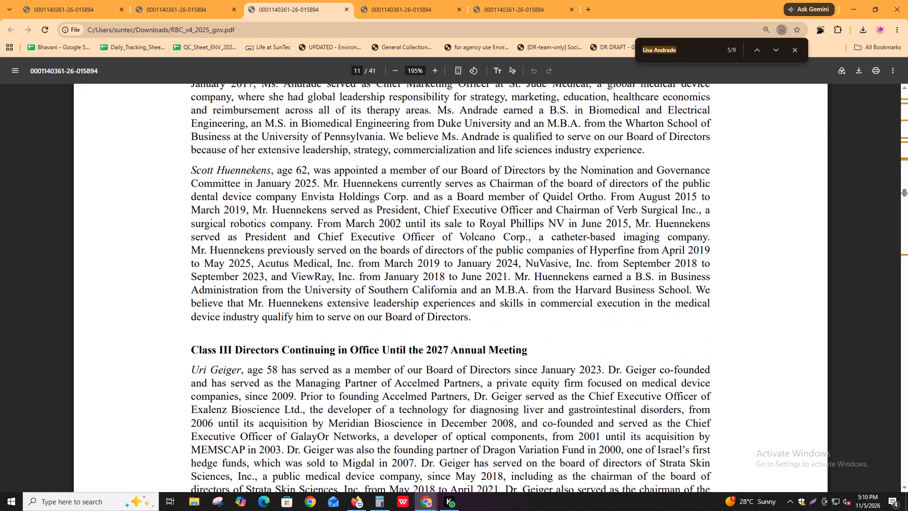
pyautogui.scroll(-20, 423, 355)
pyautogui.scroll(-4, 423, 355)
pyautogui.scroll(6, 403, 364)
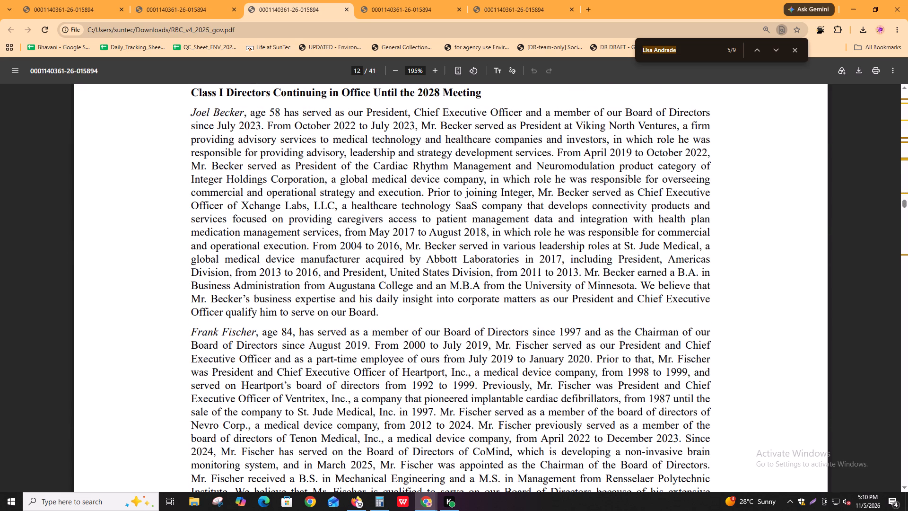
pyautogui.moveTo(193, 329); pyautogui.dragTo(219, 333)
pyautogui.click(219, 333)
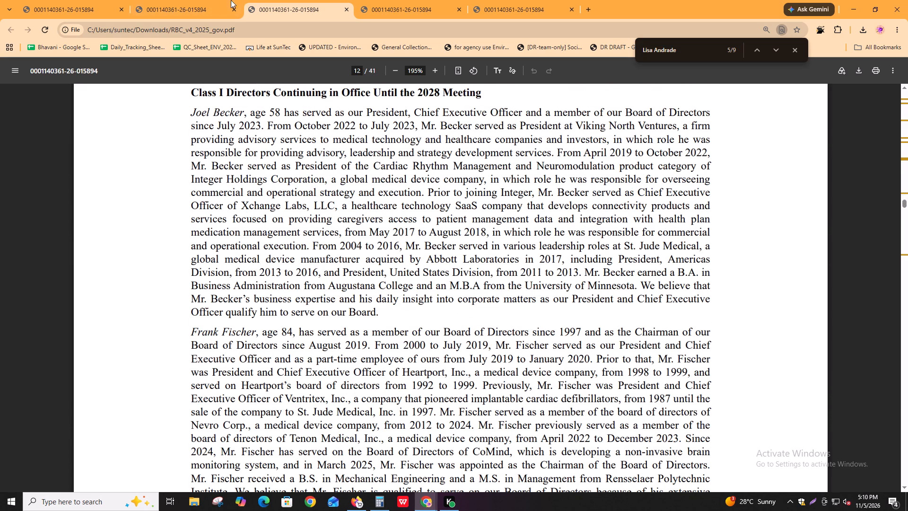
pyautogui.click(212, 0)
pyautogui.click(274, 0)
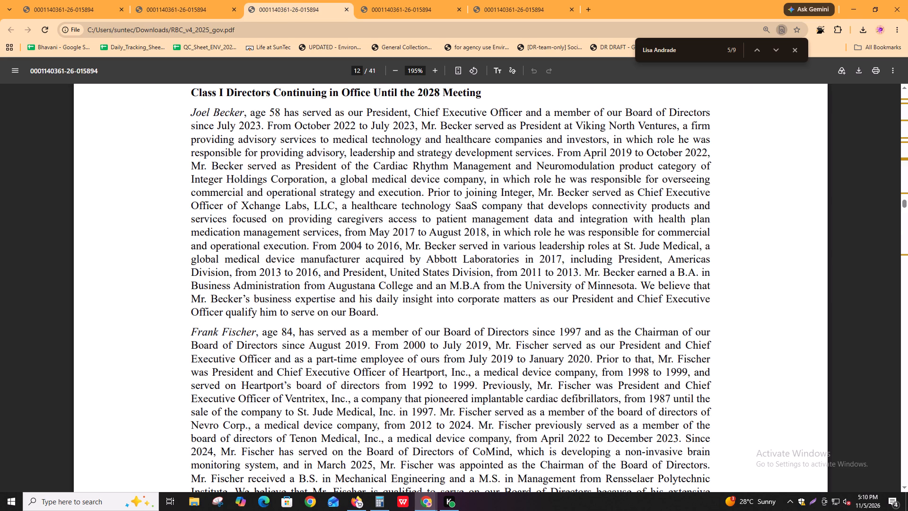
# Read the board independence and leadership structure sections, and go back through the director biographies to the Class II nominees.
pyautogui.scroll(-9, 385, 341)
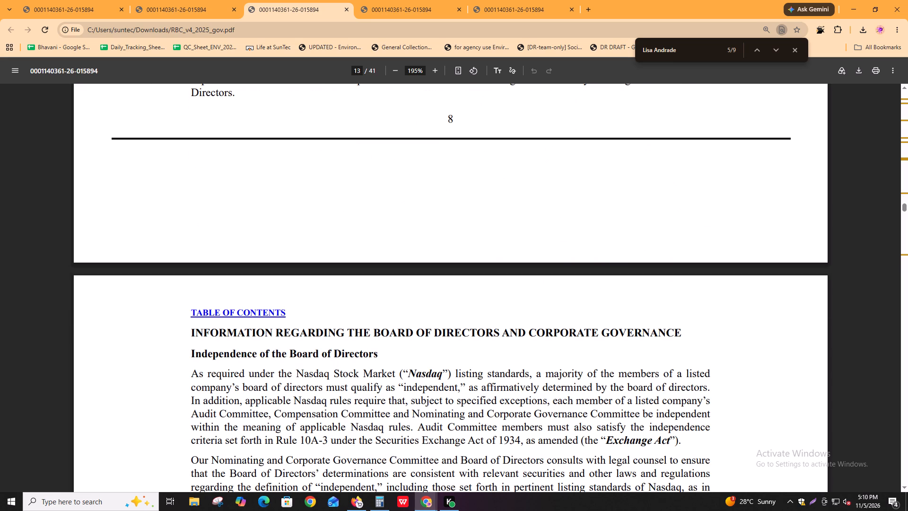
pyautogui.scroll(-7, 292, 395)
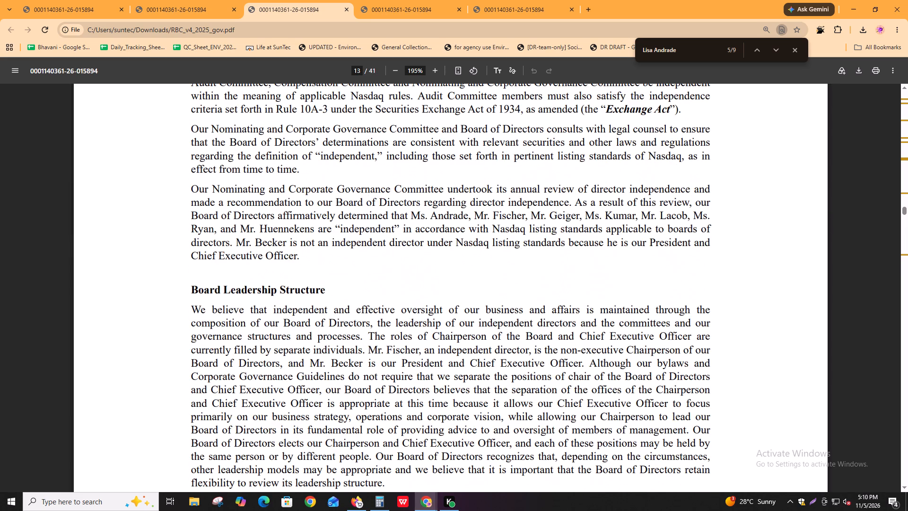
pyautogui.scroll(14, 418, 330)
pyautogui.scroll(4, 219, 333)
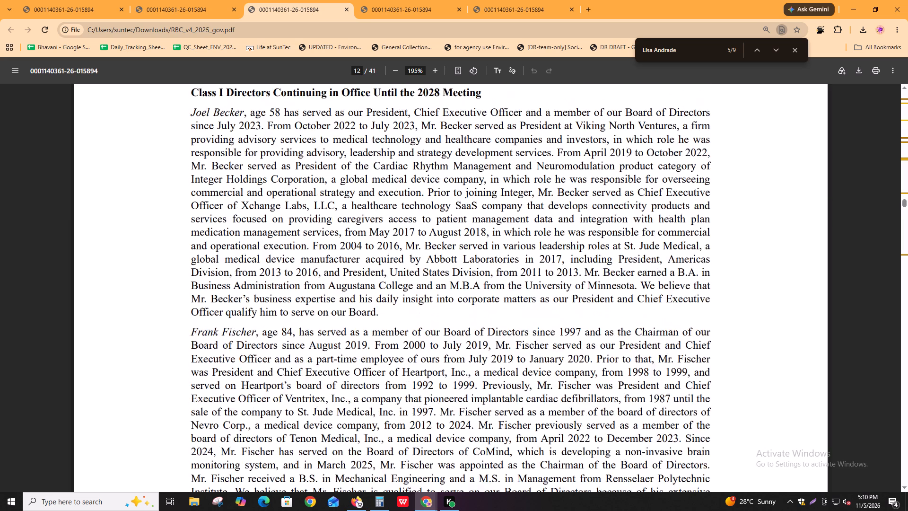
pyautogui.scroll(8, 226, 334)
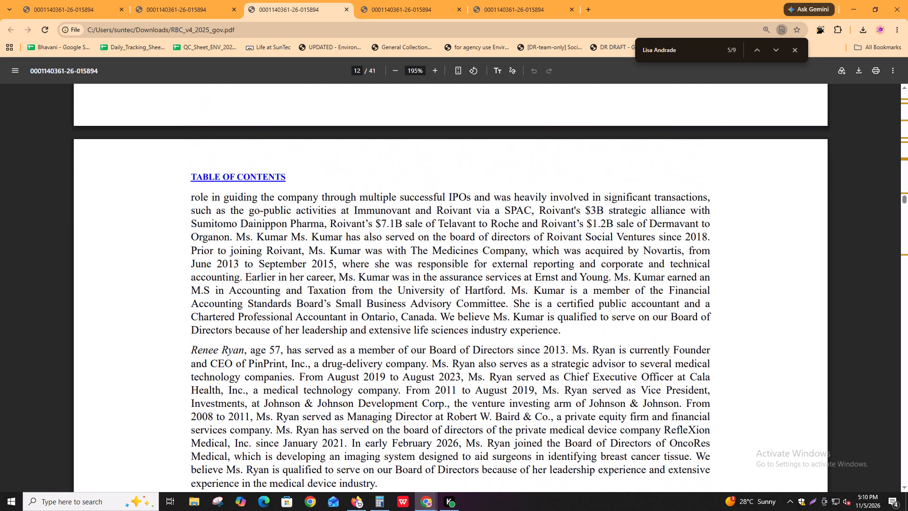
pyautogui.scroll(12, 226, 334)
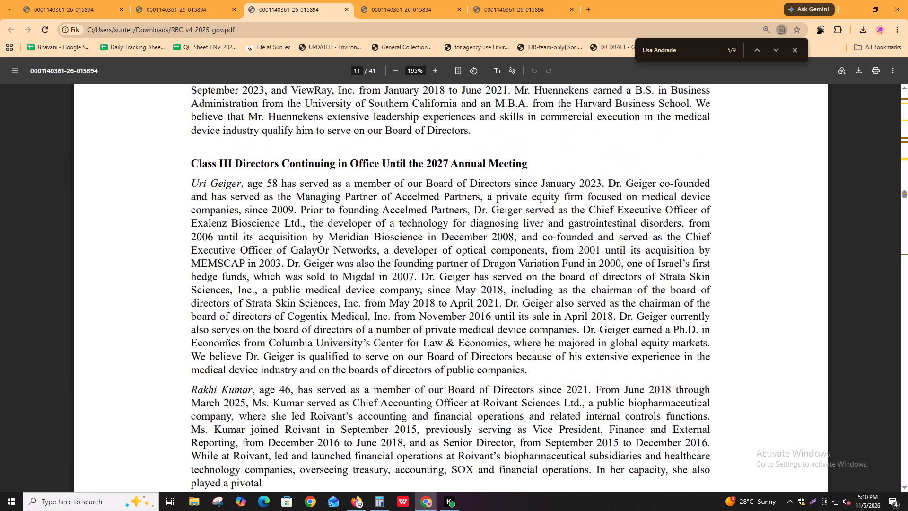
pyautogui.scroll(10, 226, 333)
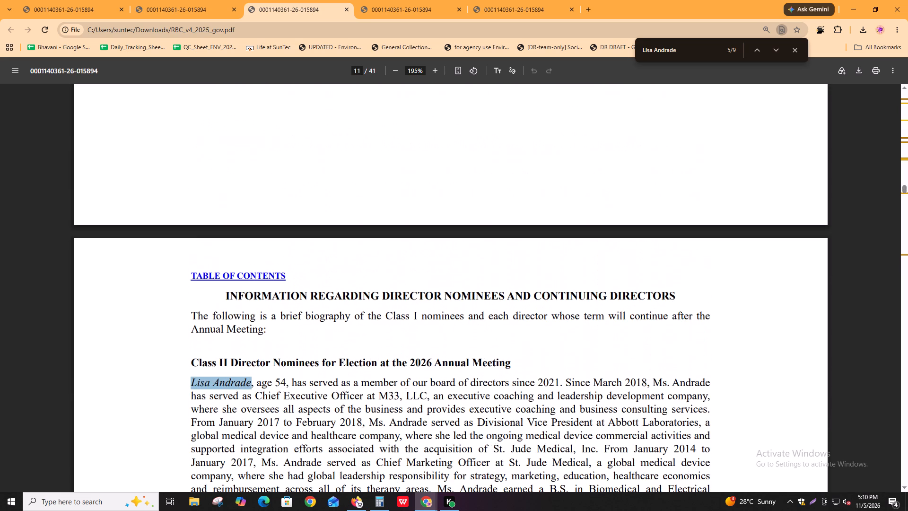
# In the other copy of the proxy statement, check Huennekens' row in the Director Compensation table against footnote 1 on his joining the board.
pyautogui.click(187, 0)
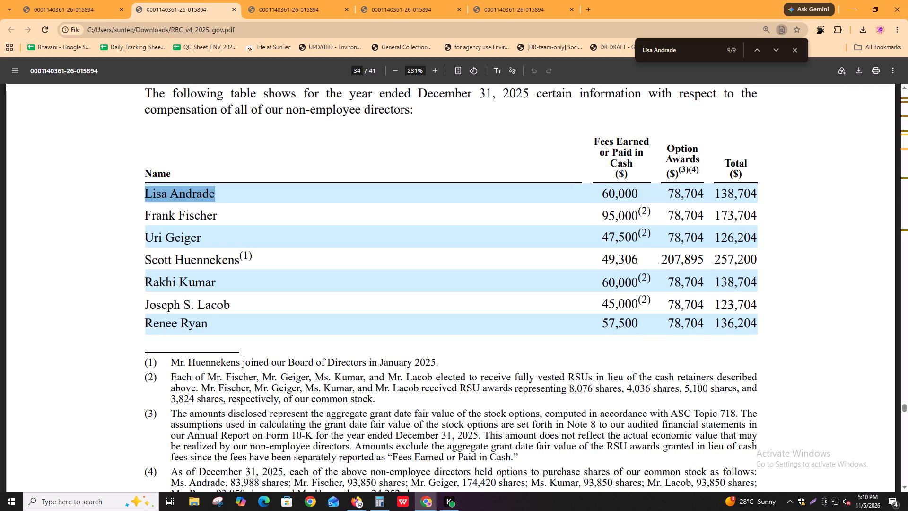
pyautogui.moveTo(144, 238); pyautogui.dragTo(160, 240)
pyautogui.click(160, 240)
pyautogui.moveTo(143, 266); pyautogui.dragTo(157, 266)
pyautogui.moveTo(157, 266); pyautogui.dragTo(174, 266)
pyautogui.scroll(-3, 174, 267)
pyautogui.scroll(1, 202, 300)
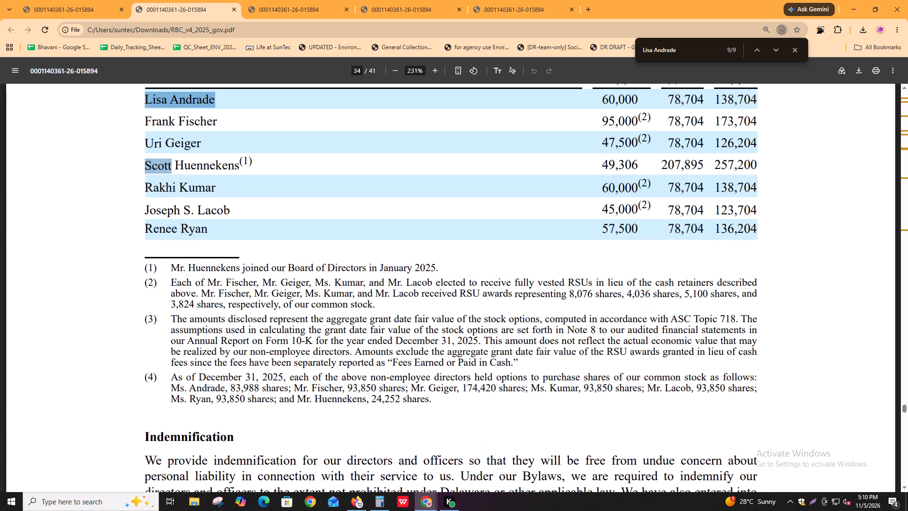
pyautogui.moveTo(221, 267); pyautogui.dragTo(248, 267)
pyautogui.click(248, 267)
pyautogui.moveTo(146, 163); pyautogui.dragTo(238, 168)
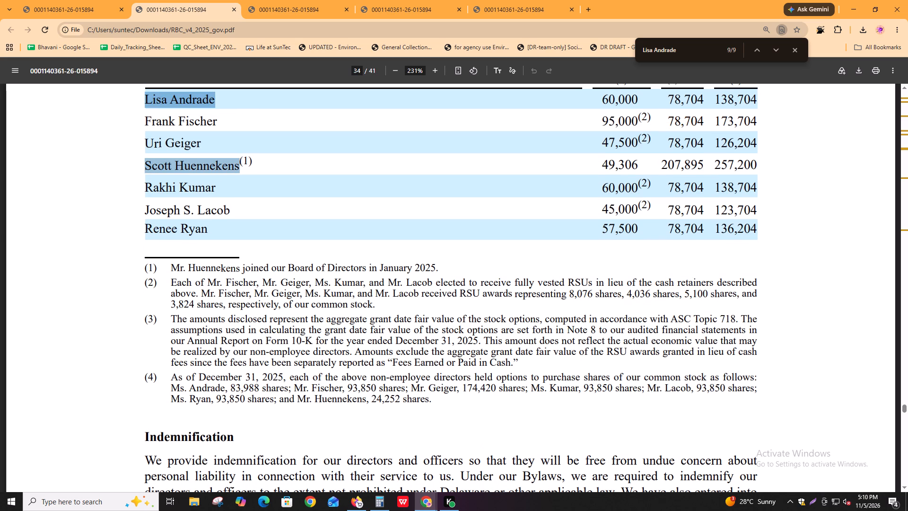
pyautogui.moveTo(238, 168); pyautogui.dragTo(240, 168)
# Return to the biographies copy and check Huennekens' board appointment date in the Class II nominees section.
pyautogui.click(262, 0)
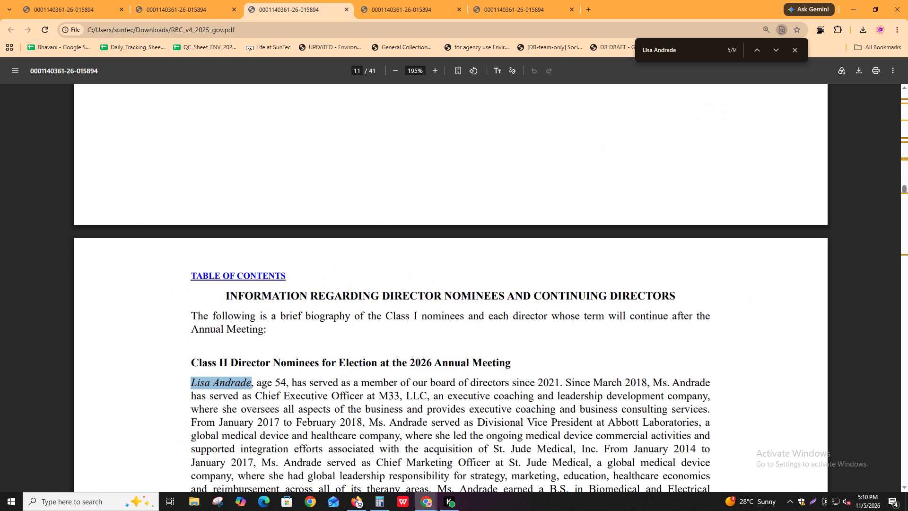
pyautogui.scroll(-14, 349, 409)
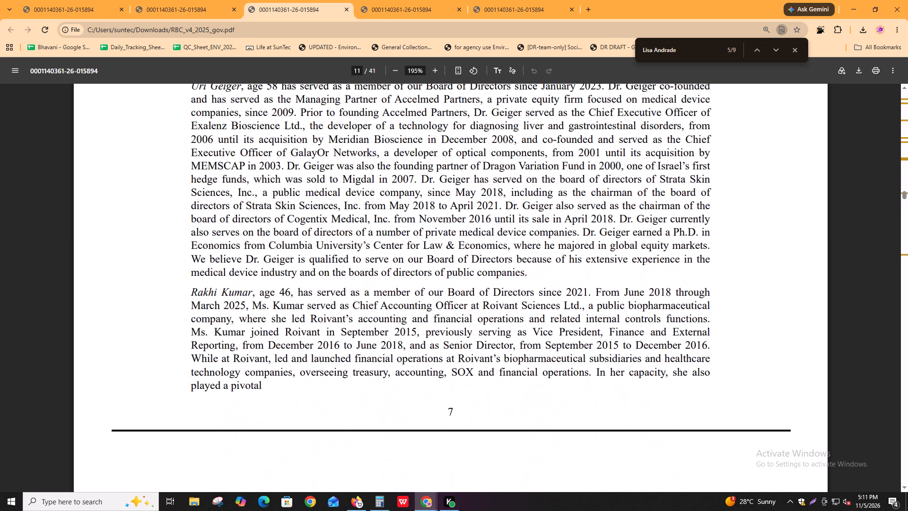
pyautogui.scroll(7, 352, 409)
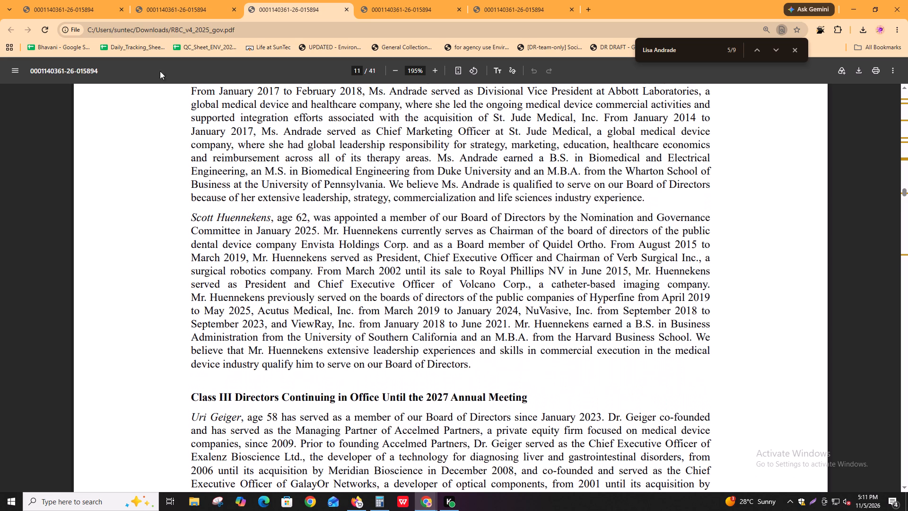
pyautogui.scroll(2, 249, 249)
pyautogui.moveTo(305, 316); pyautogui.dragTo(508, 314)
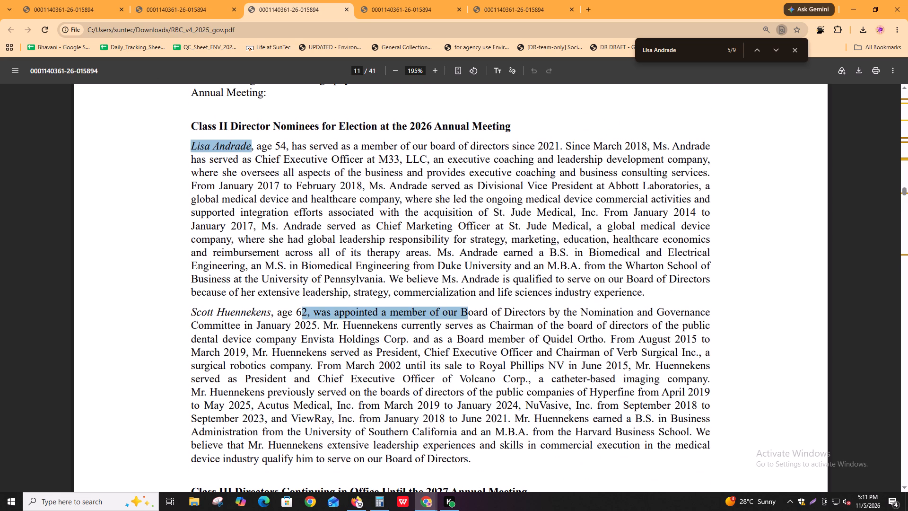
pyautogui.moveTo(508, 314); pyautogui.dragTo(652, 319)
pyautogui.click(652, 319)
pyautogui.moveTo(370, 238); pyautogui.dragTo(397, 241)
pyautogui.moveTo(314, 324); pyautogui.dragTo(320, 326)
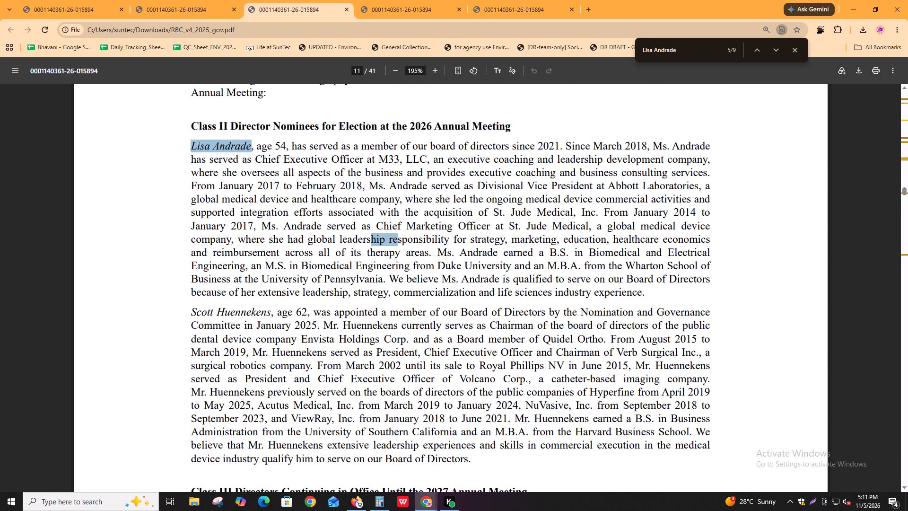
pyautogui.moveTo(320, 326); pyautogui.dragTo(325, 328)
# Review the Class III continuing directors' biographies for Geiger, Kumar and Ryan, including when each began serving on the board.
pyautogui.scroll(-5, 328, 372)
pyautogui.moveTo(316, 335); pyautogui.dragTo(329, 337)
pyautogui.scroll(-4, 329, 337)
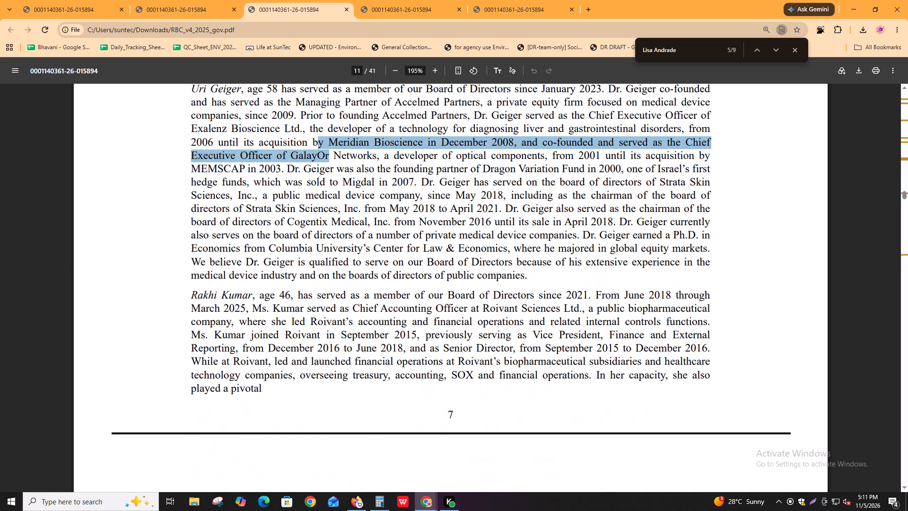
pyautogui.moveTo(307, 330); pyautogui.dragTo(315, 330)
pyautogui.scroll(-7, 308, 342)
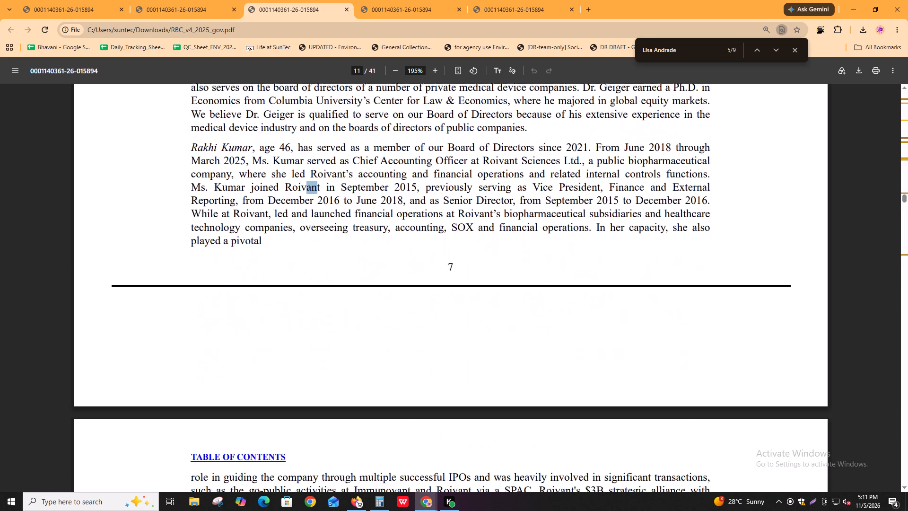
pyautogui.scroll(-3, 309, 344)
pyautogui.moveTo(262, 319); pyautogui.dragTo(270, 322)
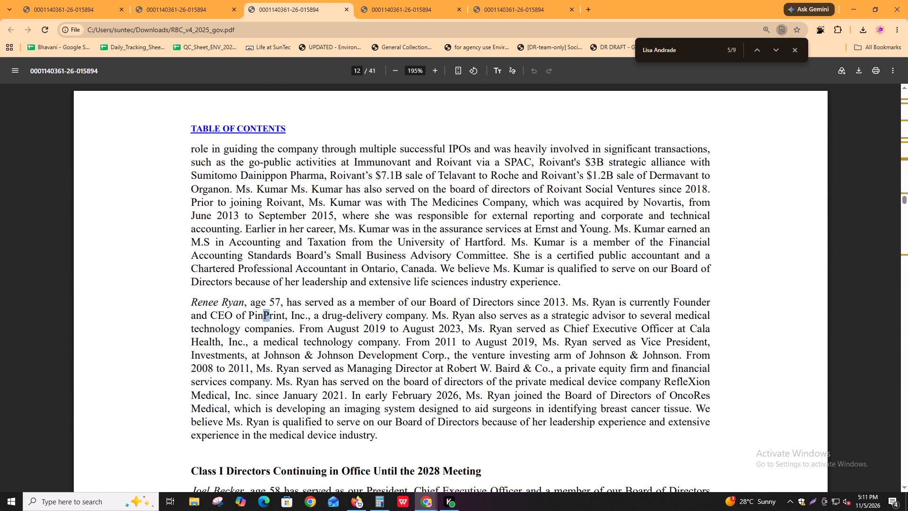
# Review the Class I continuing directors' biographies for Becker and Fischer, and look over the board independence section that follows.
pyautogui.scroll(-6, 267, 367)
pyautogui.scroll(-4, 284, 454)
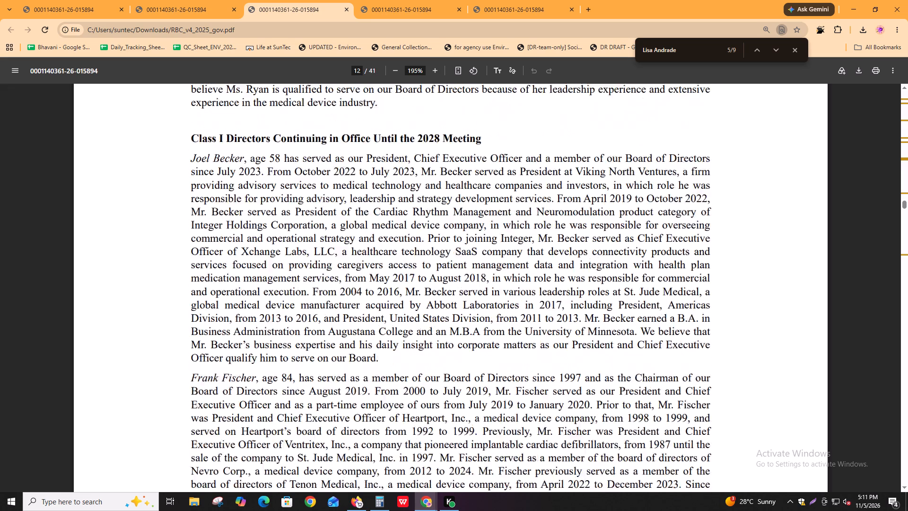
pyautogui.scroll(-12, 284, 450)
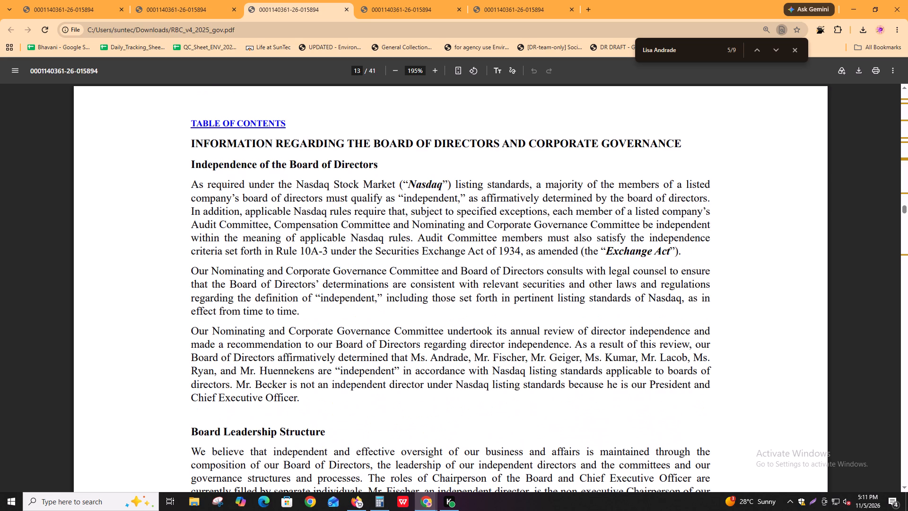
pyautogui.scroll(-2, 284, 450)
pyautogui.scroll(16, 284, 450)
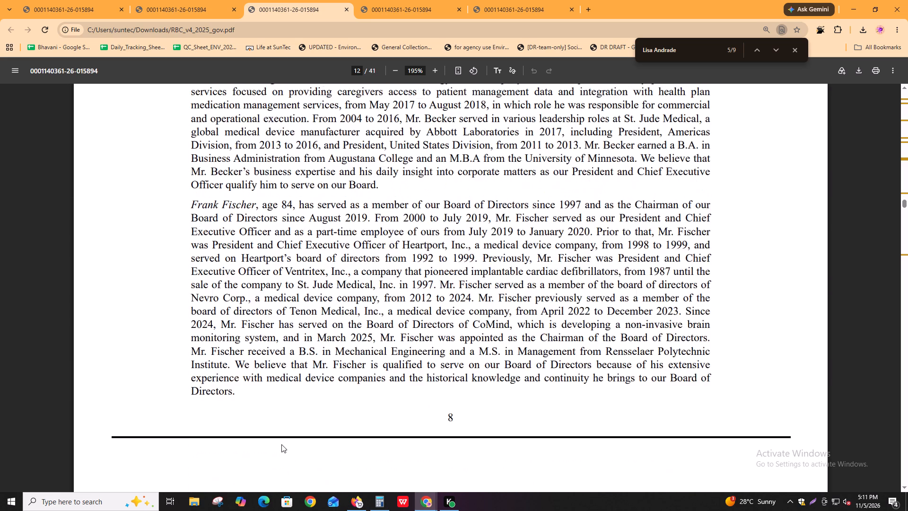
pyautogui.moveTo(192, 334); pyautogui.dragTo(217, 337)
pyautogui.click(217, 337)
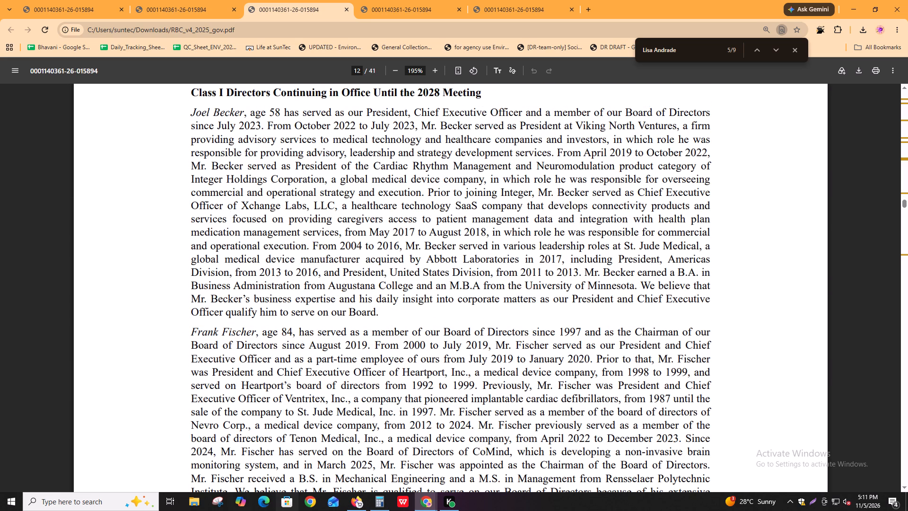
# Find Fischer's row in the other copy's Director Compensation table and compare it with the biographies copy.
pyautogui.click(161, 0)
pyautogui.scroll(2, 190, 184)
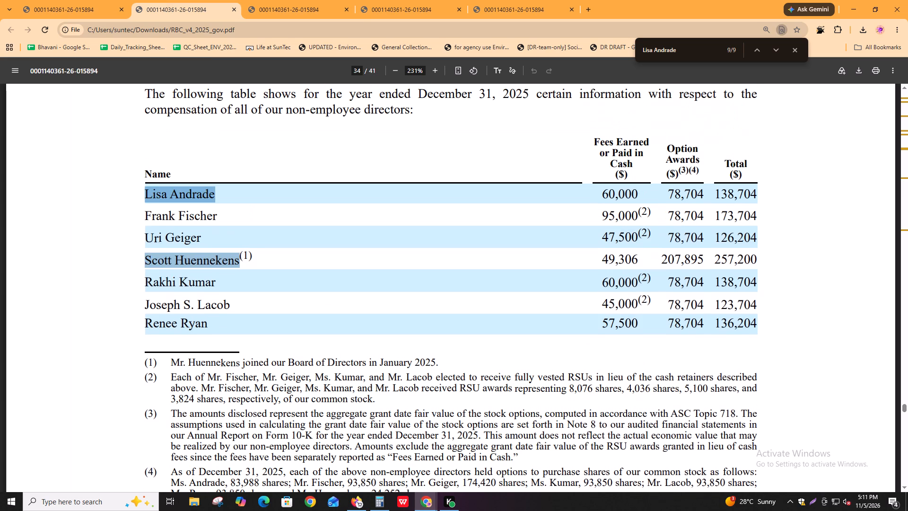
pyautogui.moveTo(161, 212); pyautogui.dragTo(192, 215)
pyautogui.click(271, 14)
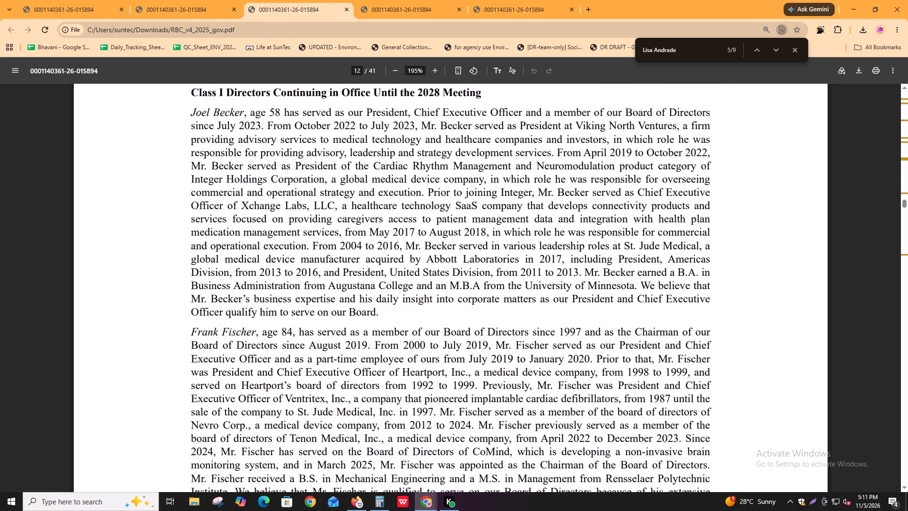
pyautogui.scroll(2, 254, 291)
# Highlight Fischer's name in light pink in the Director Compensation table.
pyautogui.click(189, 6)
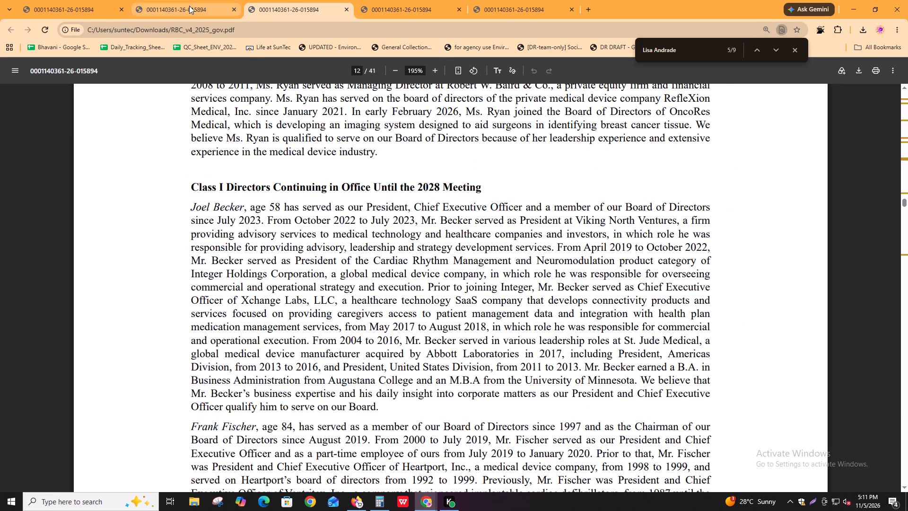
pyautogui.click(508, 74)
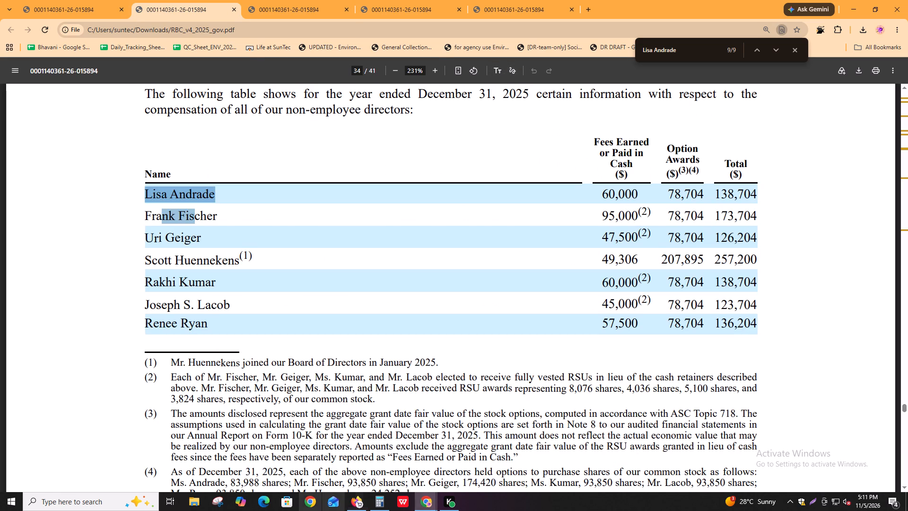
pyautogui.click(841, 104)
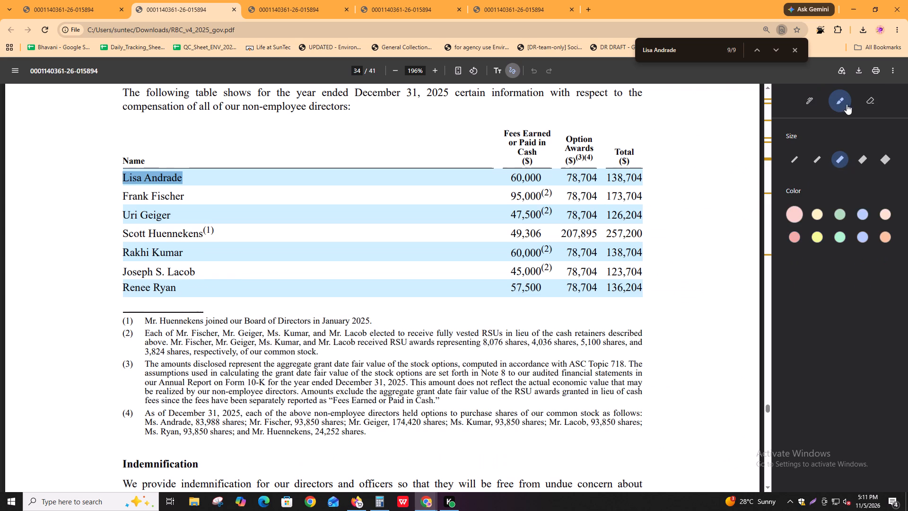
pyautogui.click(794, 213)
pyautogui.moveTo(113, 195); pyautogui.dragTo(157, 195)
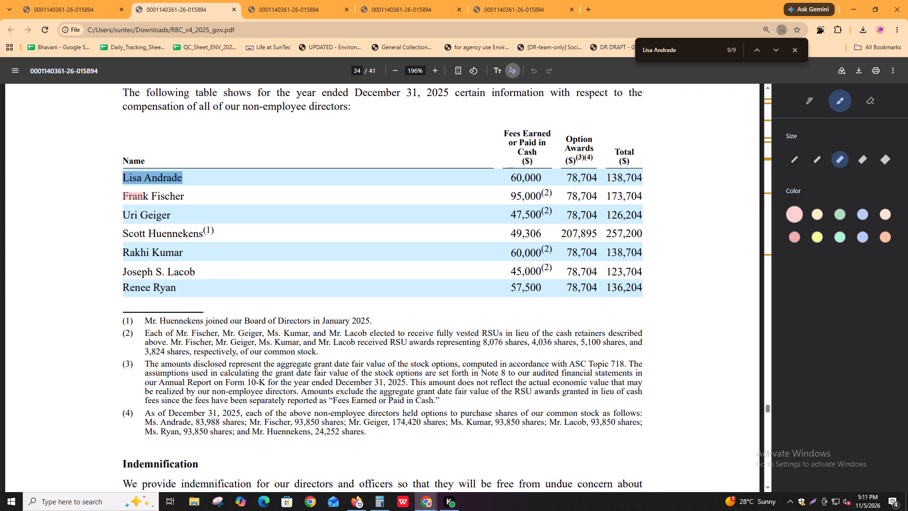
pyautogui.moveTo(157, 195); pyautogui.dragTo(192, 197)
# Check the next director's biography above Class I, and highlight Ryan's name in light pink in the Director Compensation table.
pyautogui.click(275, 0)
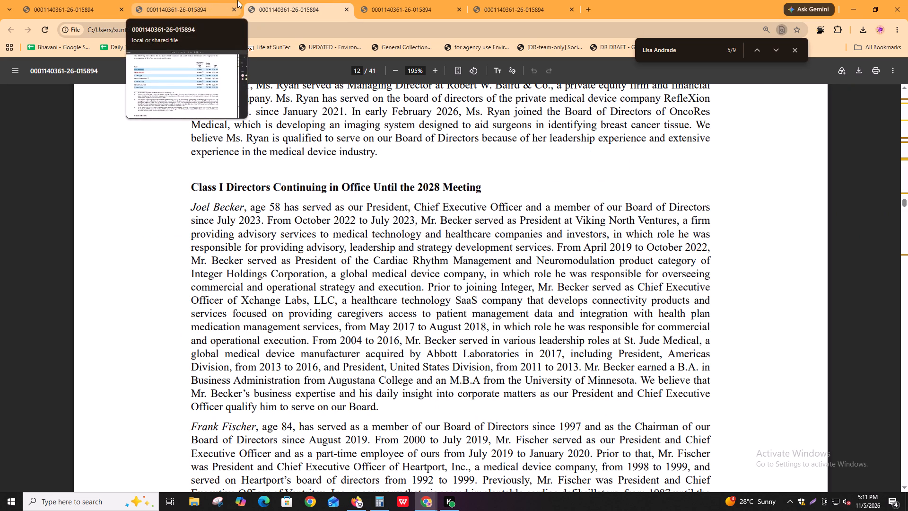
pyautogui.click(216, 2)
pyautogui.click(269, 2)
pyautogui.scroll(4, 320, 323)
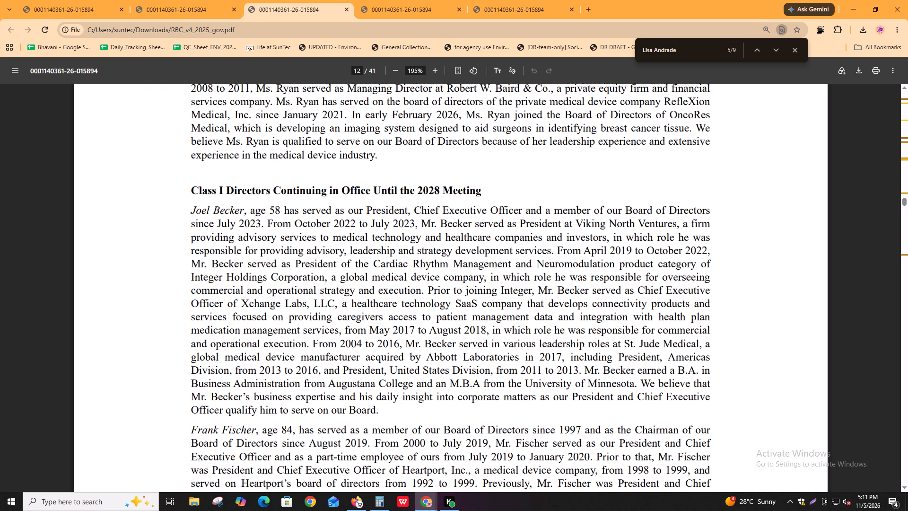
pyautogui.scroll(3, 320, 323)
pyautogui.click(167, 0)
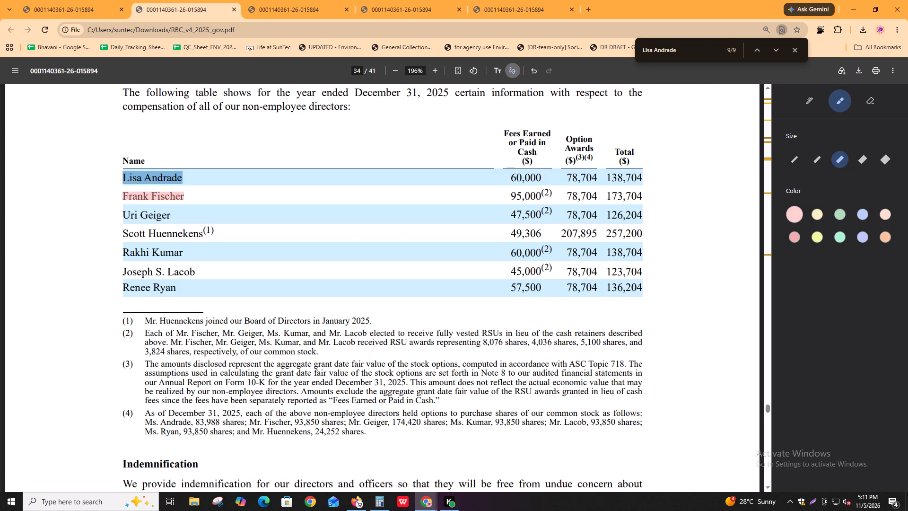
pyautogui.moveTo(123, 289); pyautogui.dragTo(177, 290)
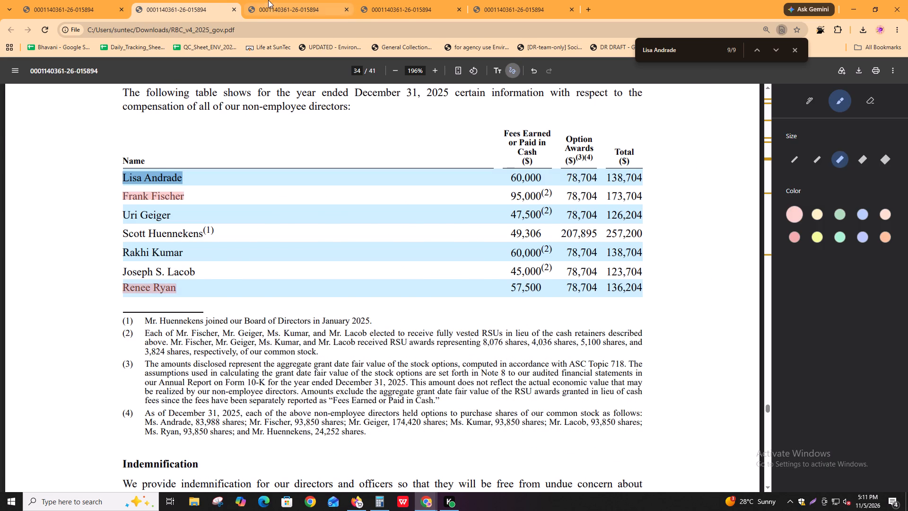
# Check Kumar's biography in the Class III section, and highlight Kumar's name in light pink in the Director Compensation table.
pyautogui.click(271, 0)
pyautogui.scroll(9, 284, 443)
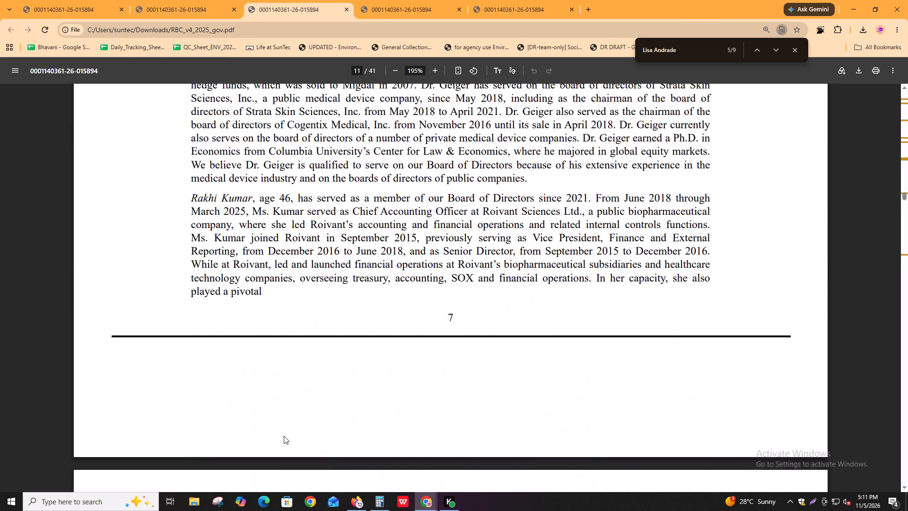
pyautogui.scroll(1, 284, 436)
pyautogui.scroll(-1, 244, 489)
pyautogui.click(222, 0)
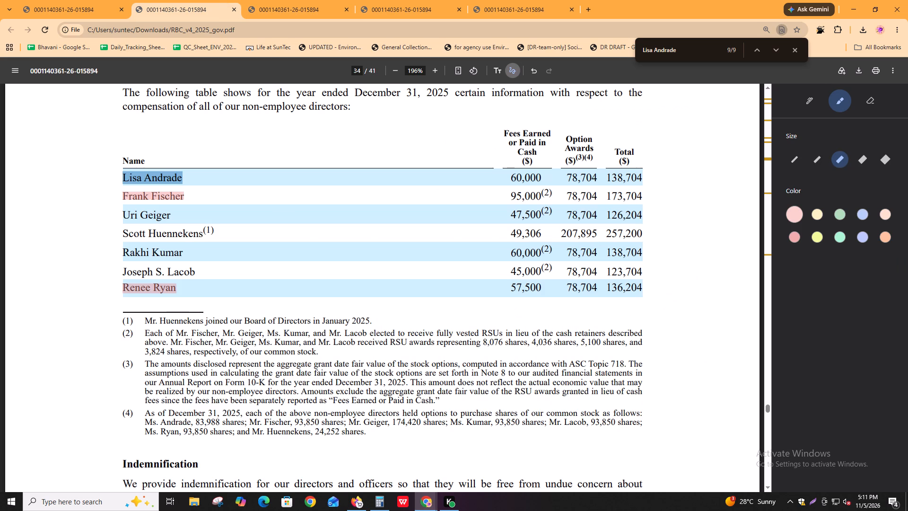
pyautogui.moveTo(122, 251); pyautogui.dragTo(192, 251)
# Check the Geiger and Huennekens biographies, and highlight both names in light pink in the Director Compensation table.
pyautogui.click(269, 0)
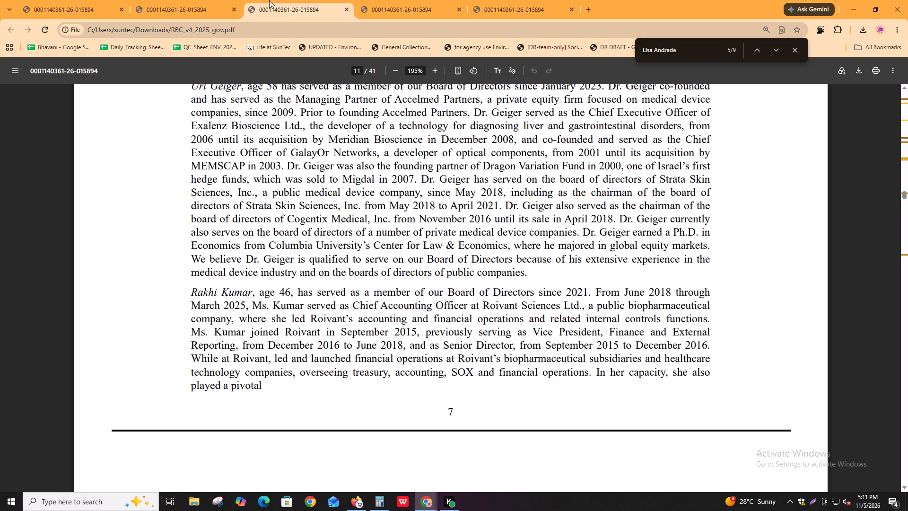
pyautogui.scroll(6, 254, 261)
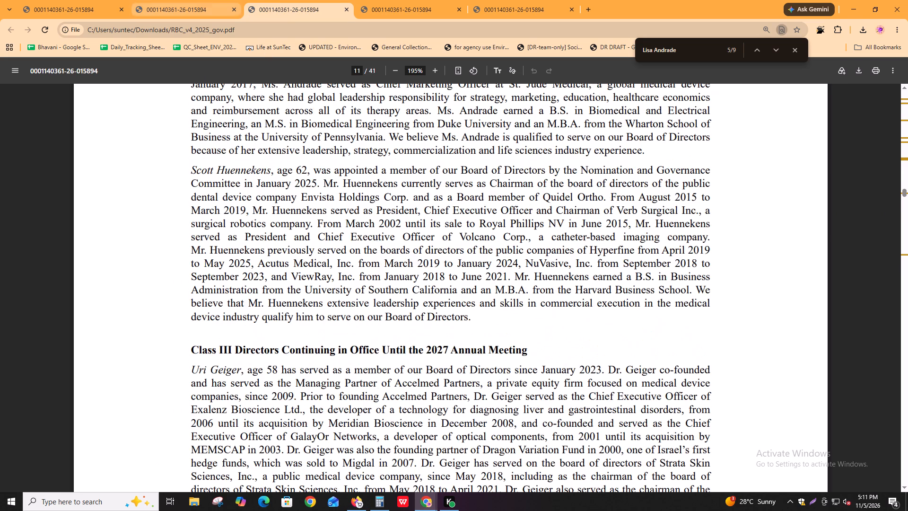
pyautogui.scroll(3, 279, 211)
pyautogui.click(230, 0)
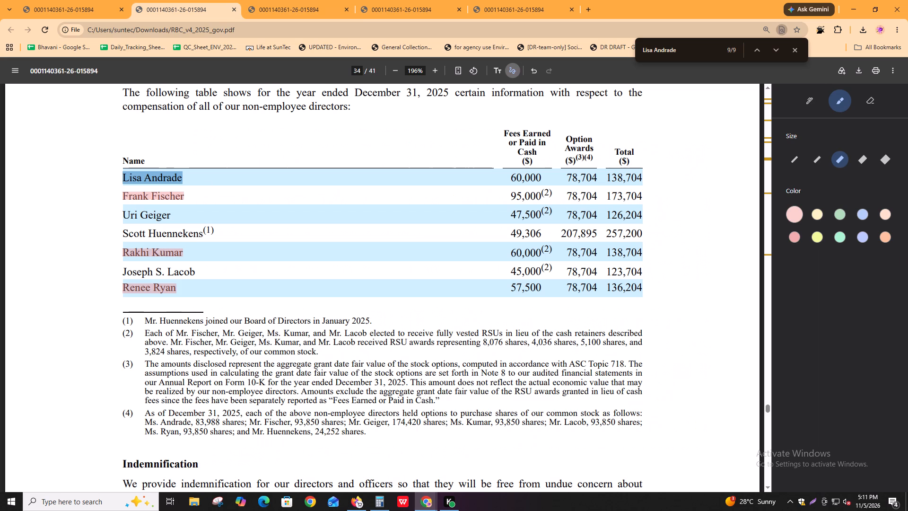
pyautogui.moveTo(125, 237); pyautogui.dragTo(210, 236)
pyautogui.moveTo(122, 214); pyautogui.dragTo(166, 222)
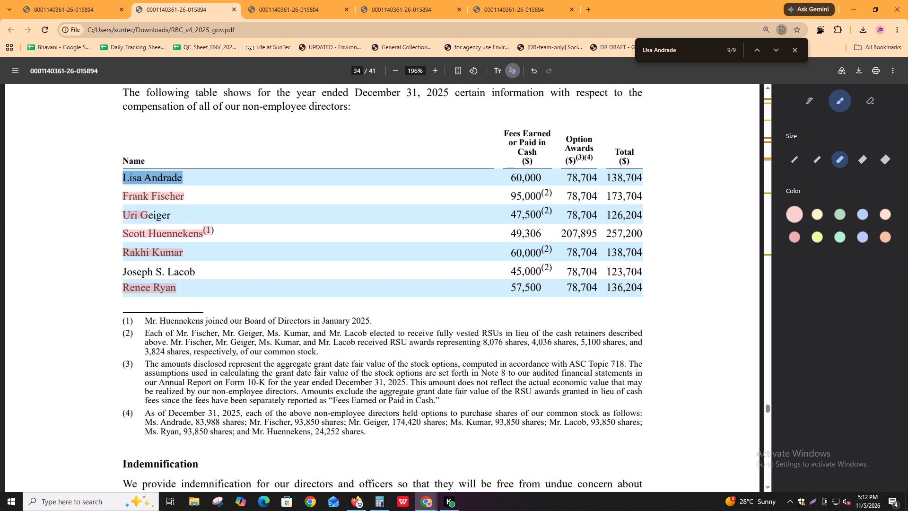
pyautogui.moveTo(166, 222); pyautogui.dragTo(185, 223)
# Check Andrade's biography among the Class II nominees, and highlight Andrade's name in light pink in the Director Compensation table.
pyautogui.click(276, 0)
pyautogui.scroll(6, 328, 342)
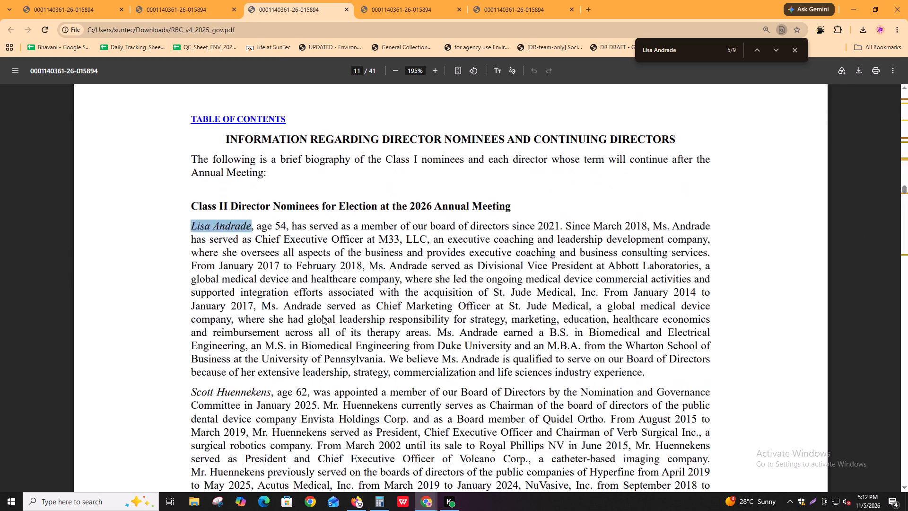
pyautogui.scroll(-4, 335, 335)
pyautogui.scroll(1, 341, 452)
pyautogui.click(178, 0)
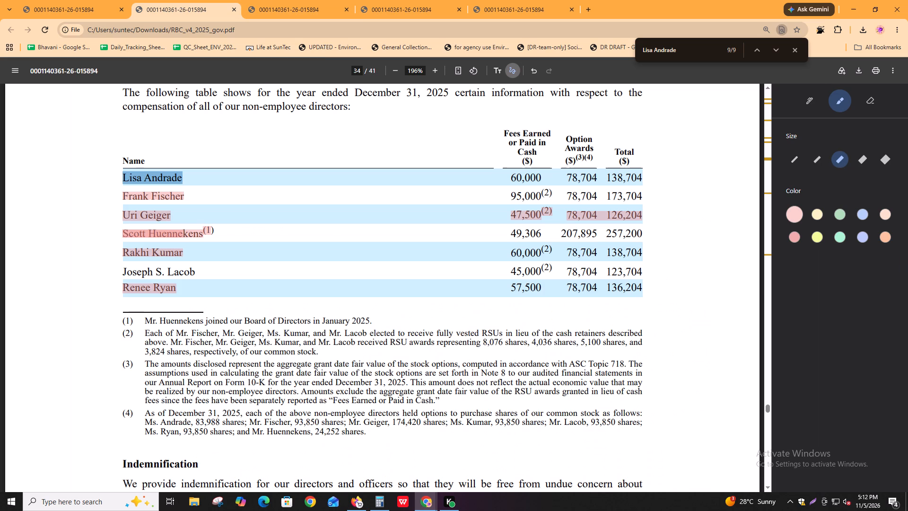
pyautogui.moveTo(122, 179); pyautogui.dragTo(192, 180)
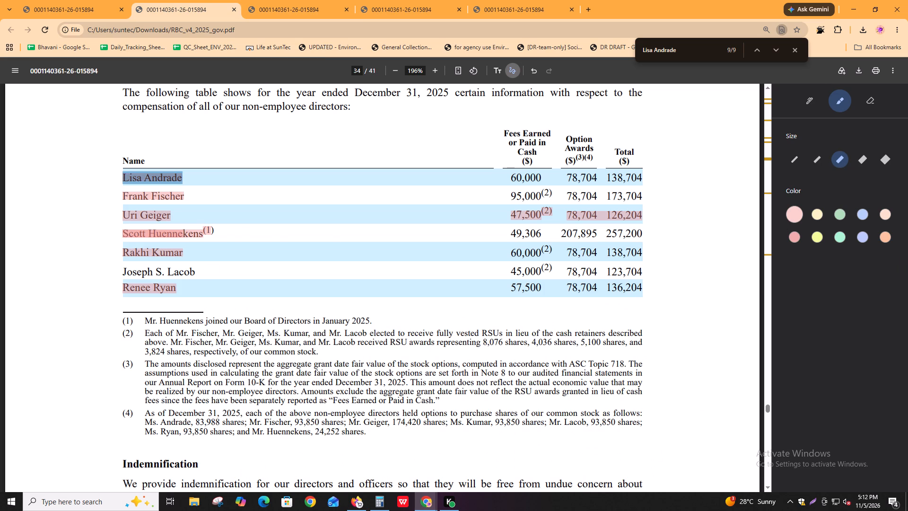
# Go through all the director biographies again from Class II to Class I to match them with the compensation table, marking Becker's name.
pyautogui.click(281, 0)
pyautogui.scroll(-4, 274, 380)
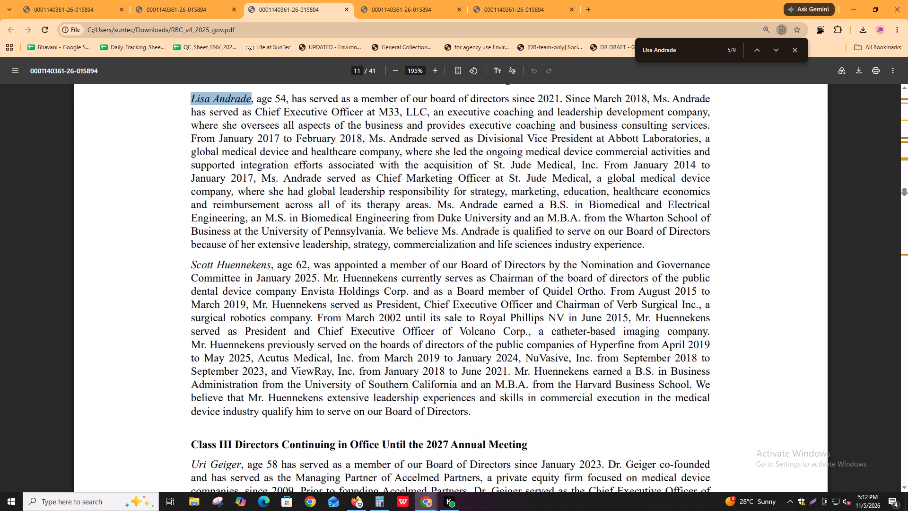
pyautogui.scroll(-7, 277, 378)
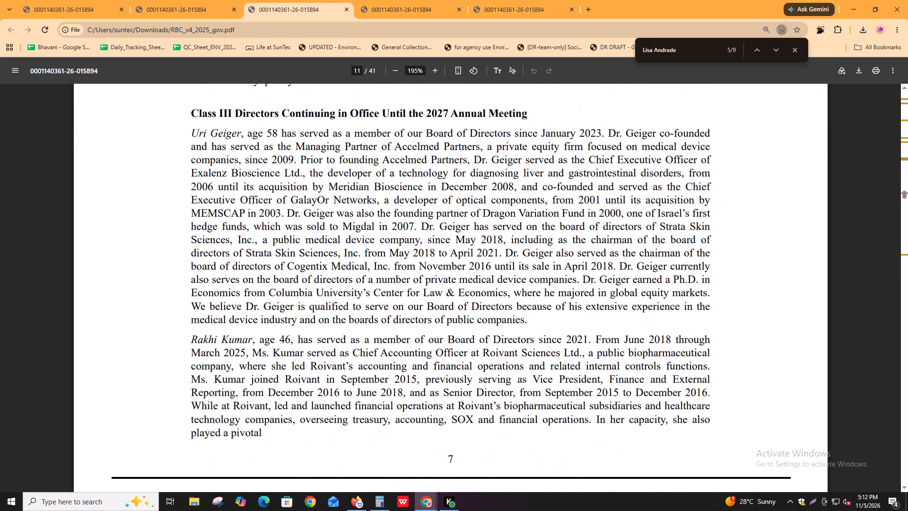
pyautogui.scroll(-10, 277, 367)
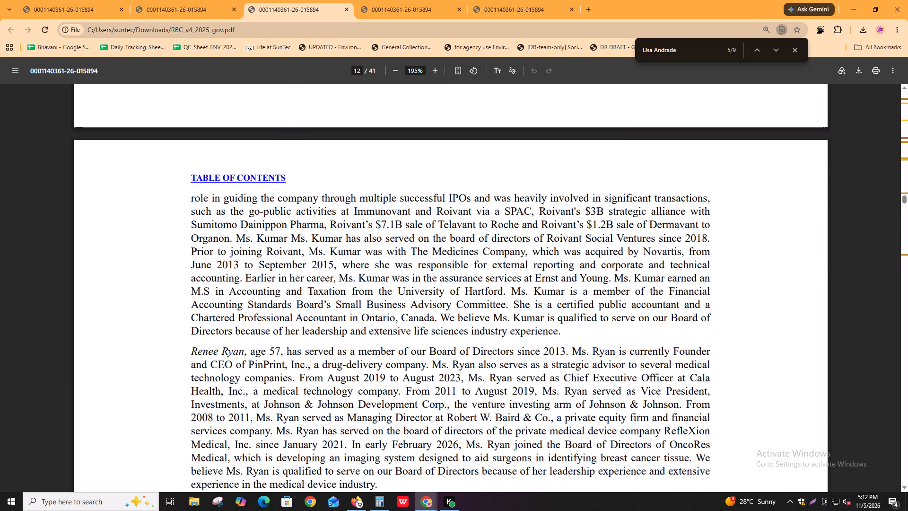
pyautogui.scroll(-4, 277, 367)
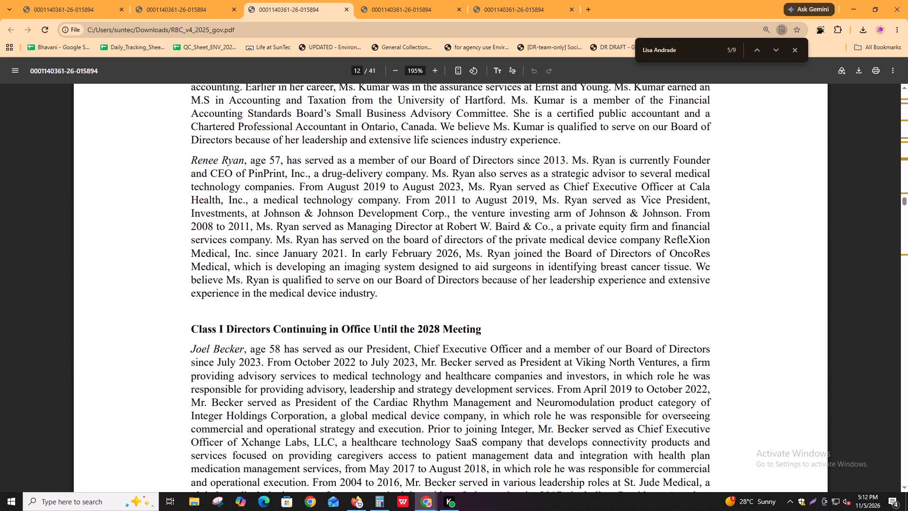
pyautogui.scroll(-5, 275, 381)
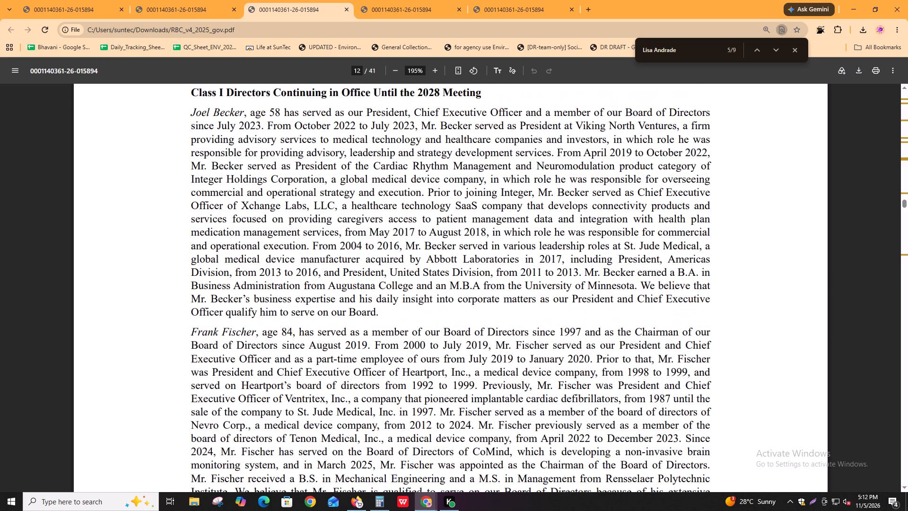
pyautogui.moveTo(188, 113); pyautogui.dragTo(206, 113)
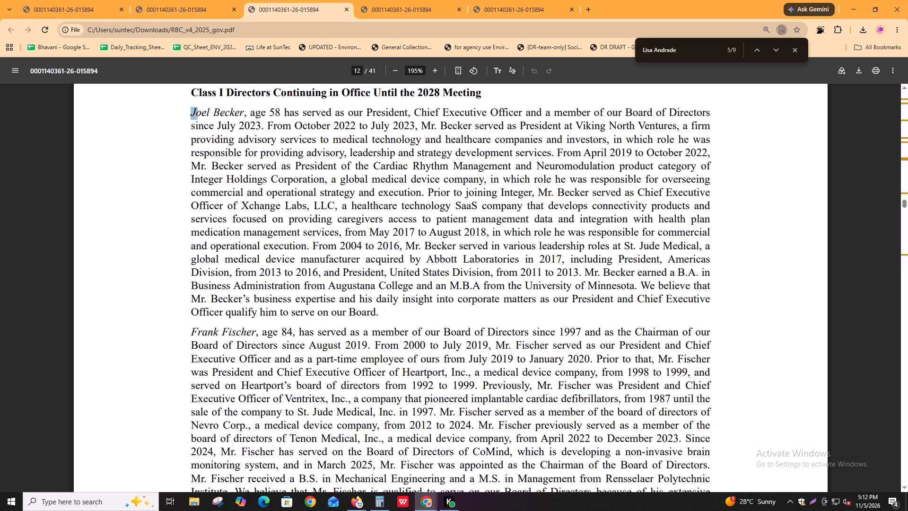
pyautogui.moveTo(206, 113); pyautogui.dragTo(243, 110)
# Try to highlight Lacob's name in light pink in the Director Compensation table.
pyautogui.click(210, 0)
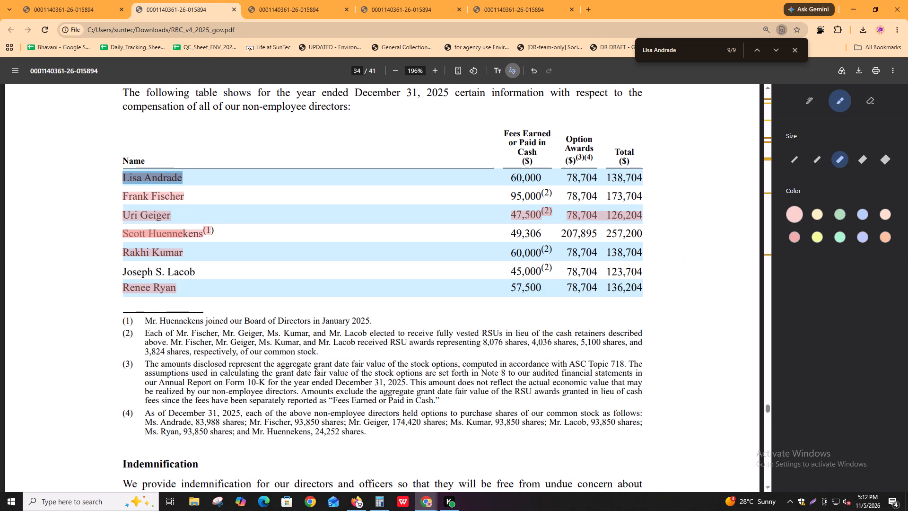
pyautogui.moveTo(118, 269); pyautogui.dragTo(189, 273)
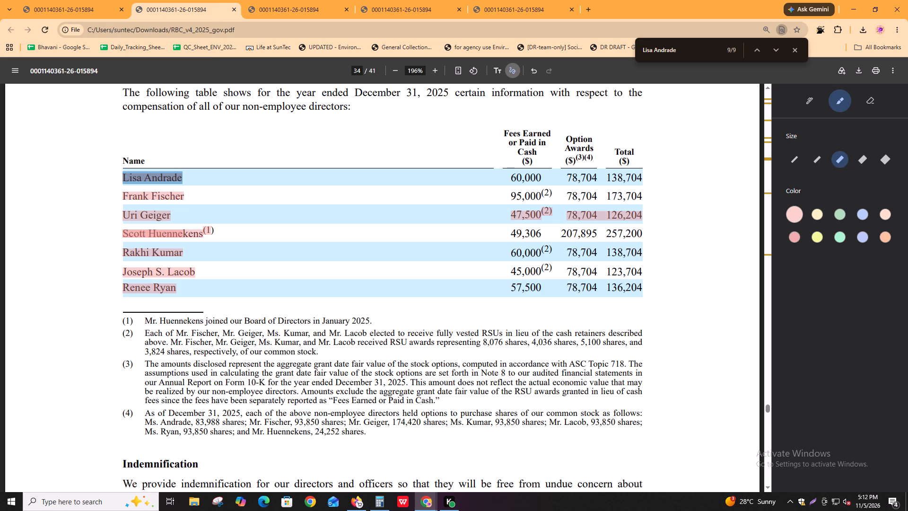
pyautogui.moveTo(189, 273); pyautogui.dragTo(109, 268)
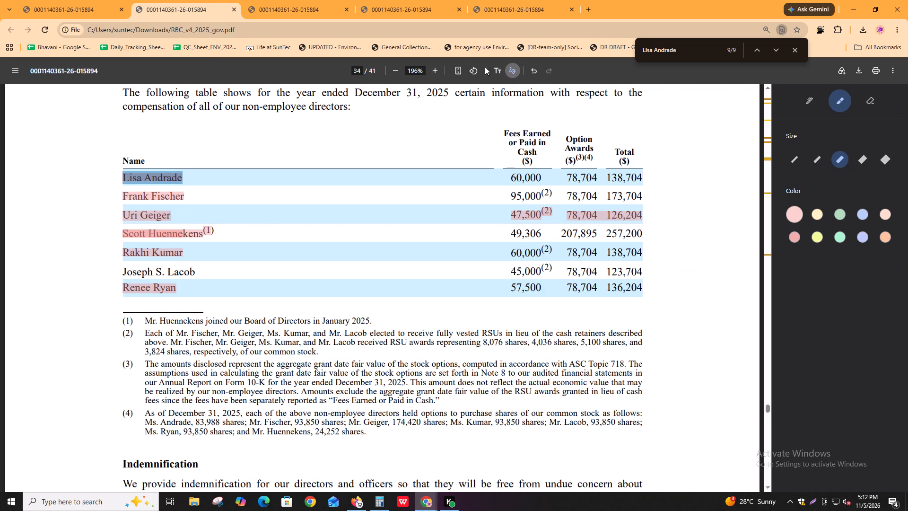
# Turn off highlighting and copy Lacob's full name from the Director Compensation table.
pyautogui.click(513, 69)
pyautogui.moveTo(147, 308); pyautogui.dragTo(172, 310)
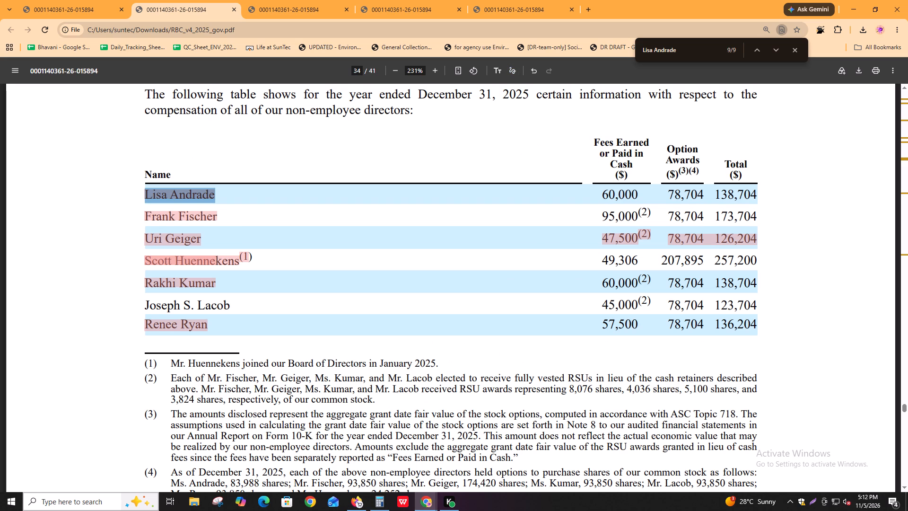
pyautogui.moveTo(172, 310); pyautogui.dragTo(231, 313)
pyautogui.hotkey('ctrl', 'c')
pyautogui.hotkey('ctrl', 'c')
pyautogui.hotkey('ctrl', 'c')
pyautogui.hotkey('ctrl', 'c')
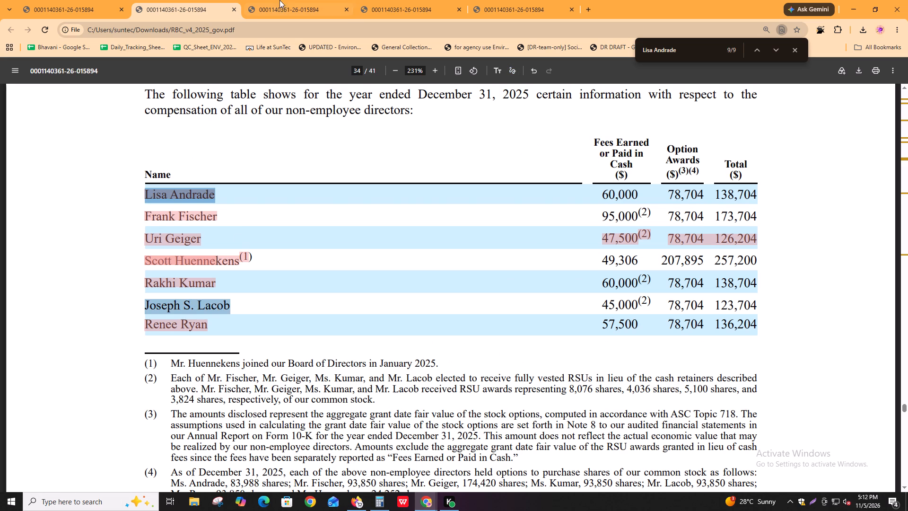
pyautogui.hotkey('ctrl', 'c')
# In the other open copy of the proxy statement, follow the Andrade matches and examine the standing committee membership tables.
pyautogui.click(287, 0)
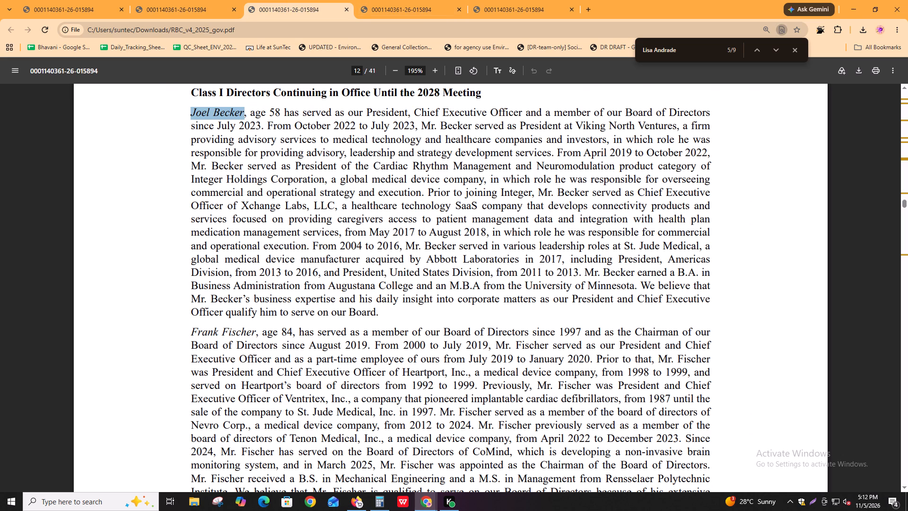
pyautogui.hotkey('ctrl', 'f')
pyautogui.press('Return')
pyautogui.press('Return')
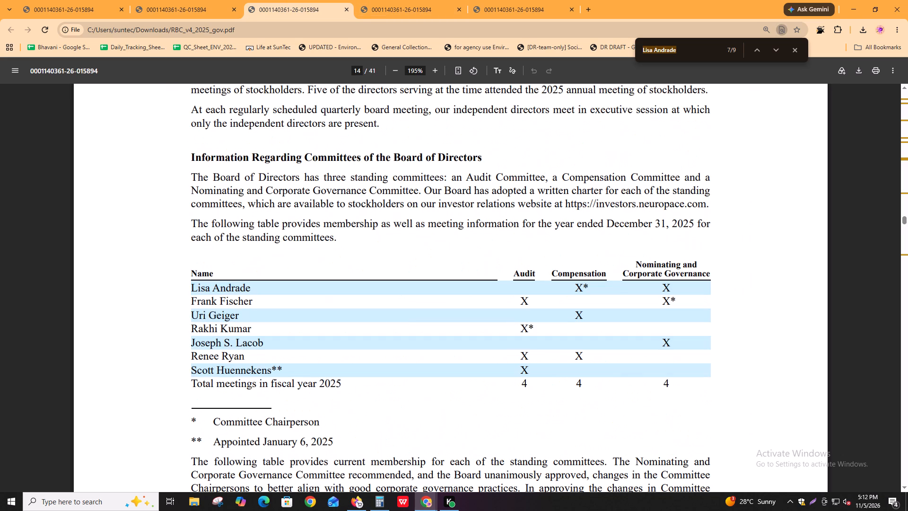
pyautogui.hotkey('shift', 'Return')
pyautogui.press('Return')
pyautogui.click(336, 425)
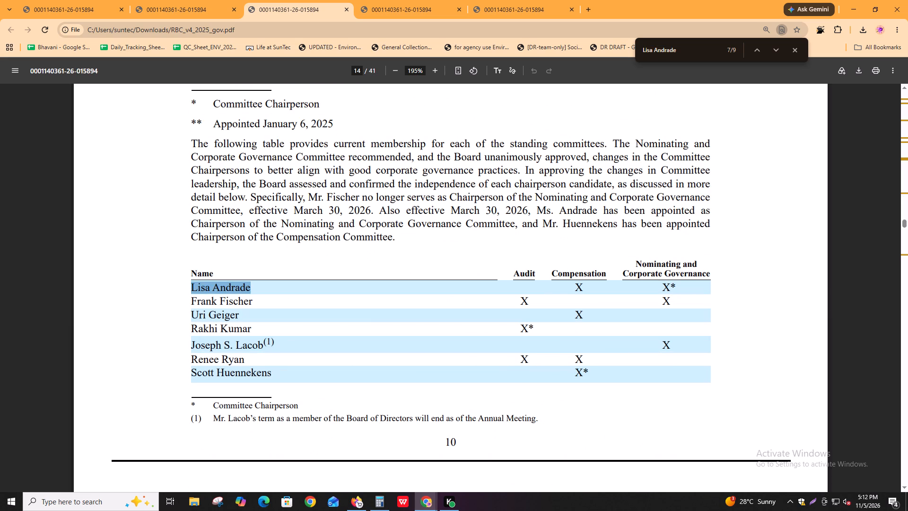
pyautogui.hotkey('ctrl', 'f')
pyautogui.scroll(-8, 495, 420)
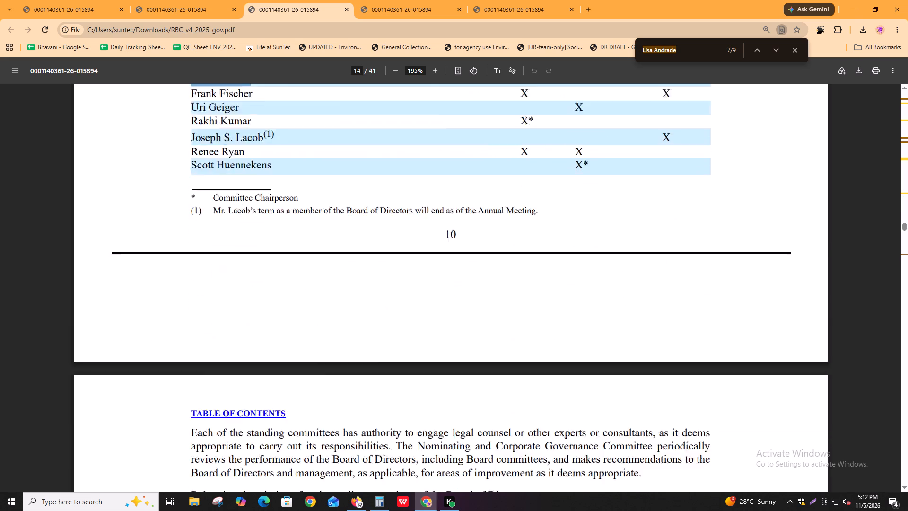
pyautogui.scroll(-3, 497, 418)
pyautogui.scroll(2, 498, 418)
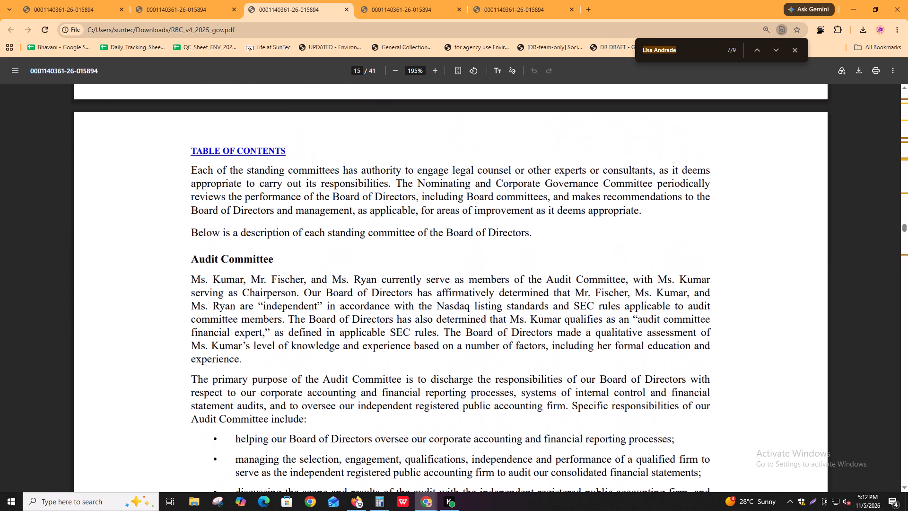
pyautogui.scroll(12, 498, 418)
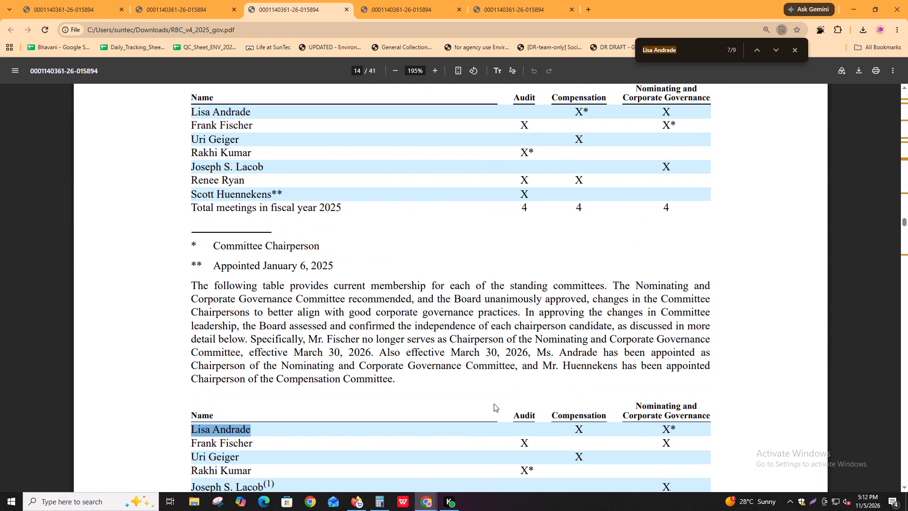
# Go through the director names one by one in the 2025 committee membership table.
pyautogui.hotkey('ctrl', 'f')
pyautogui.moveTo(197, 115); pyautogui.dragTo(227, 116)
pyautogui.moveTo(210, 122); pyautogui.dragTo(240, 125)
pyautogui.moveTo(202, 141); pyautogui.dragTo(226, 145)
pyautogui.moveTo(204, 161); pyautogui.dragTo(221, 165)
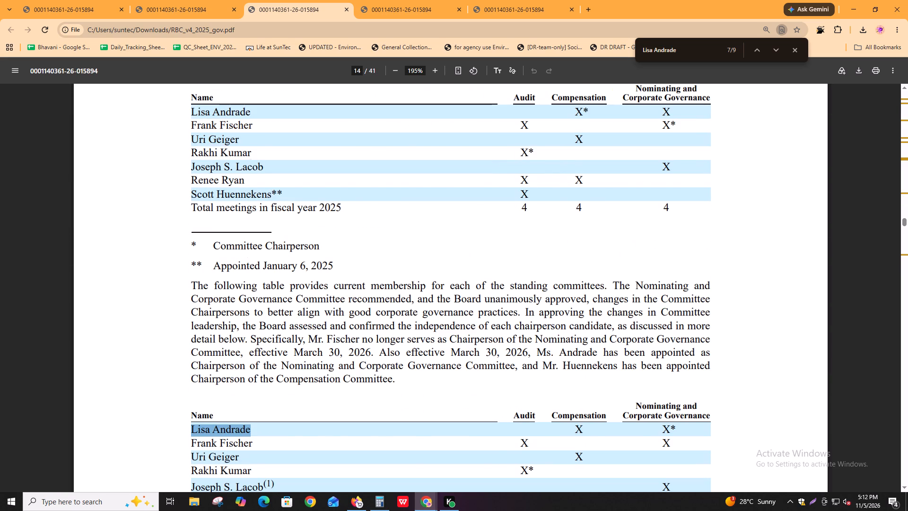
pyautogui.moveTo(221, 165); pyautogui.dragTo(244, 171)
pyautogui.click(235, 175)
pyautogui.click(228, 184)
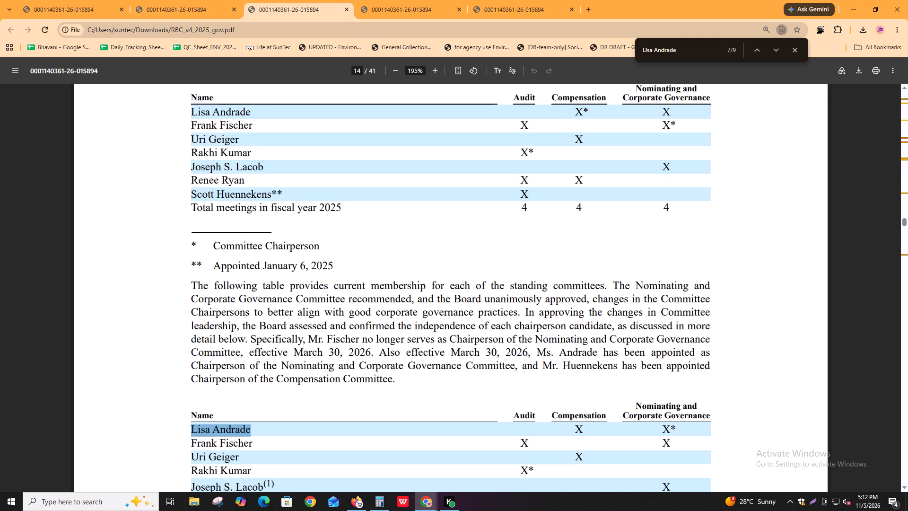
# Search the proxy statement for Lacob's name as listed in the 2025 committee table, and review matches through the beneficial ownership table.
pyautogui.moveTo(191, 168); pyautogui.dragTo(282, 167)
pyautogui.hotkey('ctrl', 'c')
pyautogui.hotkey('ctrl', 'c')
pyautogui.hotkey('ctrl', 'c')
pyautogui.hotkey('ctrl', 'f')
pyautogui.hotkey('ctrl', 'v')
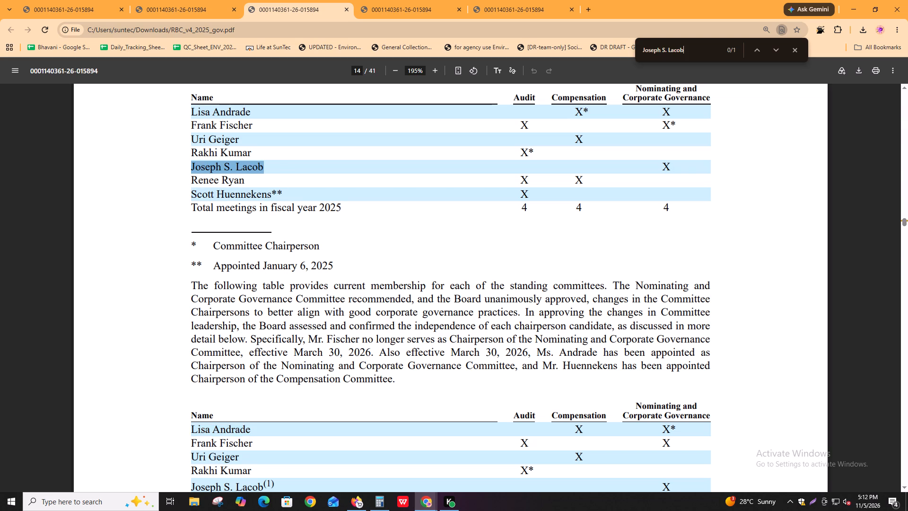
pyautogui.press('Return')
pyautogui.hotkey('shift', 'Return')
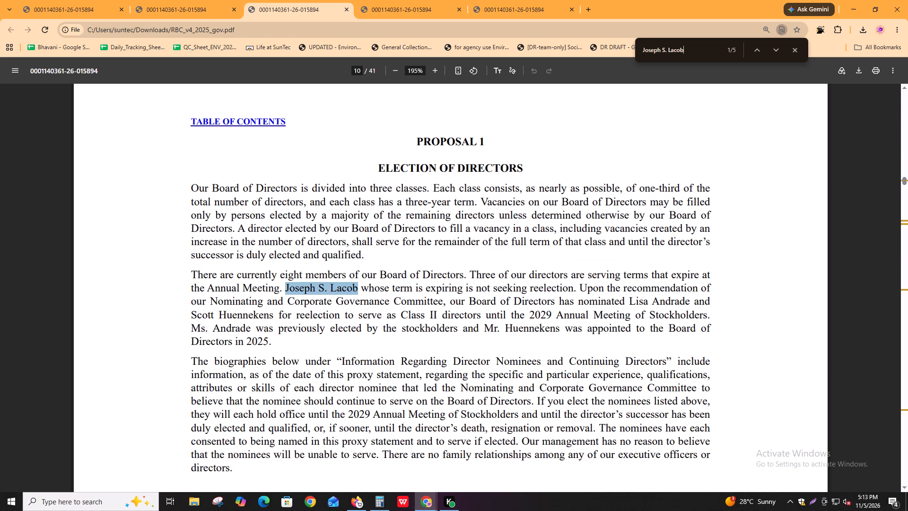
pyautogui.press('Return')
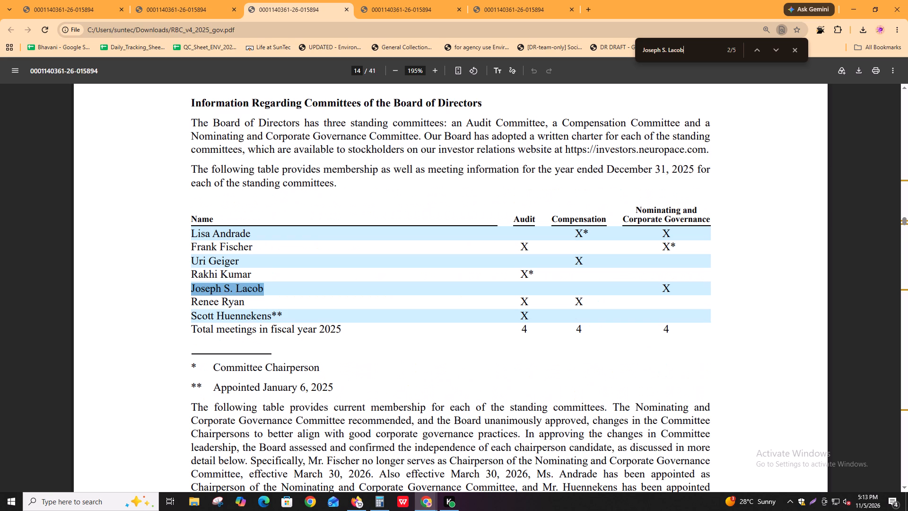
pyautogui.press('Return')
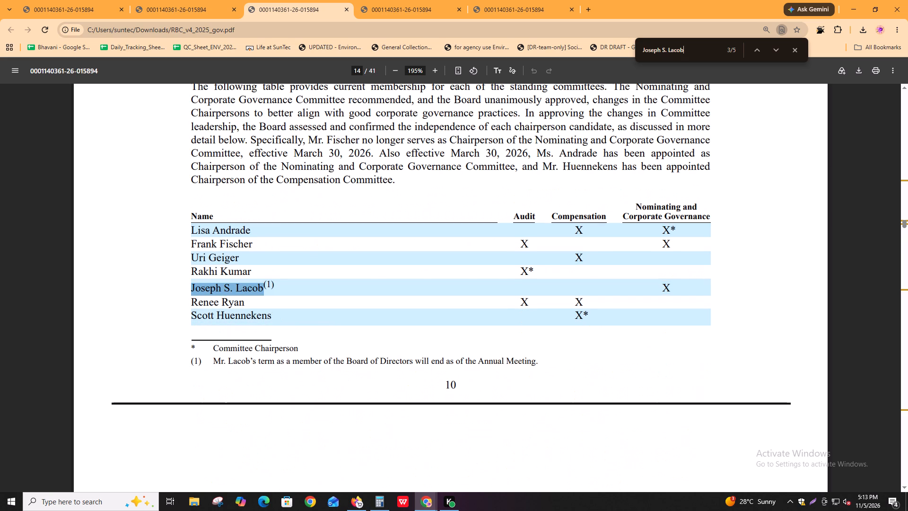
pyautogui.press('Return')
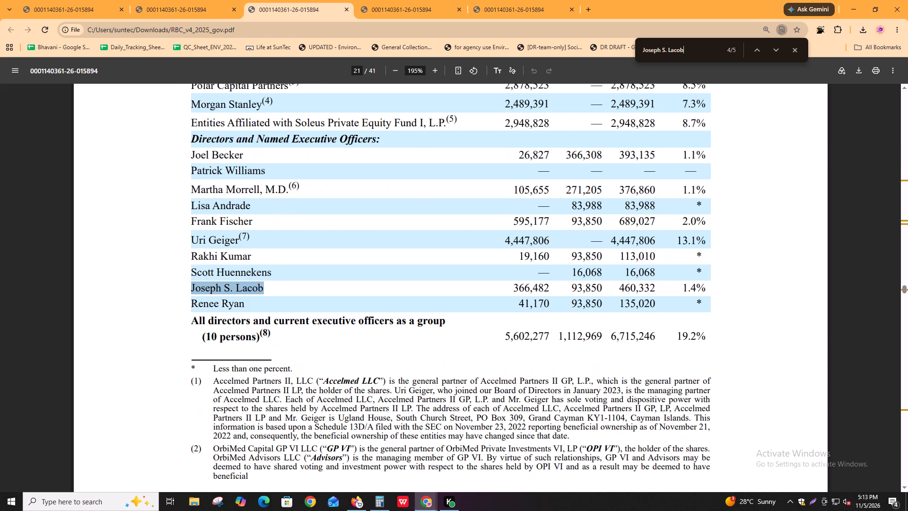
pyautogui.hotkey('shift', 'Return')
pyautogui.press('Return')
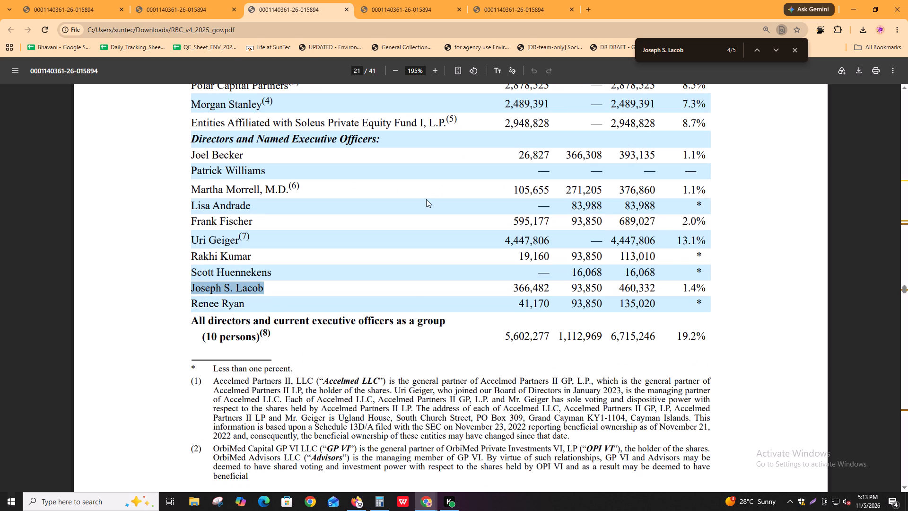
# Examine the directors and named executive officers in the beneficial ownership table, along with the footnotes that follow it.
pyautogui.moveTo(190, 155); pyautogui.dragTo(244, 155)
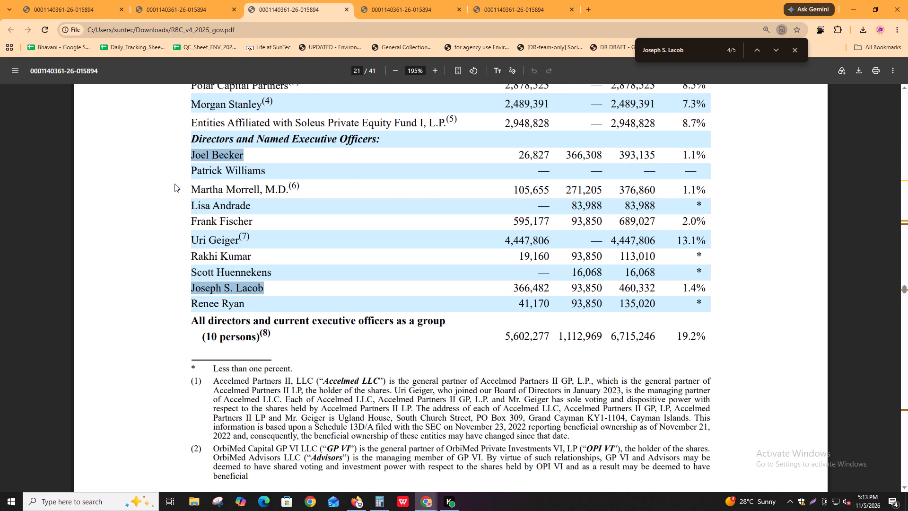
pyautogui.moveTo(184, 169); pyautogui.dragTo(240, 174)
pyautogui.moveTo(188, 190); pyautogui.dragTo(236, 194)
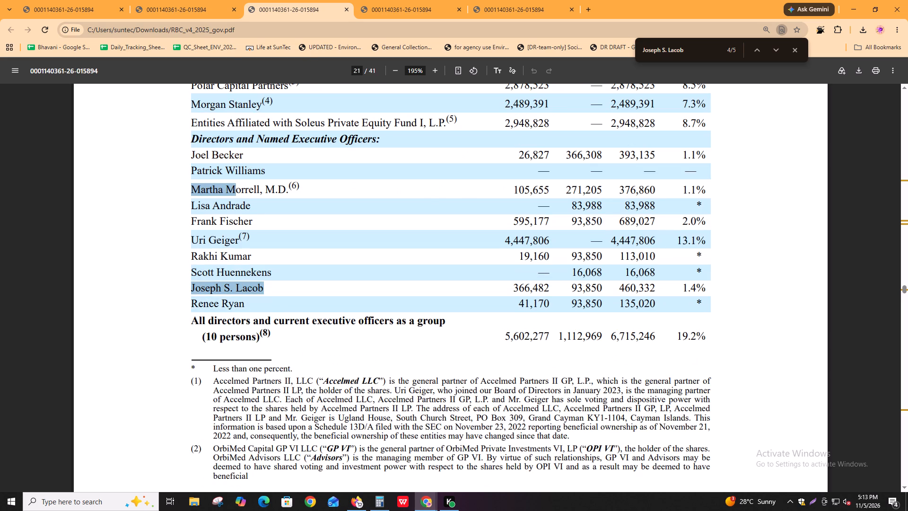
pyautogui.scroll(-9, 304, 373)
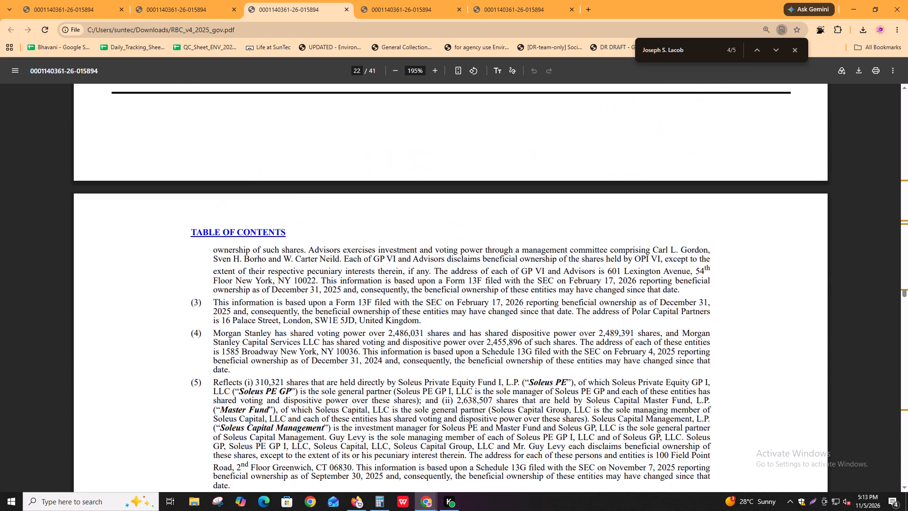
pyautogui.scroll(-3, 243, 322)
pyautogui.scroll(-1, 267, 354)
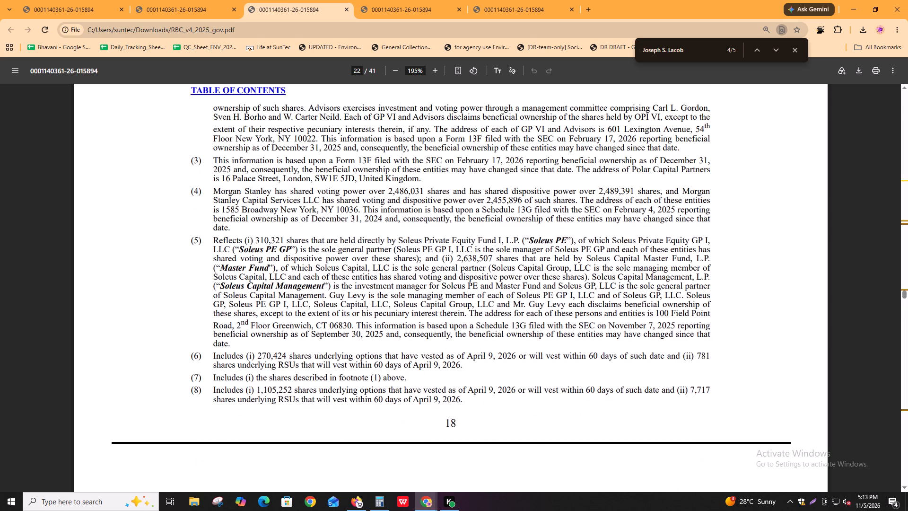
pyautogui.moveTo(230, 309); pyautogui.dragTo(659, 296)
pyautogui.click(659, 296)
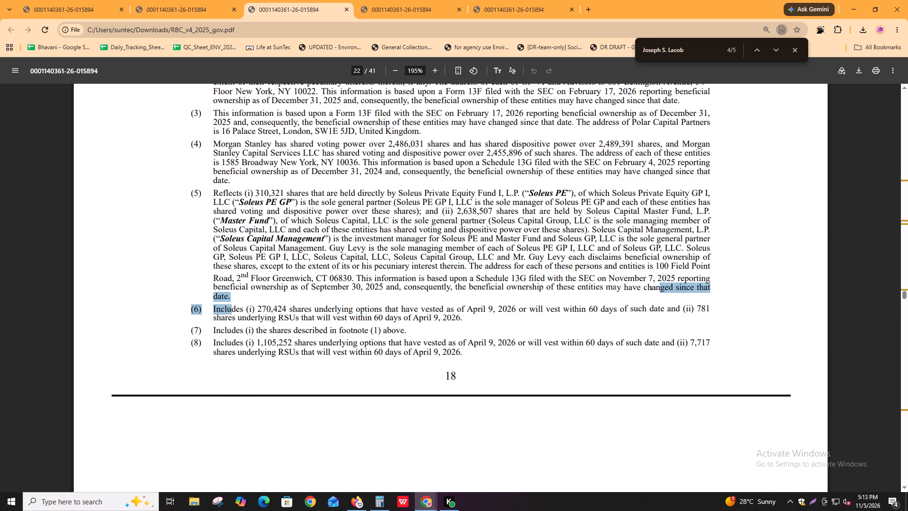
pyautogui.moveTo(311, 320); pyautogui.dragTo(408, 320)
pyautogui.click(408, 320)
pyautogui.scroll(5, 410, 367)
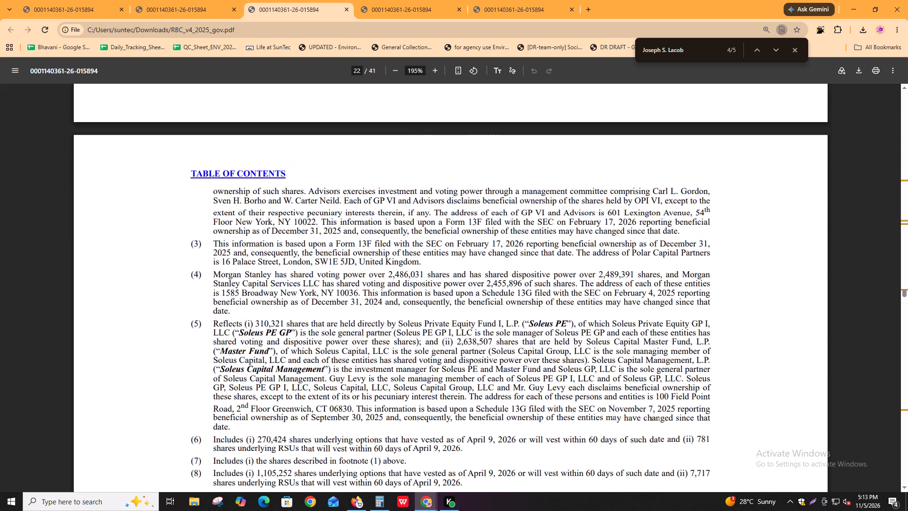
pyautogui.scroll(3, 403, 364)
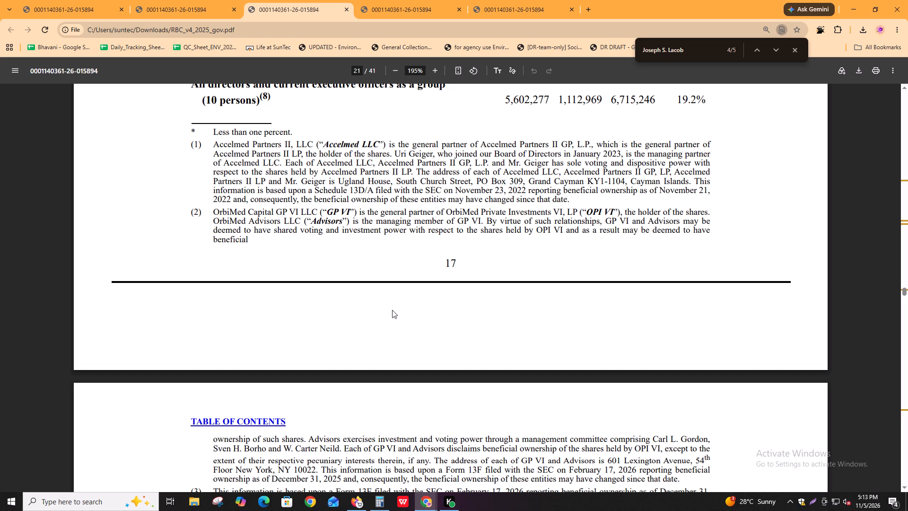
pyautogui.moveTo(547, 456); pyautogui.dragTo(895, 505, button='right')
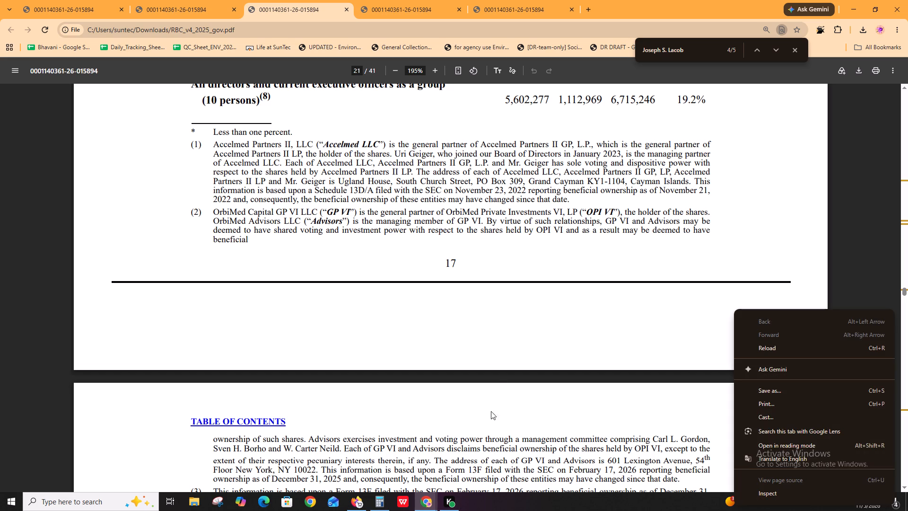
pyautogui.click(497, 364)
# Step through all the matches for Lacob's name again, covering the compensation table, Proposal 1, committee tables and ownership table.
pyautogui.hotkey('ctrl', 'f')
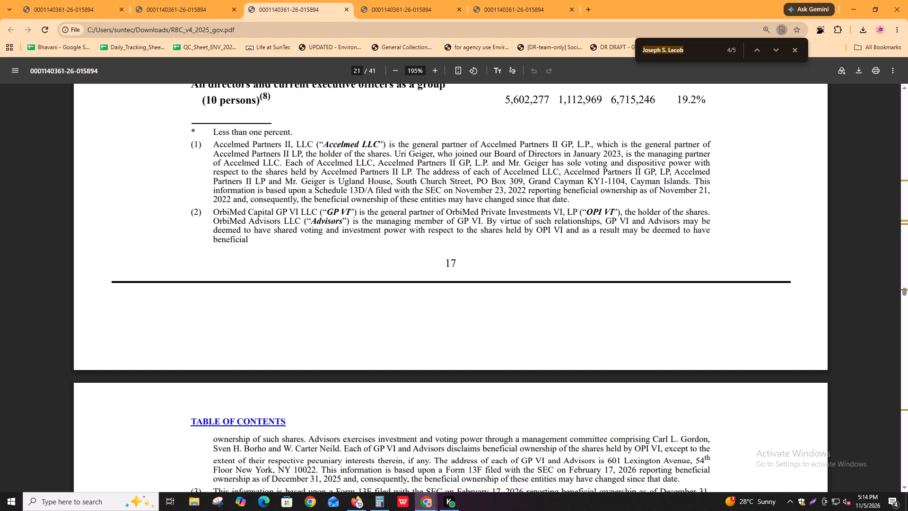
pyautogui.hotkey('ctrl', 'f')
pyautogui.press('Return')
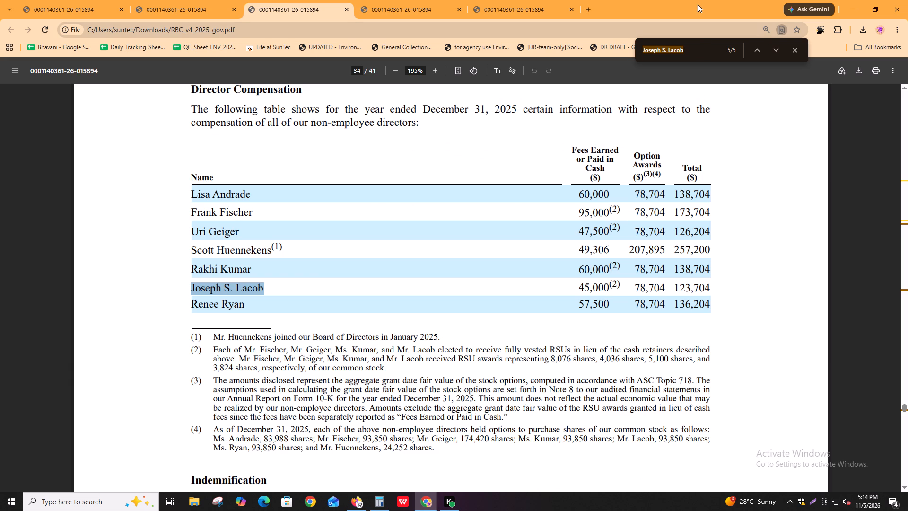
pyautogui.press('Return')
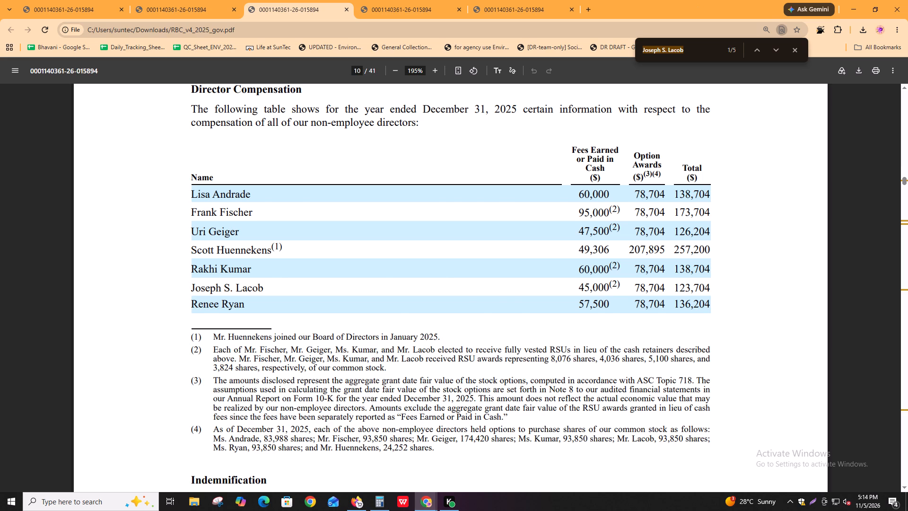
pyautogui.press('Return')
pyautogui.press('Return')
pyautogui.hotkey('shift', 'Return')
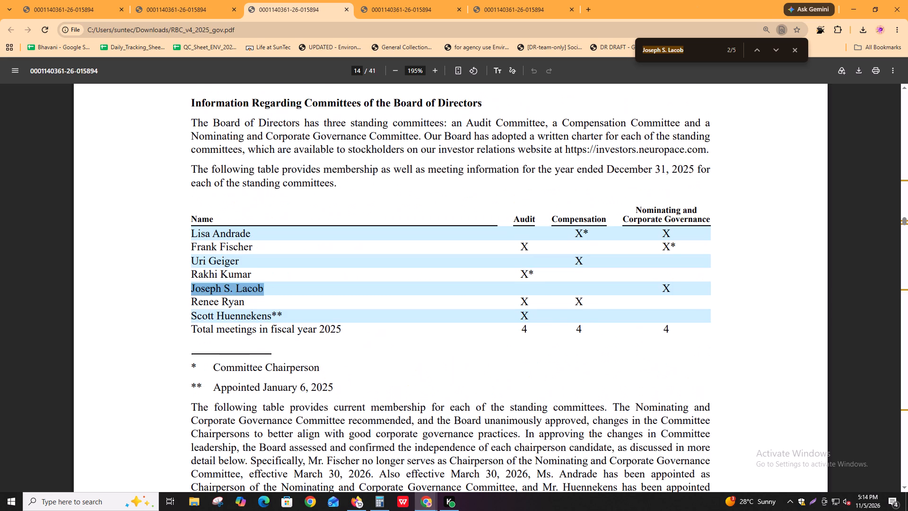
pyautogui.press('Return')
pyautogui.press('Return')
pyautogui.press('Return')
pyautogui.press('Return')
pyautogui.press('Return')
pyautogui.press('Return')
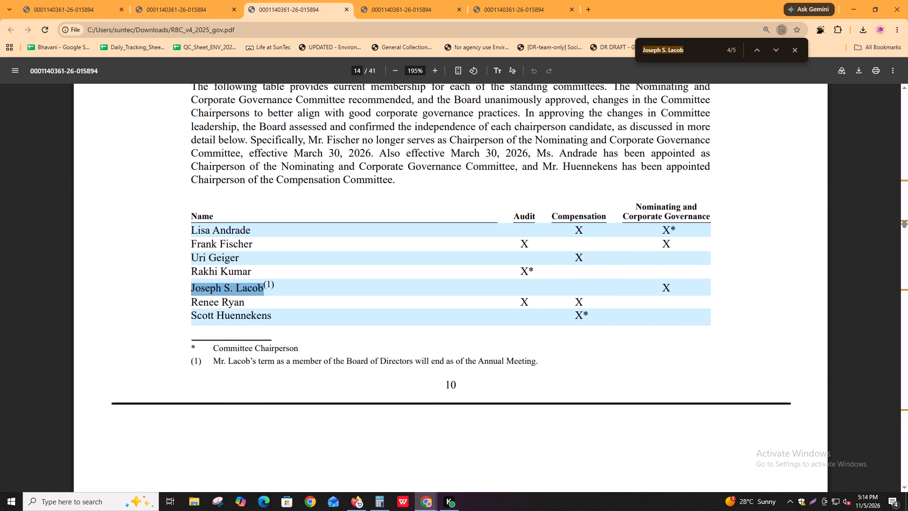
pyautogui.press('Return')
# Check Lacob's entry in the 2025 director compensation table across both proxy copies, and review his matches back through Proposal 1.
pyautogui.click(180, 0)
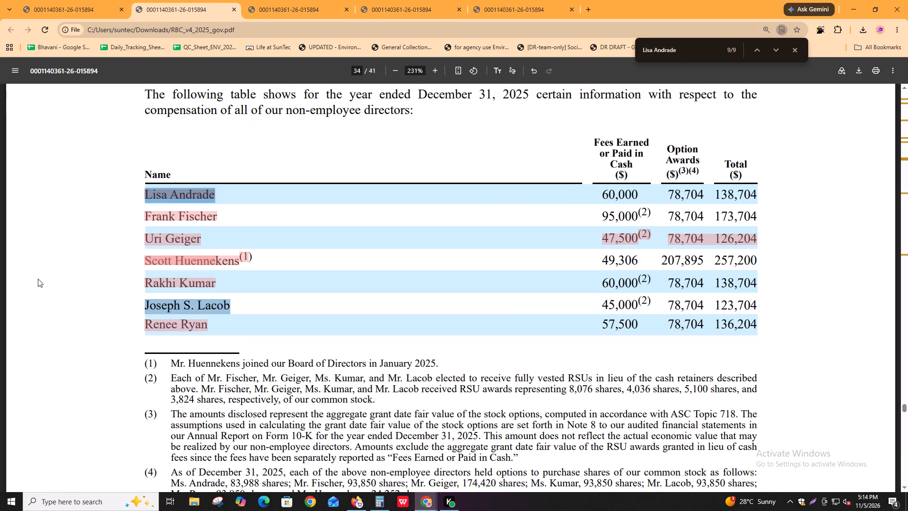
pyautogui.click(244, 0)
pyautogui.press('Return')
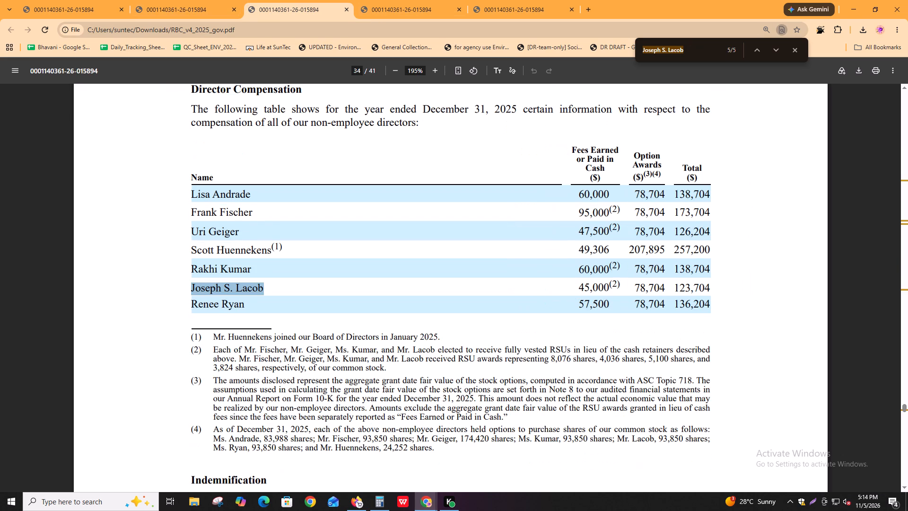
pyautogui.press('Return')
pyautogui.press('Return')
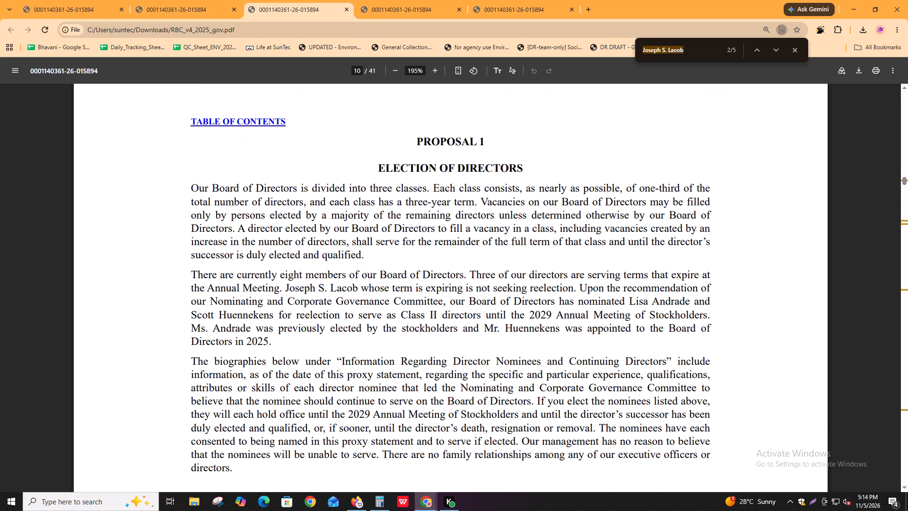
# Search the proxy statement for Andrade's name as listed in the 2025 committee table, and review every match through the director compensation table.
pyautogui.moveTo(186, 231); pyautogui.dragTo(288, 231)
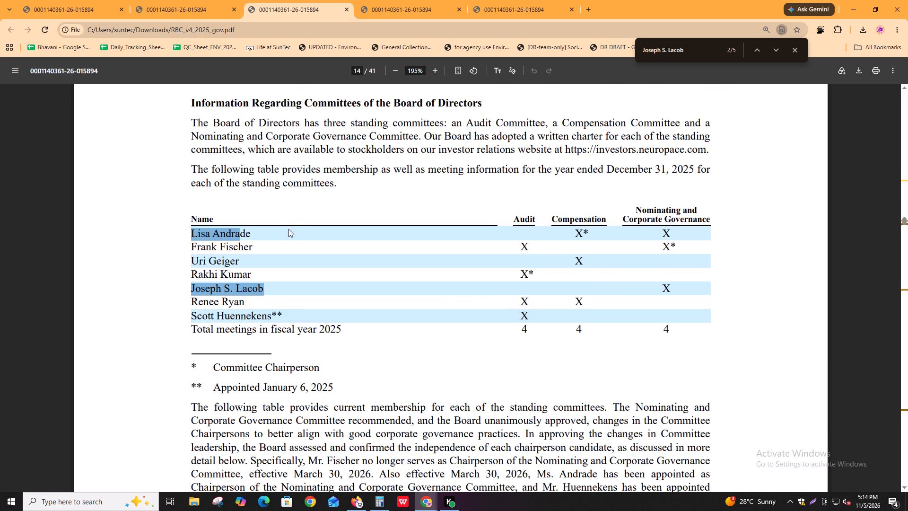
pyautogui.hotkey('ctrl', 'c')
pyautogui.hotkey('ctrl', 'c')
pyautogui.hotkey('ctrl', 'c')
pyautogui.hotkey('ctrl', 'f')
pyautogui.hotkey('ctrl', 'v')
pyautogui.press('Return')
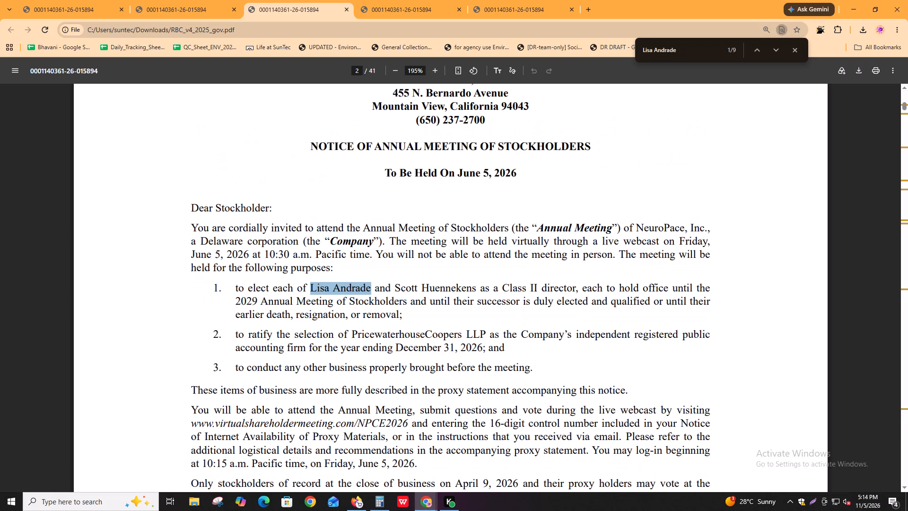
pyautogui.press('Return')
pyautogui.press('Return')
pyautogui.press('Return')
pyautogui.press('Return')
pyautogui.press('Return')
pyautogui.press('Return')
pyautogui.press('Return')
pyautogui.press('Return')
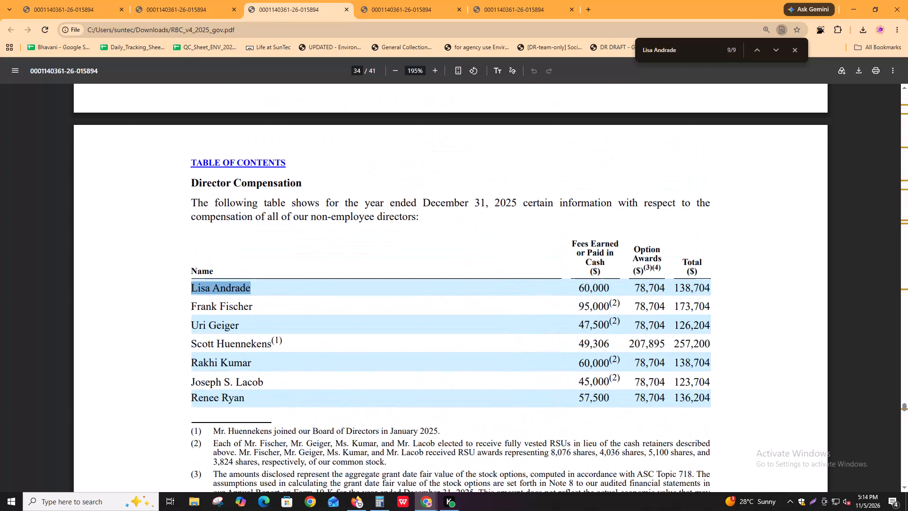
# Return to the Andrade matches in Proposal 1 and examine the director biographies through the Class I directors continuing until 2028.
pyautogui.press('Return')
pyautogui.press('Return')
pyautogui.press('Return')
pyautogui.press('Return')
pyautogui.press('Return')
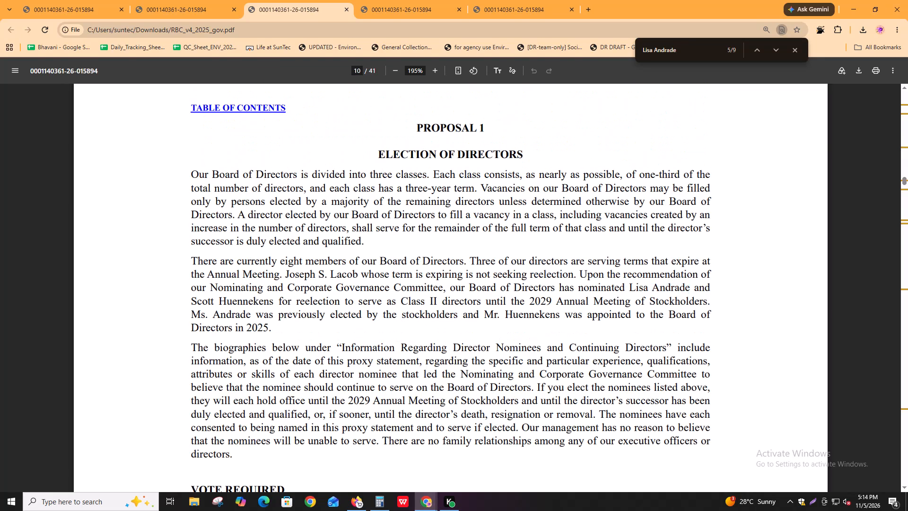
pyautogui.scroll(-3, 250, 355)
pyautogui.scroll(-8, 276, 435)
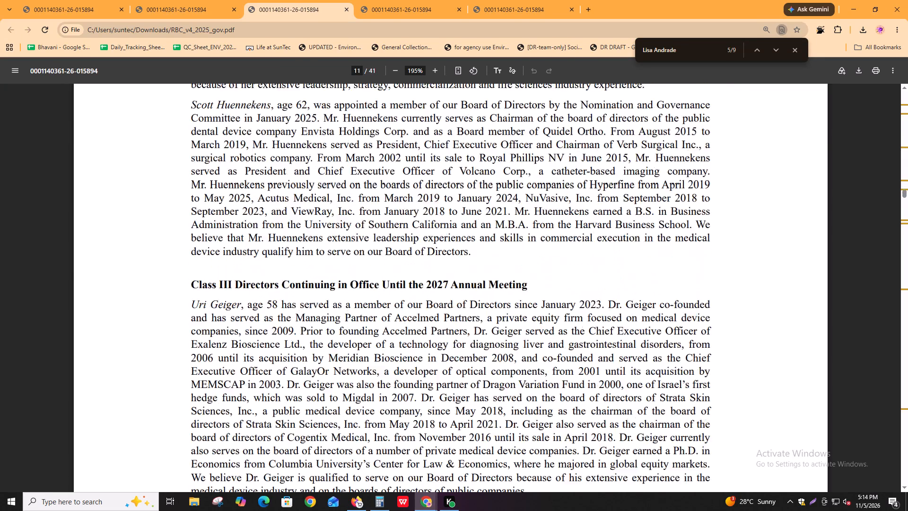
pyautogui.scroll(-12, 293, 416)
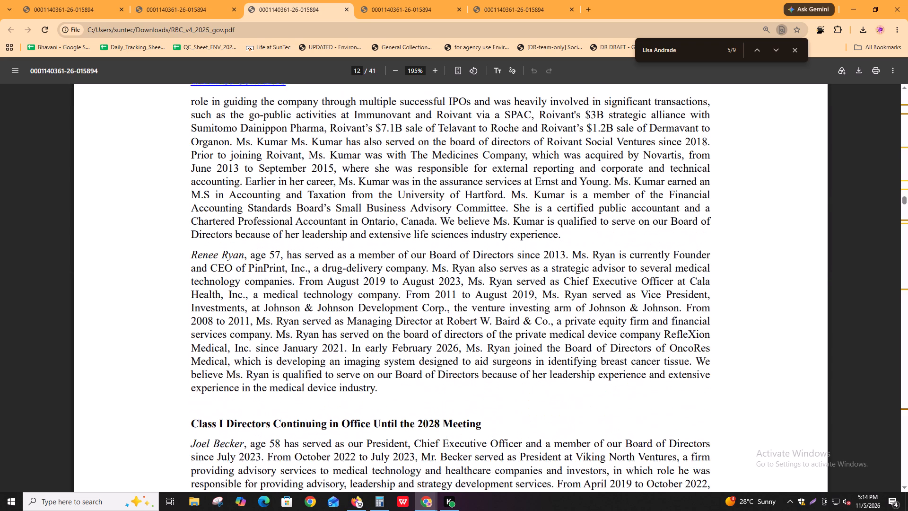
pyautogui.scroll(-2, 287, 405)
# Search the proxy statement for Becker's name from the Class I director biography, and review matches through the beneficial ownership table.
pyautogui.moveTo(183, 348); pyautogui.dragTo(241, 348)
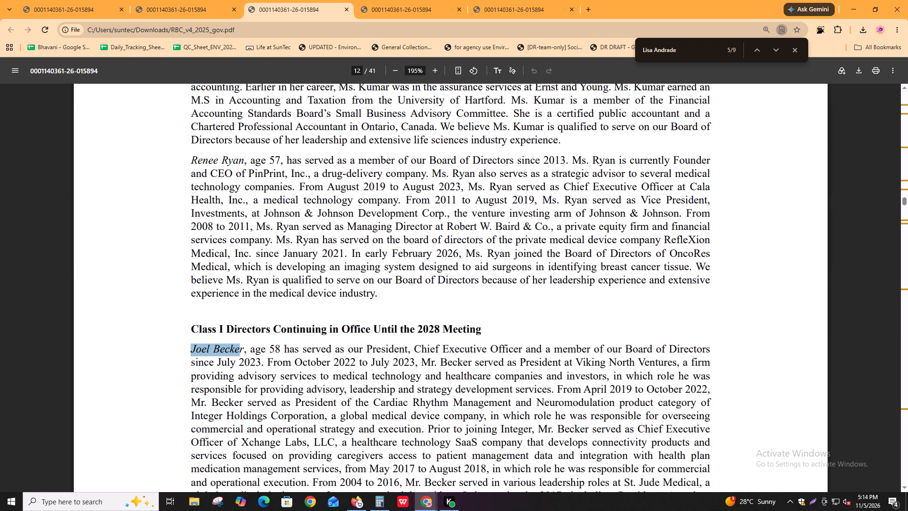
pyautogui.moveTo(241, 348); pyautogui.dragTo(244, 348)
pyautogui.hotkey('ctrl', 'c')
pyautogui.hotkey('ctrl', 'c')
pyautogui.hotkey('ctrl', 'c')
pyautogui.hotkey('ctrl', 'c')
pyautogui.hotkey('ctrl', 'c')
pyautogui.hotkey('ctrl', 'f')
pyautogui.hotkey('ctrl', 'v')
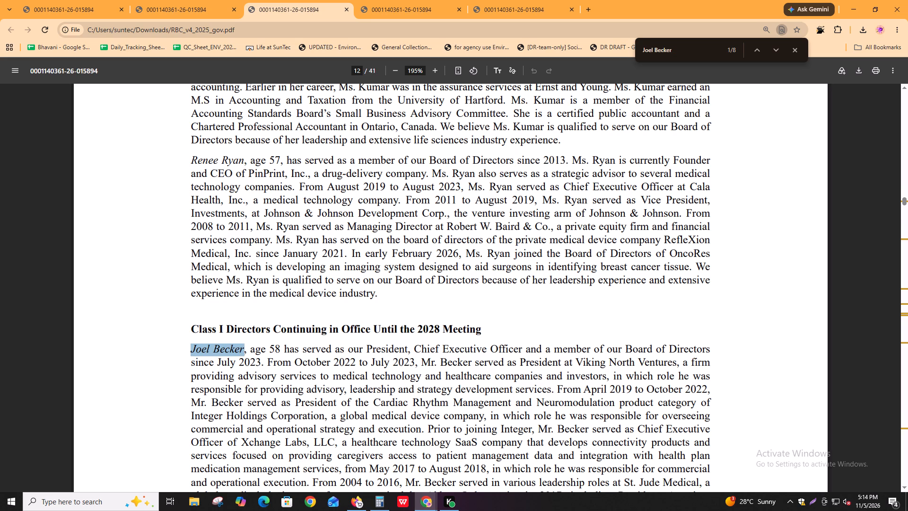
pyautogui.press('Return')
pyautogui.hotkey('shift', 'Return')
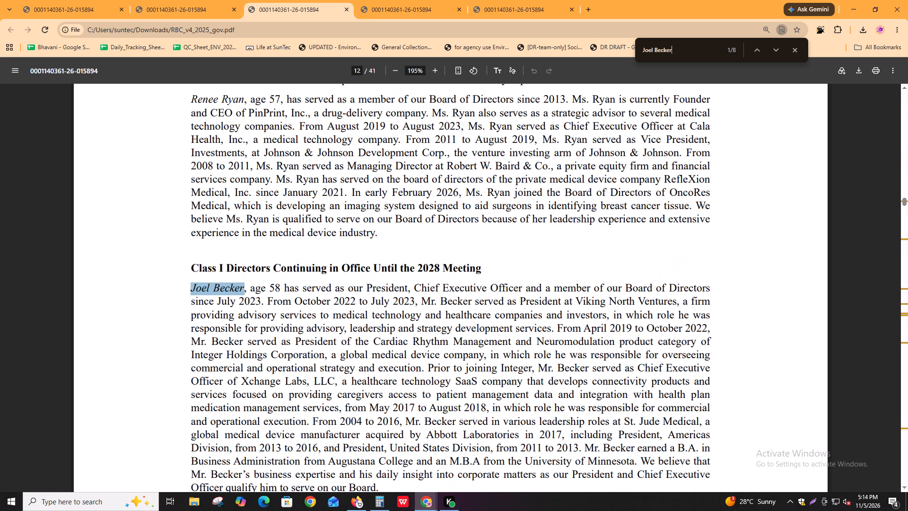
pyautogui.press('Return')
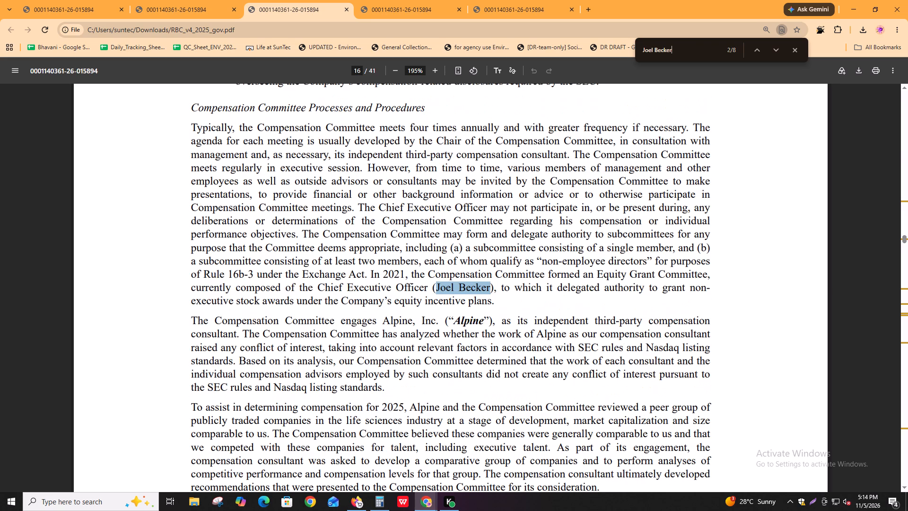
pyautogui.press('Return')
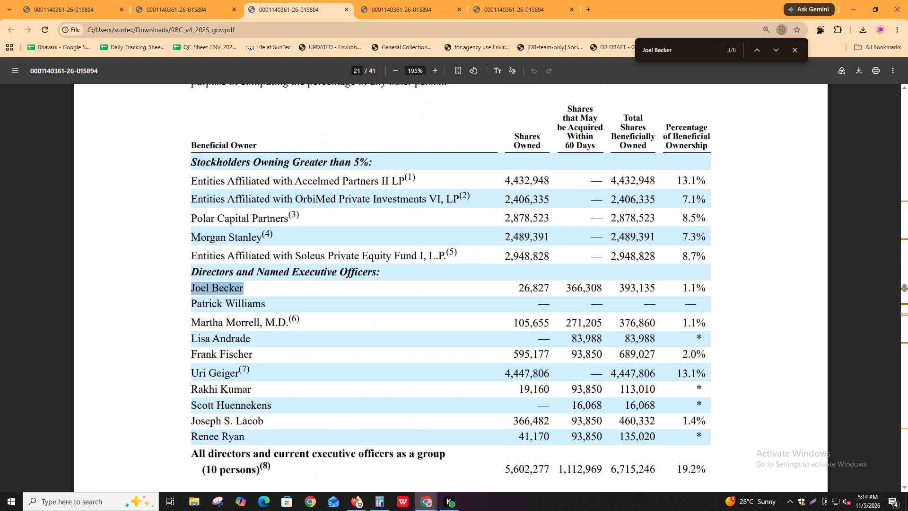
# Search the next open copy of the proxy statement for Morrell's name, without the M.D. suffix, copied from the beneficial ownership table.
pyautogui.moveTo(188, 324); pyautogui.dragTo(259, 325)
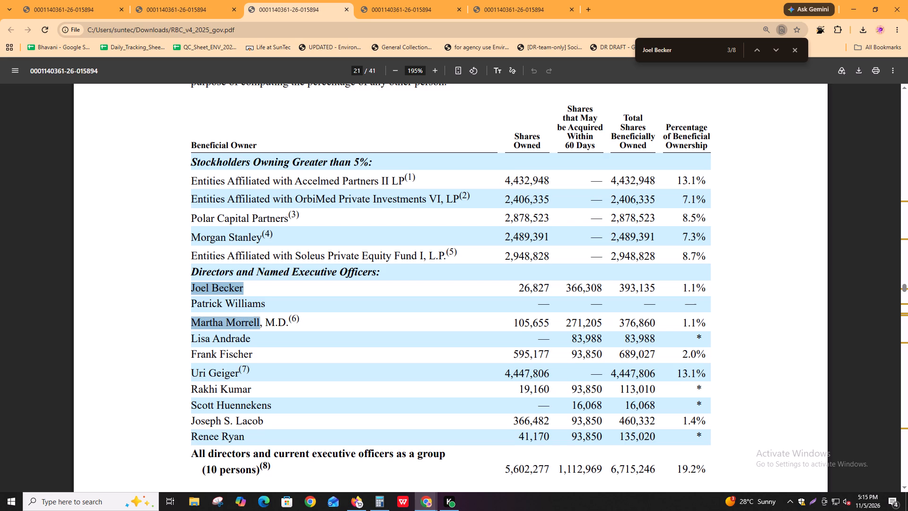
pyautogui.moveTo(259, 325); pyautogui.dragTo(260, 325)
pyautogui.hotkey('ctrl', 'c')
pyautogui.hotkey('ctrl', 'c')
pyautogui.hotkey('ctrl', 'c')
pyautogui.hotkey('ctrl', 'c')
pyautogui.hotkey('ctrl', 'c')
pyautogui.hotkey('ctrl', 'c')
pyautogui.click(390, 0)
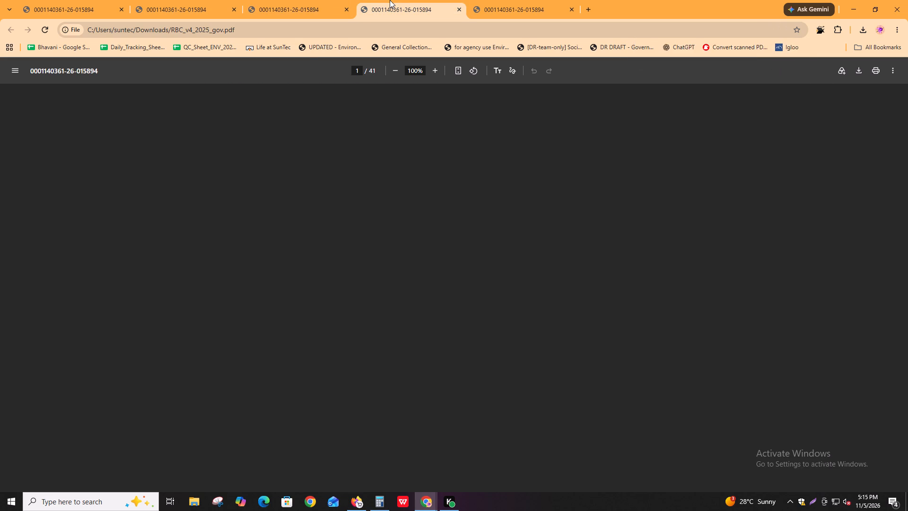
pyautogui.hotkey('ctrl', 'f')
pyautogui.hotkey('ctrl', 'v')
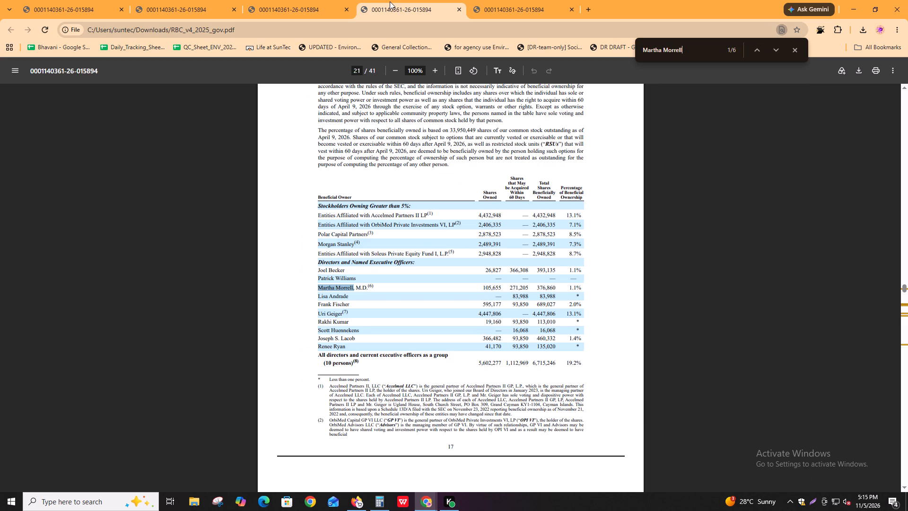
pyautogui.press('Return')
pyautogui.hotkey('shift', 'Return')
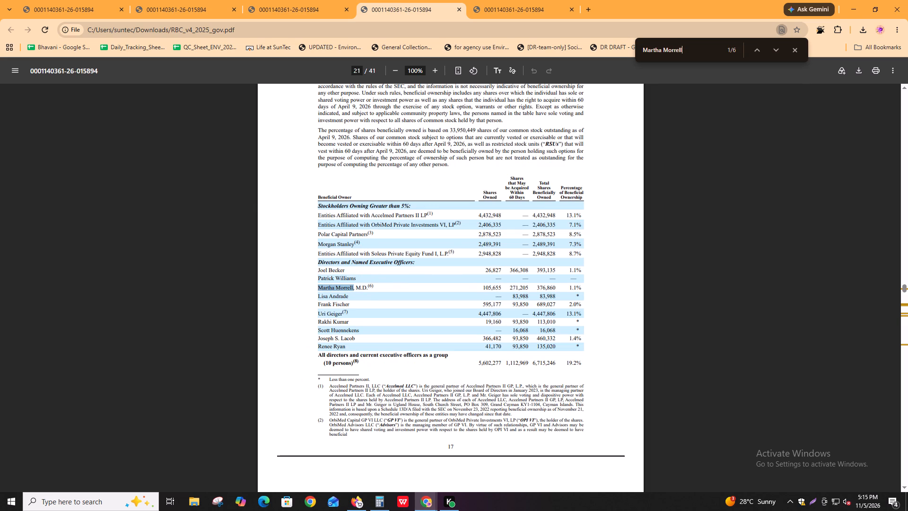
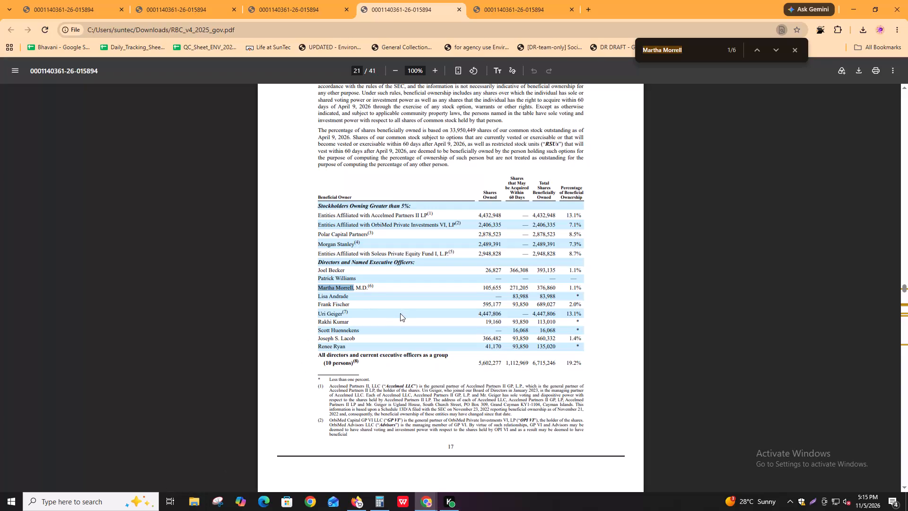
# Review the next Morrell matches through the executive officers table, her biography and the executive compensation section.
pyautogui.press('Return')
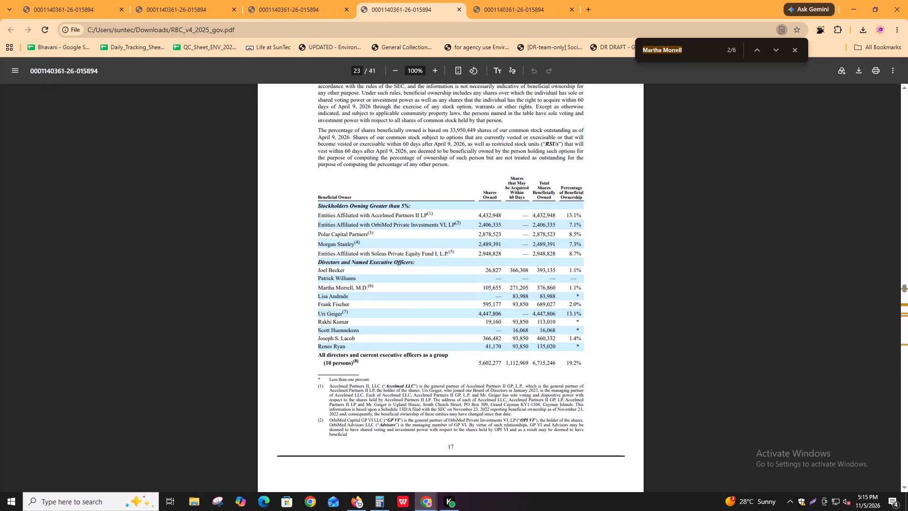
pyautogui.keyDown('ctrl'); pyautogui.scroll(3, 376, 312); pyautogui.keyUp('ctrl')
pyautogui.keyDown('ctrl'); pyautogui.scroll(1, 347, 341); pyautogui.keyUp('ctrl')
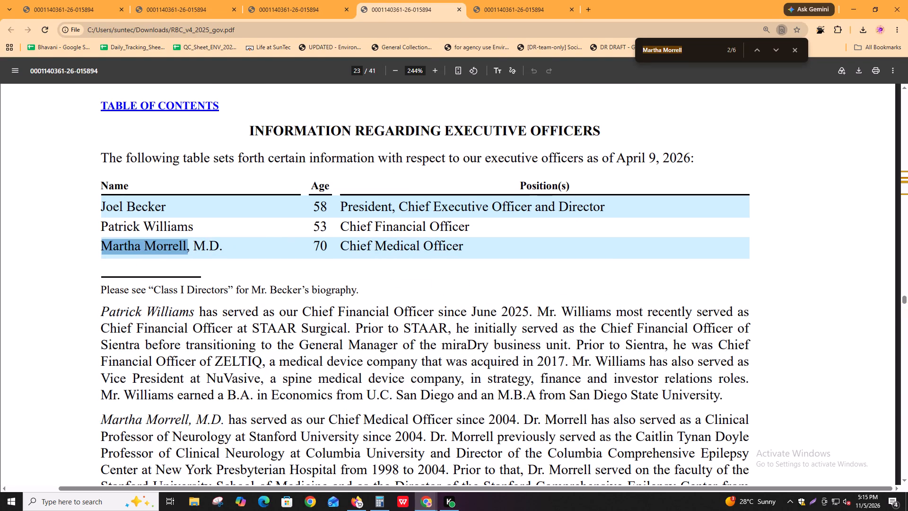
pyautogui.scroll(1, 278, 378)
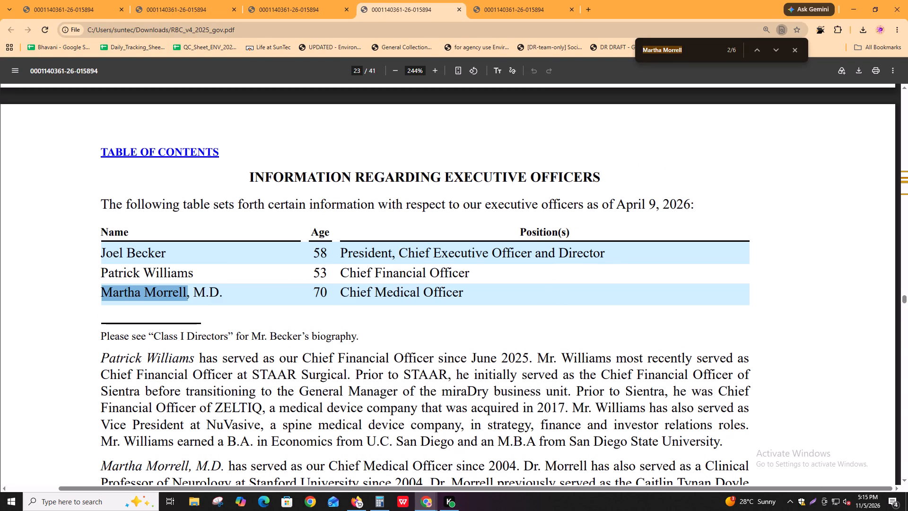
pyautogui.hotkey('ctrl', 'f')
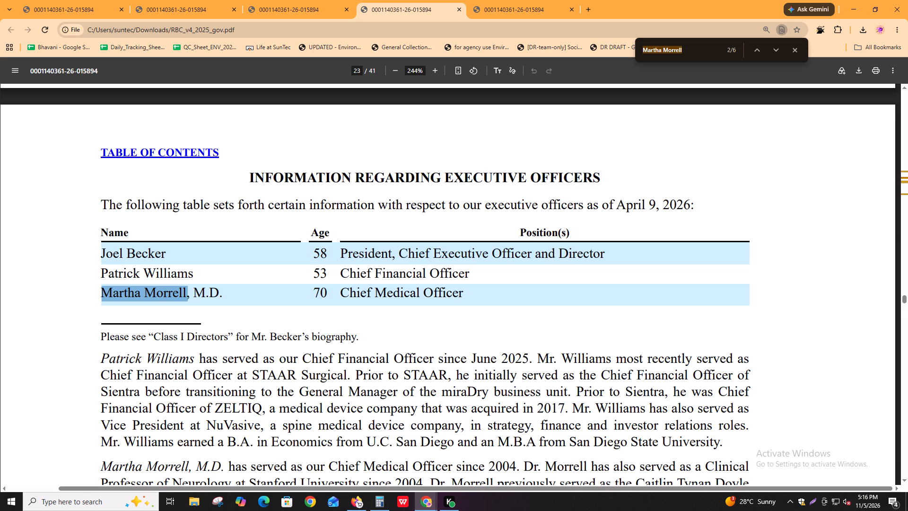
pyautogui.press('Return')
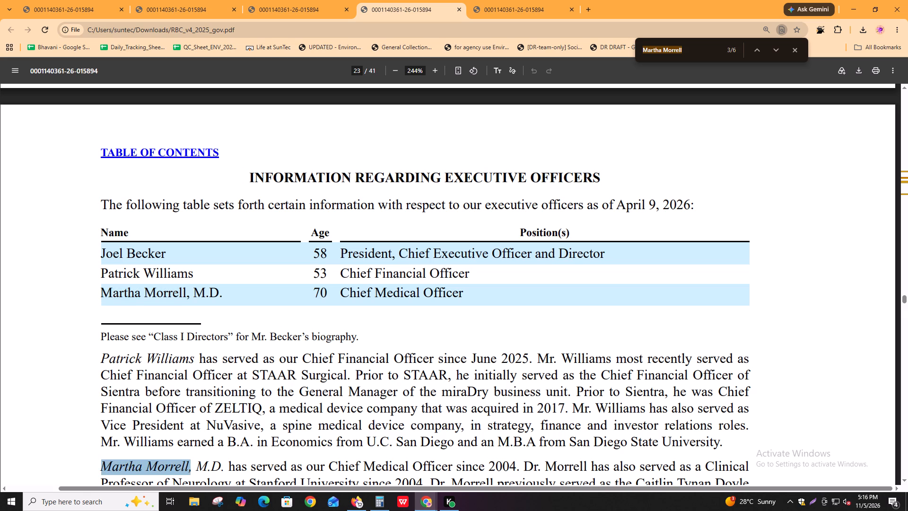
pyautogui.press('Return')
pyautogui.hotkey('shift', 'Return')
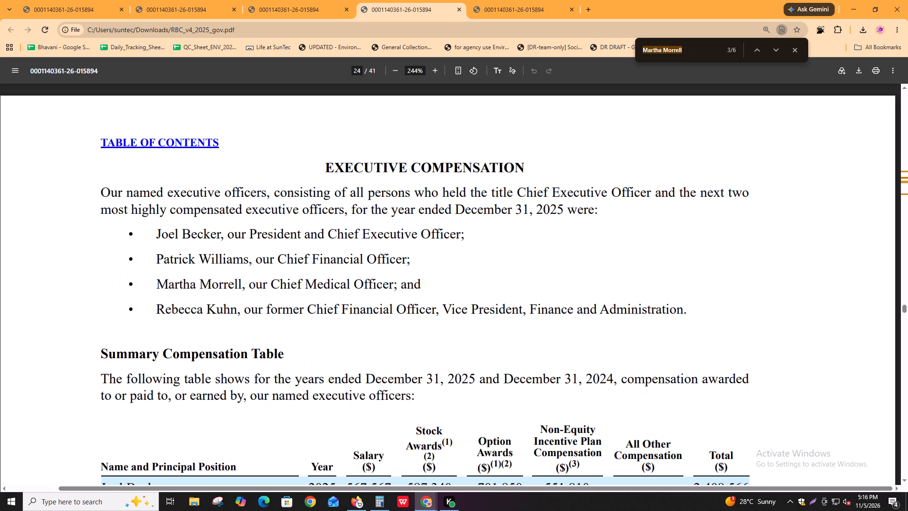
pyautogui.hotkey('shift', 'Return')
pyautogui.press('Return')
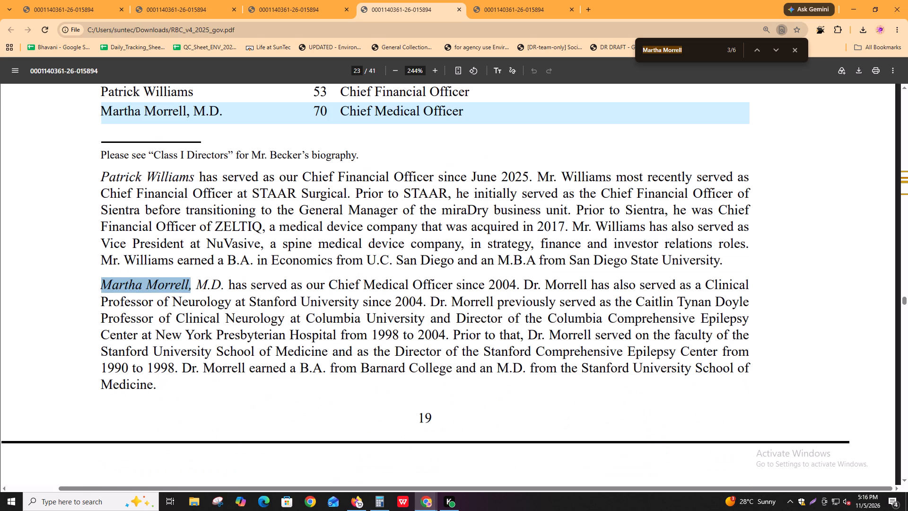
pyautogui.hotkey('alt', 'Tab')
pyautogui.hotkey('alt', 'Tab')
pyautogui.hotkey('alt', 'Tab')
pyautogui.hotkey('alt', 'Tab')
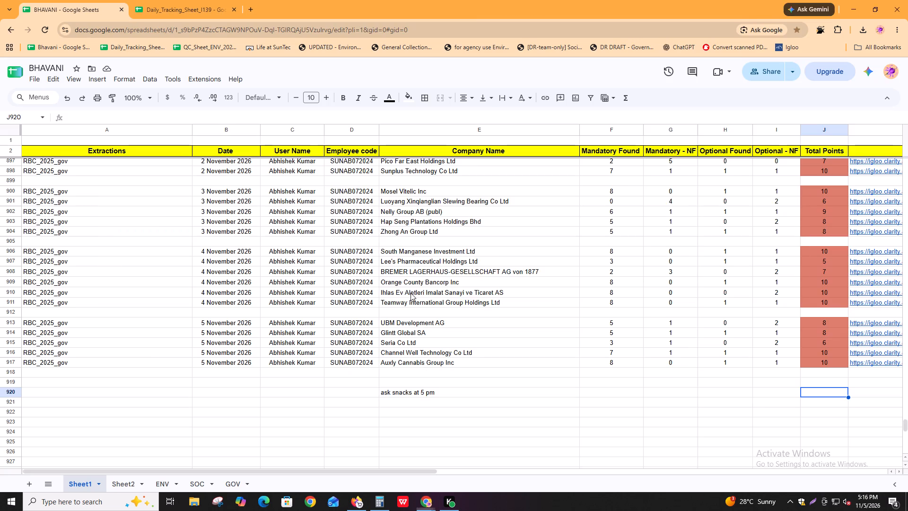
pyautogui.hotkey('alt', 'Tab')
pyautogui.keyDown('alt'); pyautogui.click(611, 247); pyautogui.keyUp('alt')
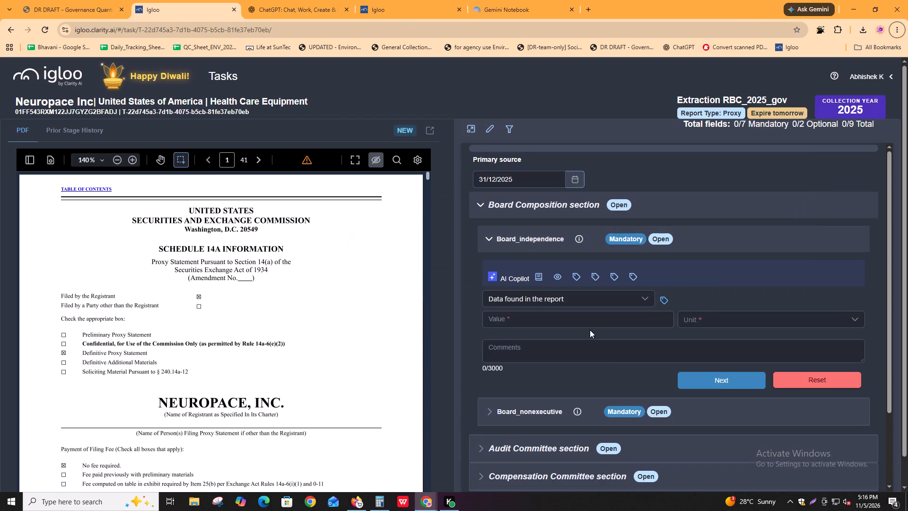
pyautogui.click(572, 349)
# Return to the first open copy of the proxy statement and examine the Election of Directors proposal for board size and nominees.
pyautogui.hotkey('alt', 'Tab')
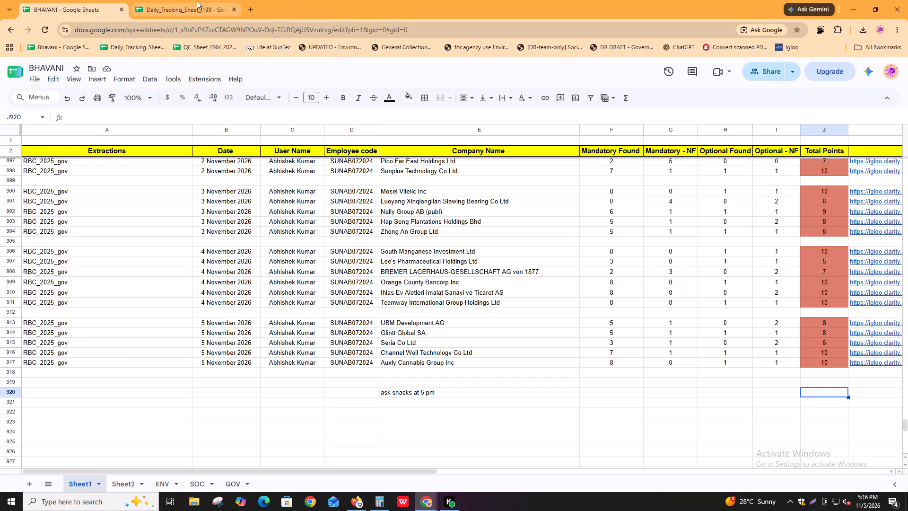
pyautogui.hotkey('alt', 'Tab')
pyautogui.hotkey('alt', 'Tab')
pyautogui.hotkey('alt', 'Tab')
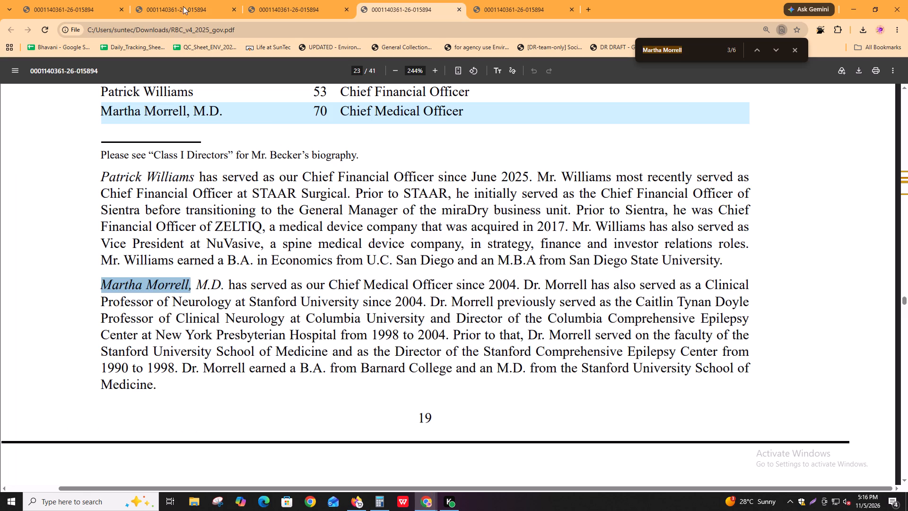
pyautogui.click(185, 0)
pyautogui.click(95, 0)
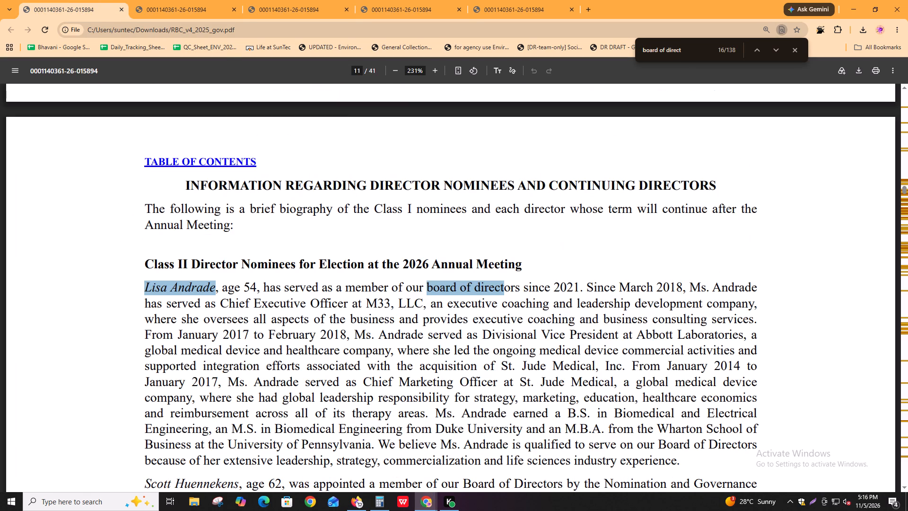
pyautogui.scroll(-3, 420, 368)
pyautogui.scroll(3, 419, 367)
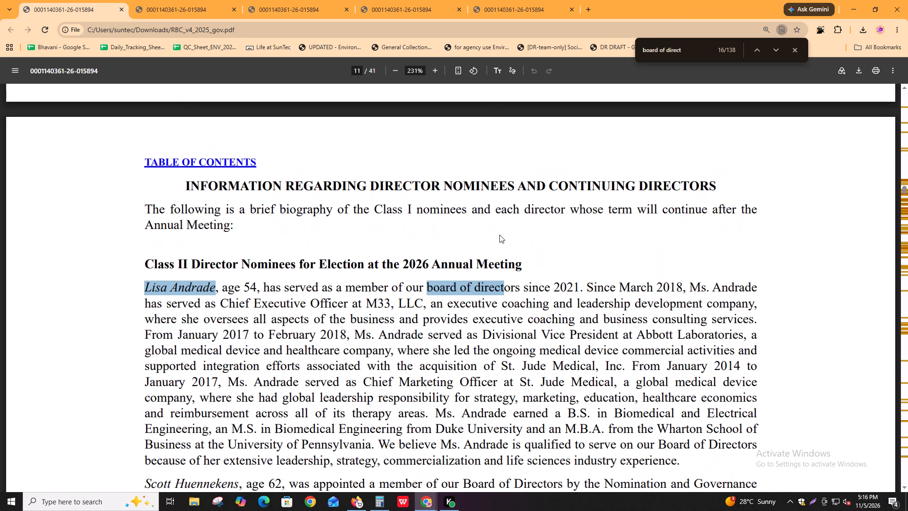
pyautogui.scroll(10, 499, 235)
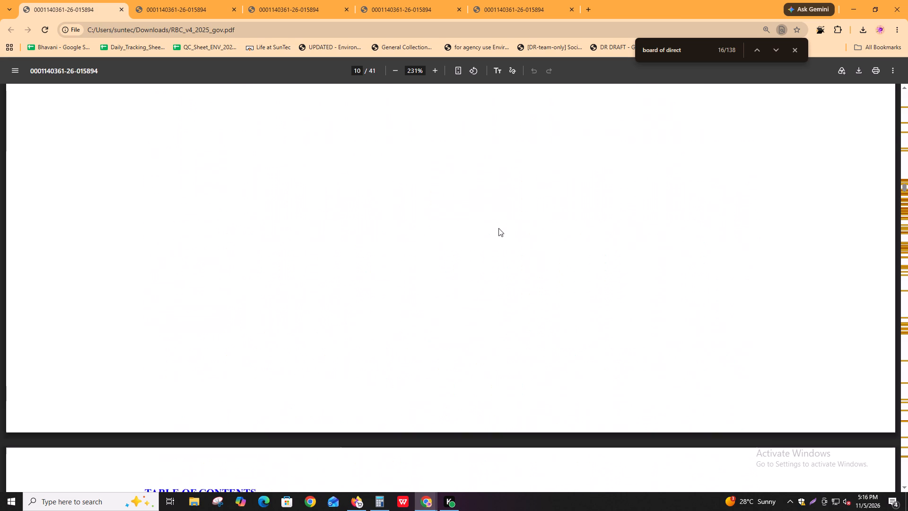
pyautogui.scroll(17, 498, 228)
pyautogui.scroll(-5, 491, 209)
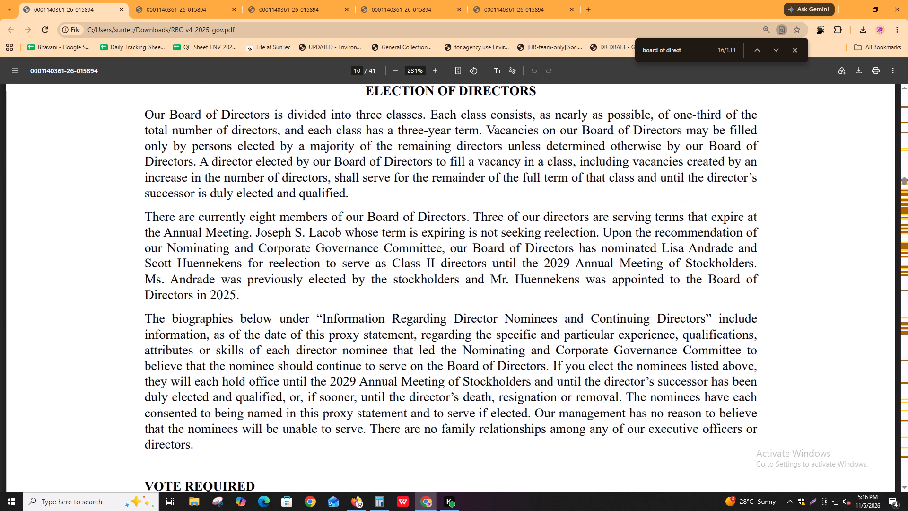
pyautogui.scroll(-6, 303, 272)
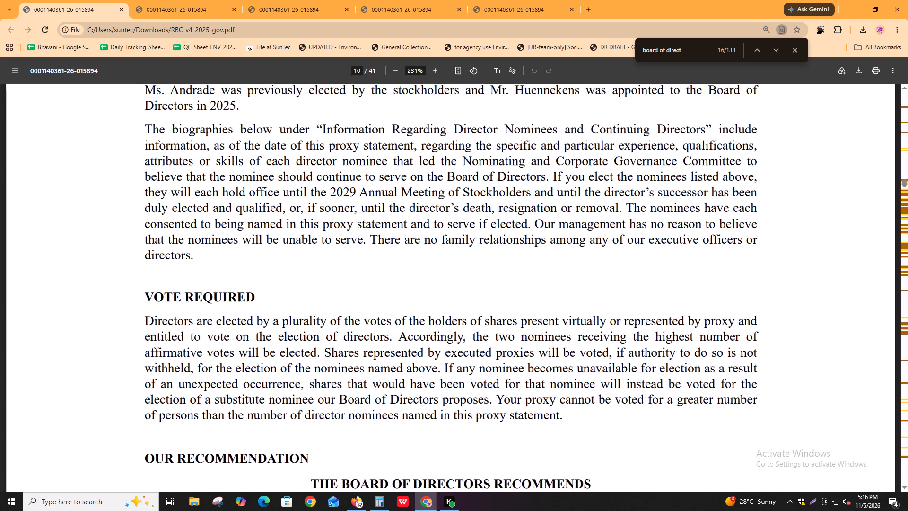
pyautogui.scroll(-2, 317, 304)
# Search the third open copy of the proxy statement for "independen" and go through the matches to the Independence of the Board of Directors section.
pyautogui.hotkey('alt', 'Tab')
pyautogui.hotkey('alt', 'Tab')
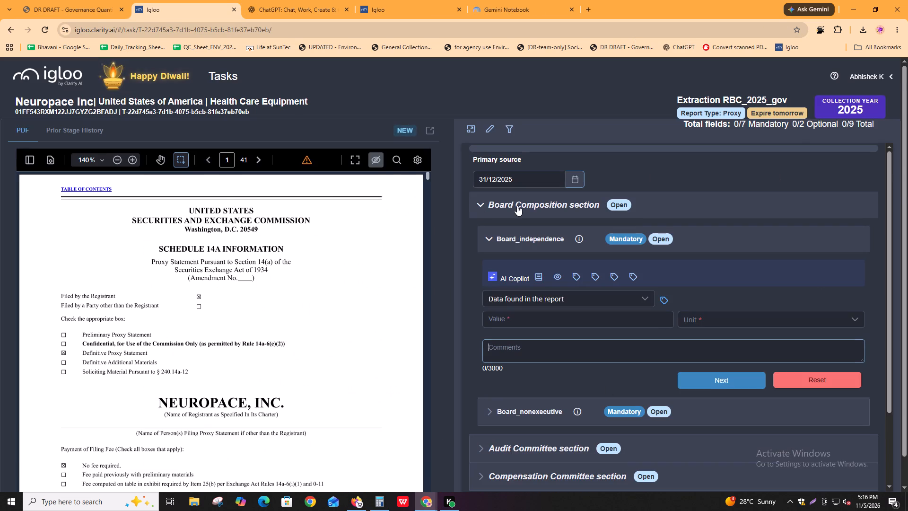
pyautogui.click(215, 0)
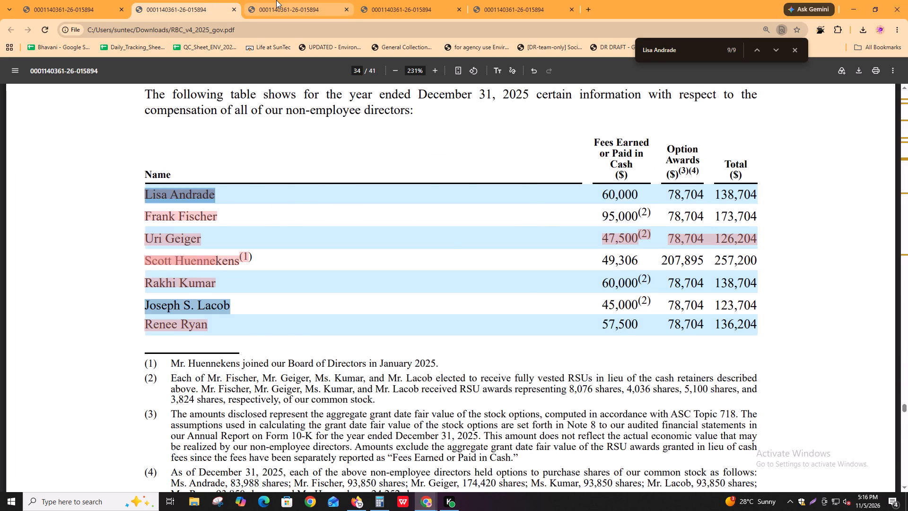
pyautogui.click(276, 0)
pyautogui.hotkey('ctrl', 'f')
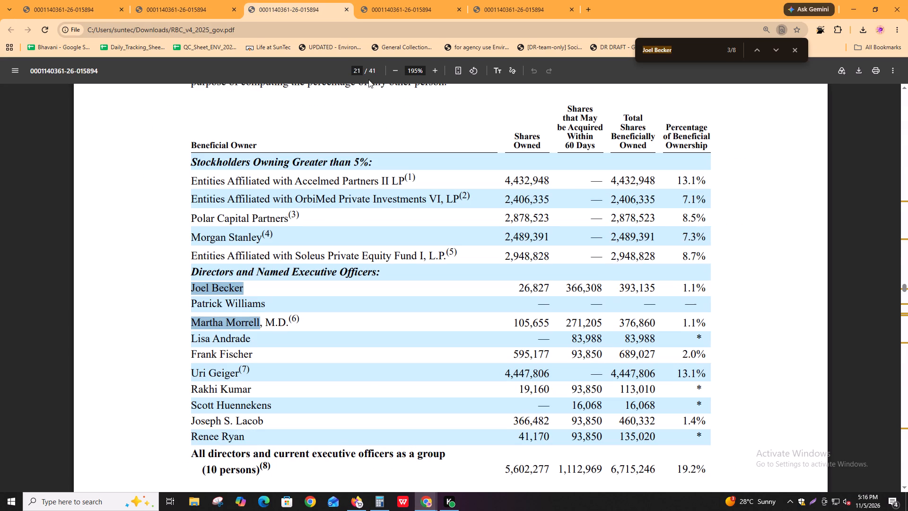
pyautogui.click(178, 8)
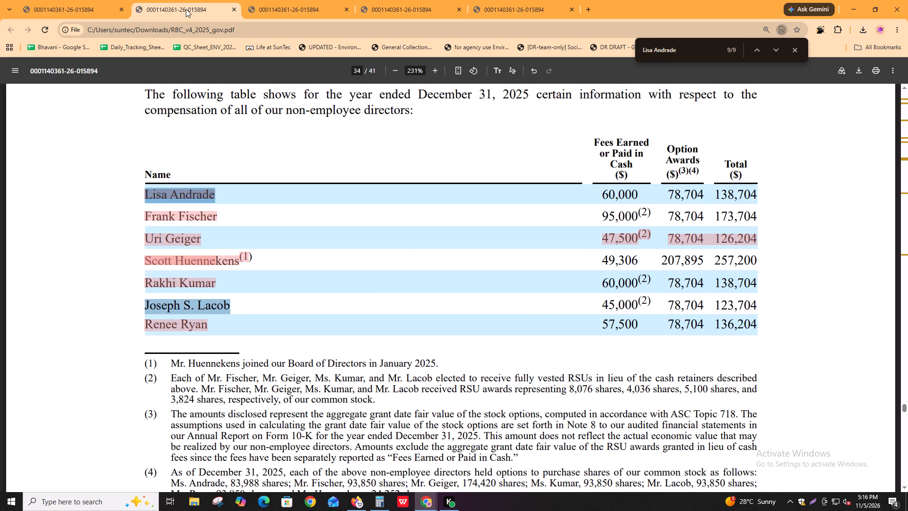
pyautogui.click(279, 4)
pyautogui.hotkey('ctrl', 'f')
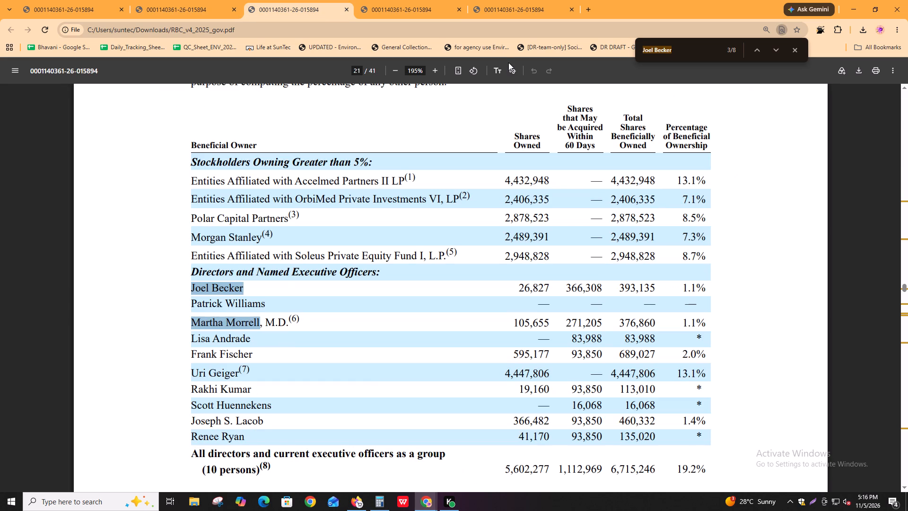
pyautogui.write('independen')
pyautogui.press('Return')
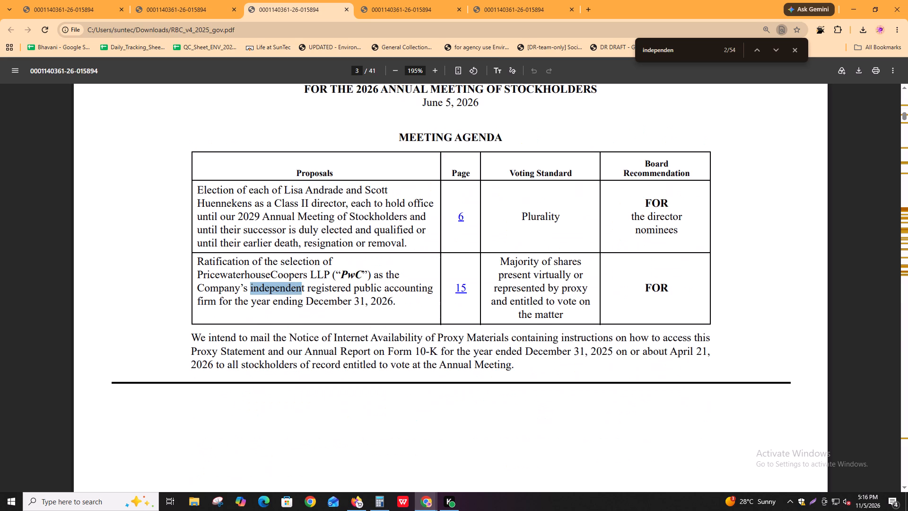
pyautogui.press('Return')
pyautogui.press('Return')
pyautogui.press('Return')
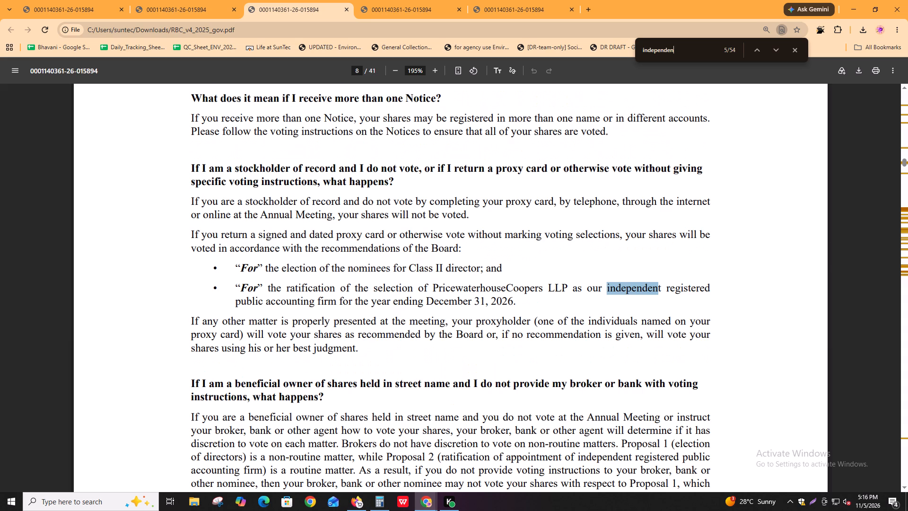
pyautogui.press('Return')
pyautogui.press('Return')
pyautogui.hotkey('shift', 'Return')
pyautogui.press('Return')
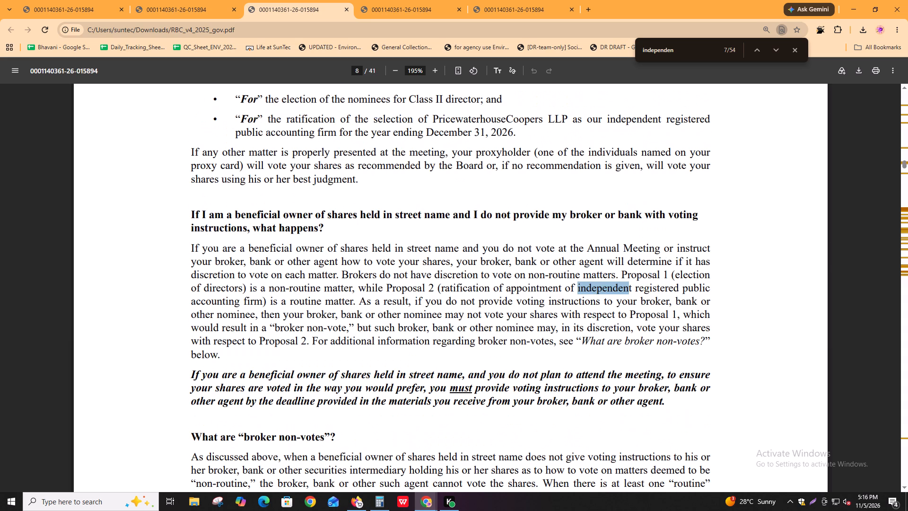
pyautogui.press('Return')
pyautogui.press('Return')
pyautogui.hotkey('shift', 'Return')
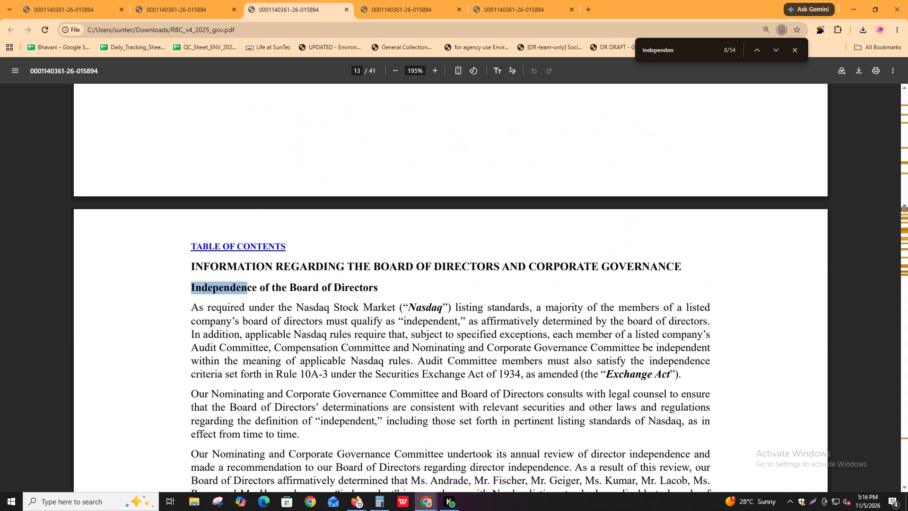
# Read the annual director independence review, marking each director named as independent in turn to count them.
pyautogui.press('Return')
pyautogui.press('Return')
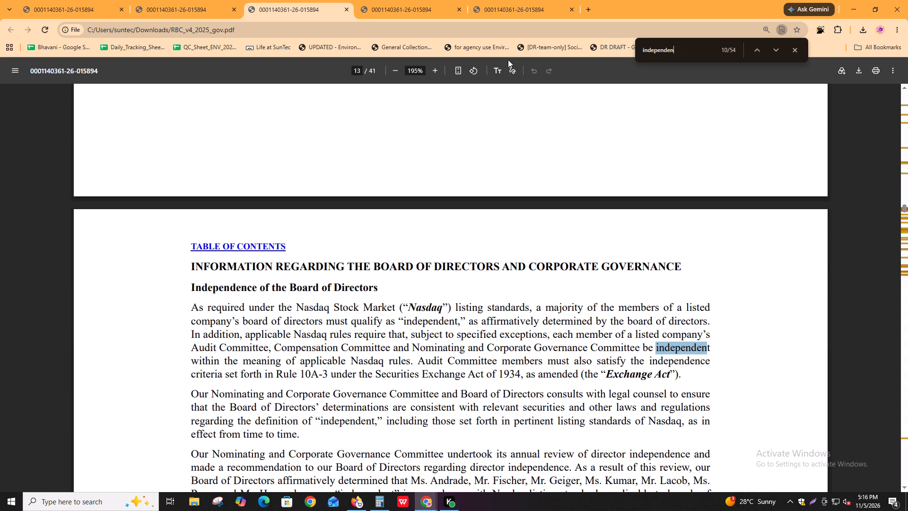
pyautogui.press('Return')
pyautogui.press('Return')
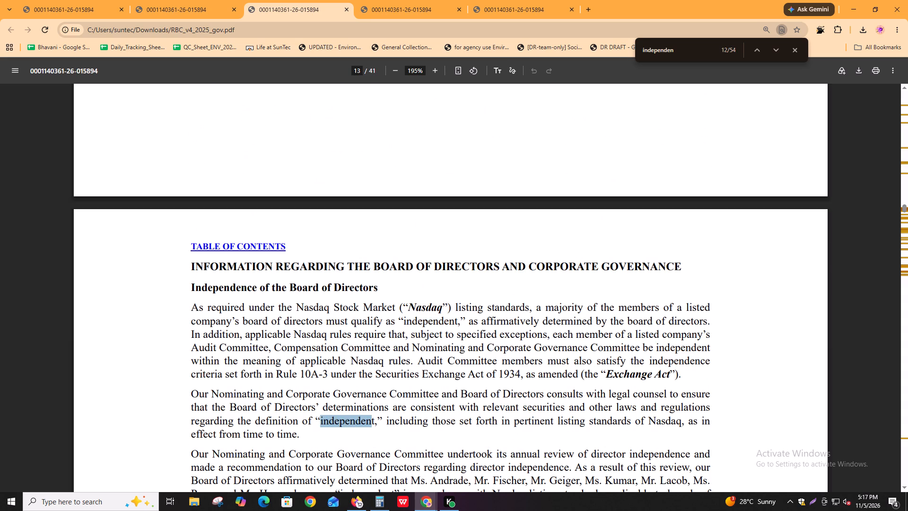
pyautogui.press('Return')
pyautogui.press('Return')
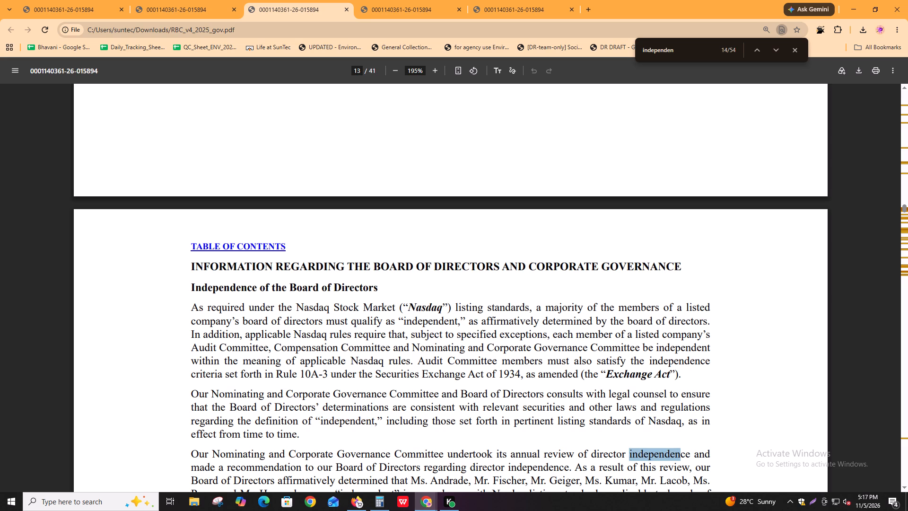
pyautogui.press('Return')
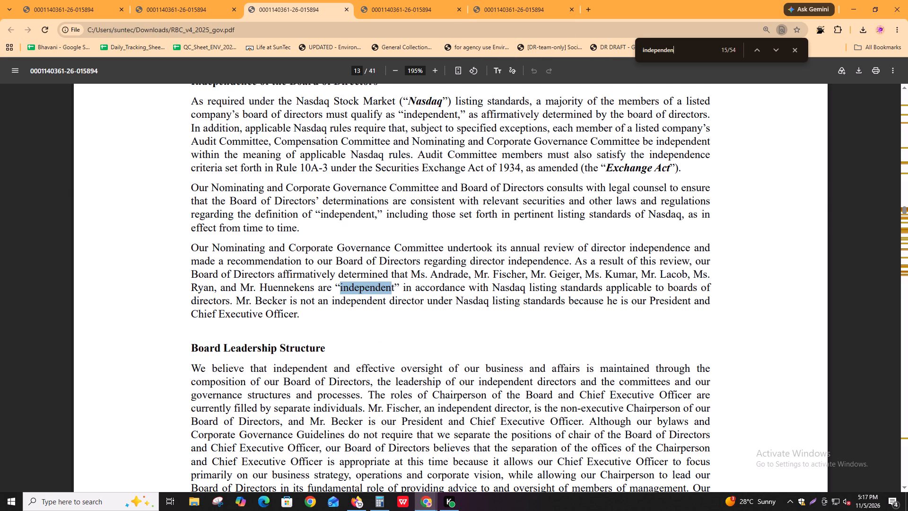
pyautogui.moveTo(431, 271); pyautogui.dragTo(472, 271)
pyautogui.moveTo(497, 274); pyautogui.dragTo(531, 274)
pyautogui.moveTo(551, 274); pyautogui.dragTo(577, 275)
pyautogui.moveTo(607, 275); pyautogui.dragTo(657, 275)
pyautogui.moveTo(667, 275); pyautogui.dragTo(687, 275)
pyautogui.moveTo(199, 287); pyautogui.dragTo(207, 287)
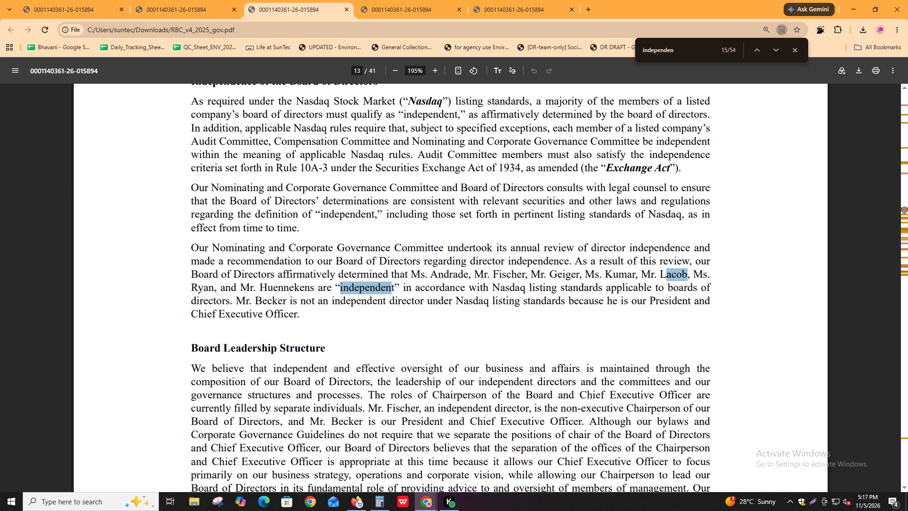
pyautogui.moveTo(207, 287); pyautogui.dragTo(213, 287)
pyautogui.moveTo(254, 291); pyautogui.dragTo(299, 291)
pyautogui.click(302, 289)
# Enter the calculation "(7/8)*100 =" in the Board_independence comment of the Igloo task.
pyautogui.hotkey('alt', 'Tab')
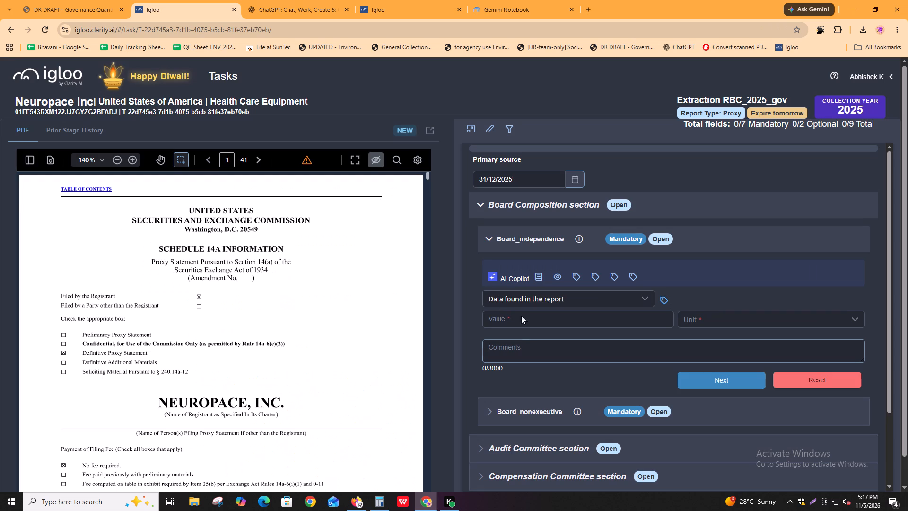
pyautogui.click(520, 355)
pyautogui.write('(7')
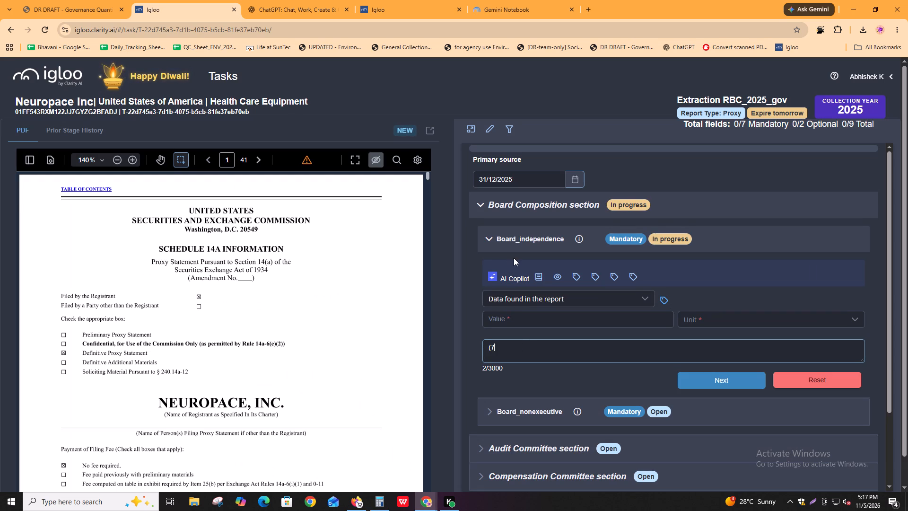
pyautogui.write('/8)*100 =')
pyautogui.press('space')
# Calculate 7/8*100 in Calculator and complete the Board_independence comment in Igloo as "(7/8)*100 = 87.5%".
pyautogui.hotkey('alt', 'Tab')
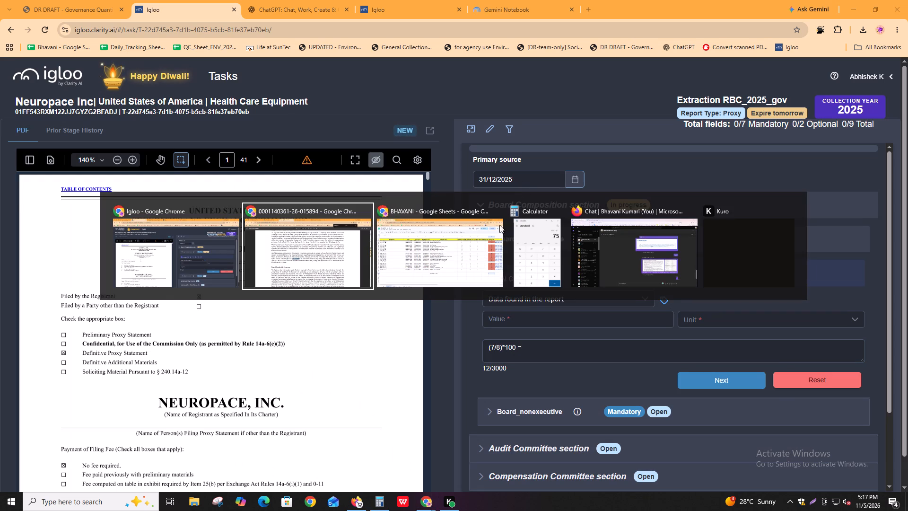
pyautogui.keyDown('alt'); pyautogui.click(546, 252); pyautogui.keyUp('alt')
pyautogui.click(719, 293)
pyautogui.write('7/8*11')
pyautogui.press('BackSpace')
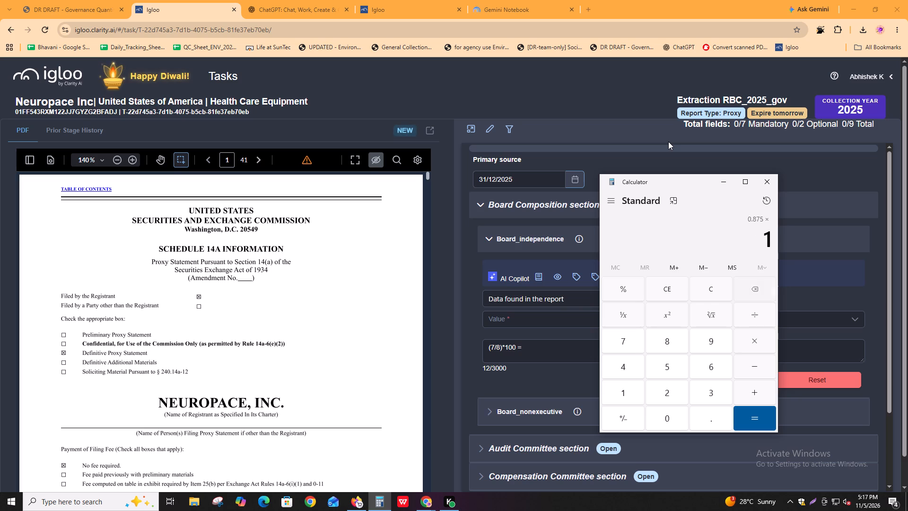
pyautogui.write('00')
pyautogui.press('Return')
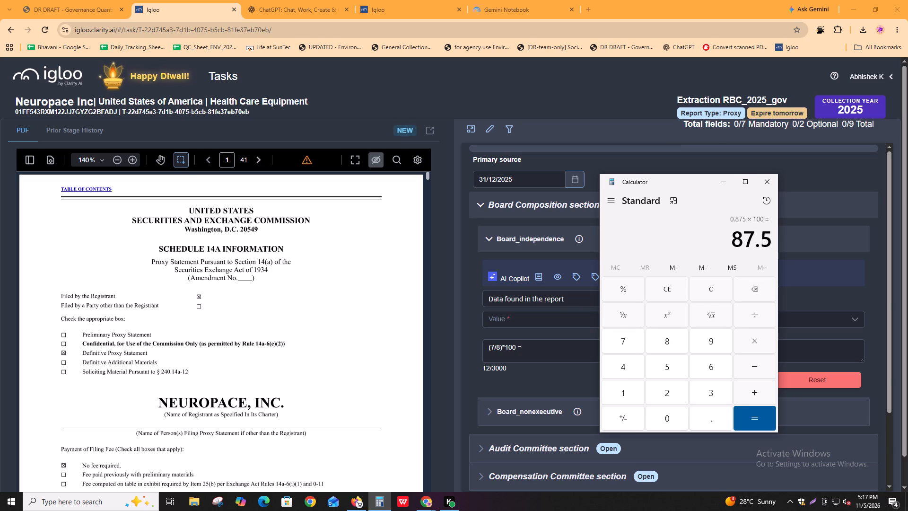
pyautogui.moveTo(736, 242); pyautogui.dragTo(775, 242)
pyautogui.hotkey('ctrl', 'c')
pyautogui.click(554, 347)
pyautogui.hotkey('ctrl', 'v')
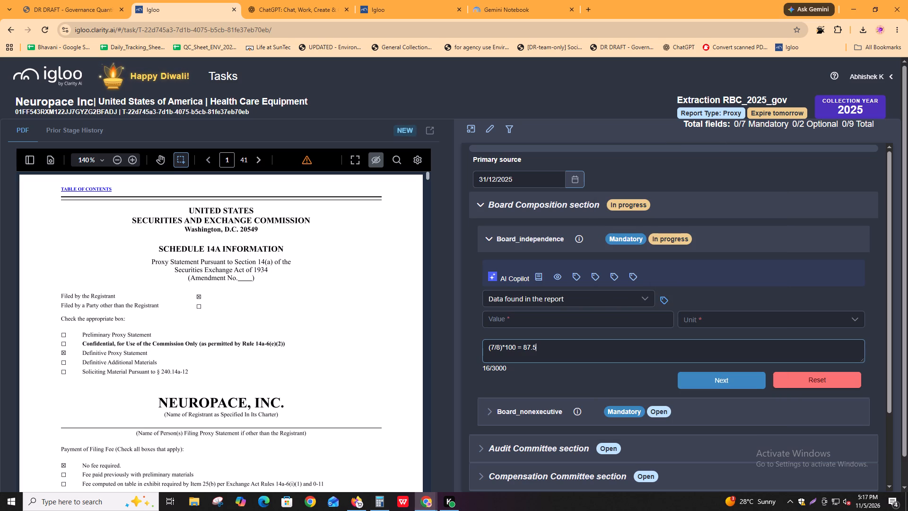
pyautogui.hotkey('shift', '%')
# Set the Board_independence value to 87.5 with % as its unit.
pyautogui.click(565, 321)
pyautogui.hotkey('ctrl', 'v')
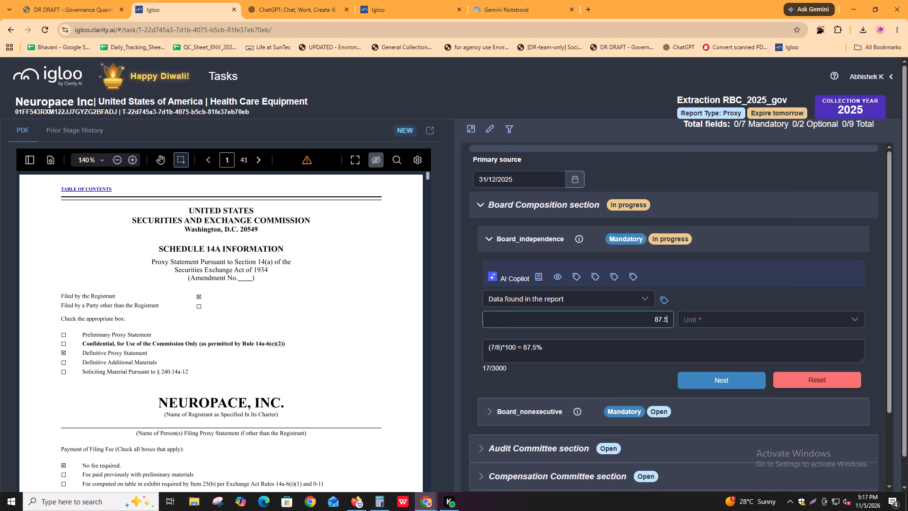
pyautogui.click(703, 326)
pyautogui.click(702, 345)
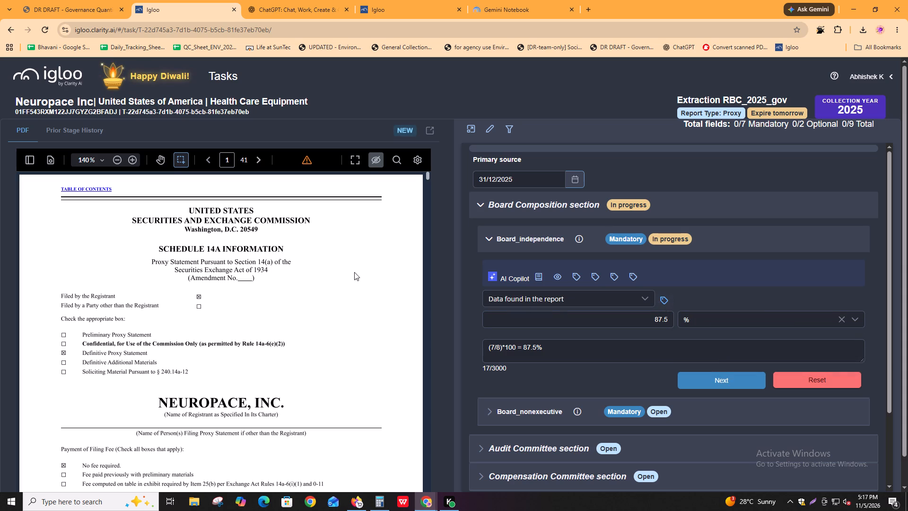
# Annotate Board_independence with the page 13 independence passage, from "As a result of this review" through "President and Chief Executive Officer".
pyautogui.hotkey('alt', 'Tab')
pyautogui.hotkey('alt', 'Tab')
pyautogui.hotkey('alt', 'Tab')
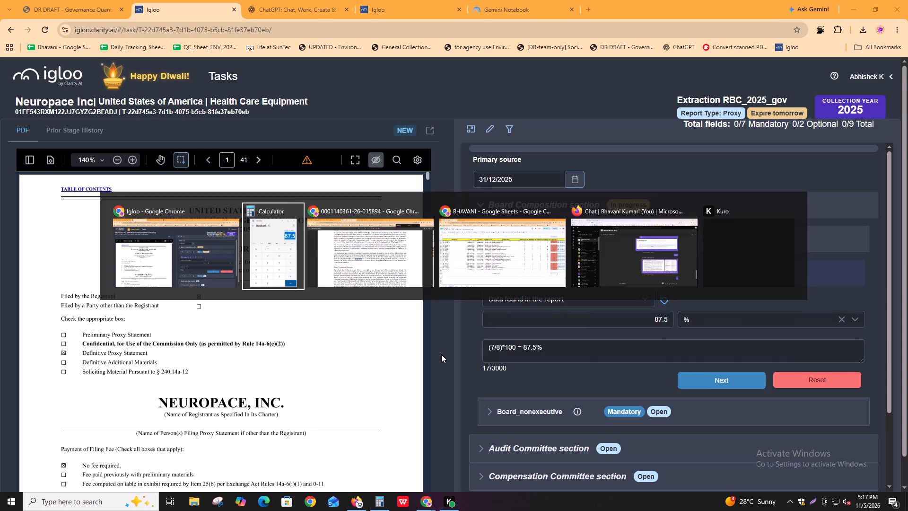
pyautogui.hotkey('alt', 'Tab')
pyautogui.click(358, 318)
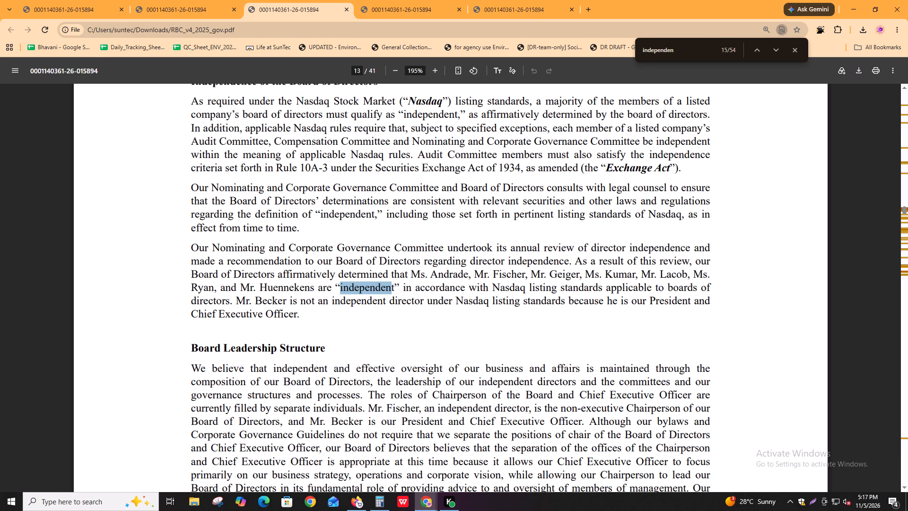
pyautogui.hotkey('alt', 'Tab')
pyautogui.click(223, 161)
pyautogui.write('13')
pyautogui.press('Return')
pyautogui.click(180, 424)
pyautogui.scroll(-2, 180, 408)
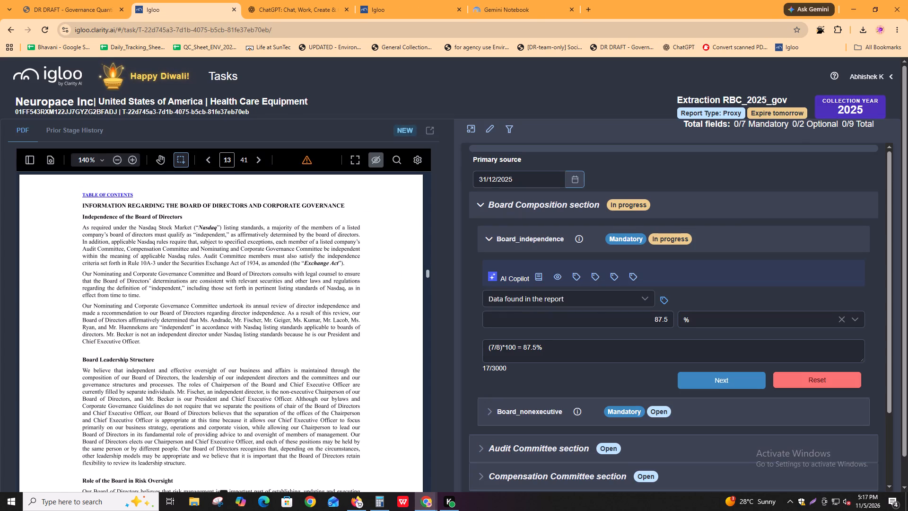
pyautogui.scroll(-1, 180, 408)
pyautogui.scroll(1, 180, 408)
pyautogui.click(669, 295)
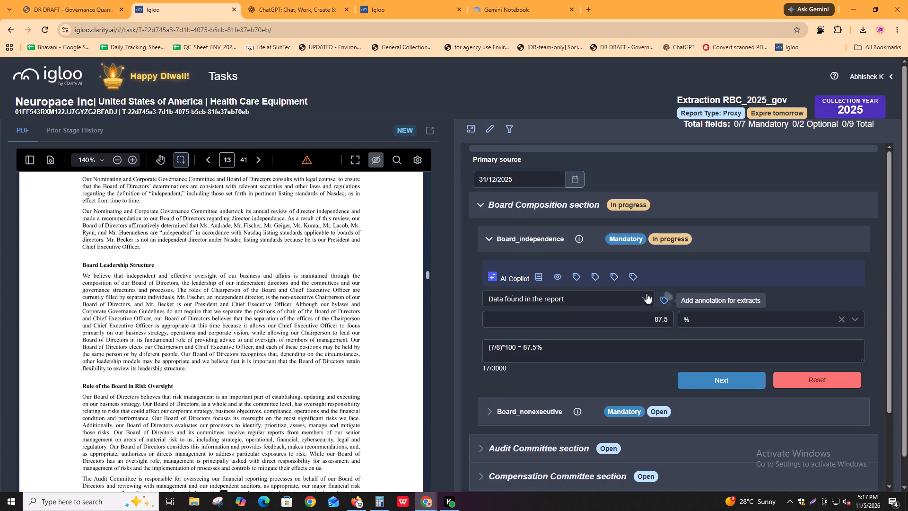
pyautogui.scroll(1, 140, 279)
pyautogui.scroll(1, 199, 280)
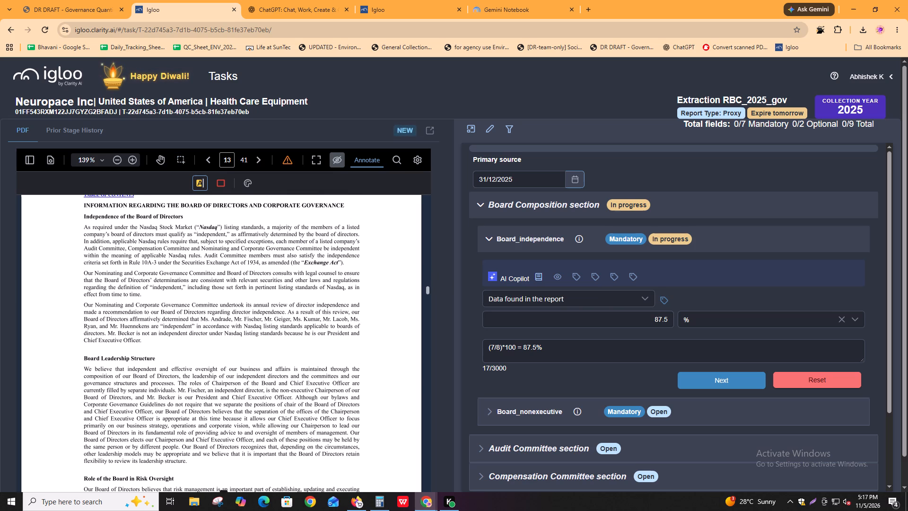
pyautogui.moveTo(288, 313); pyautogui.dragTo(148, 330)
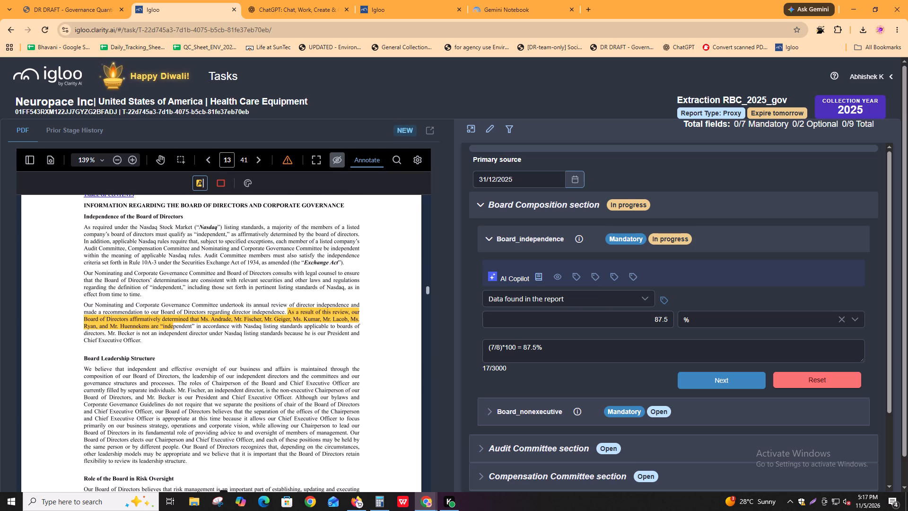
pyautogui.moveTo(148, 330); pyautogui.dragTo(151, 343)
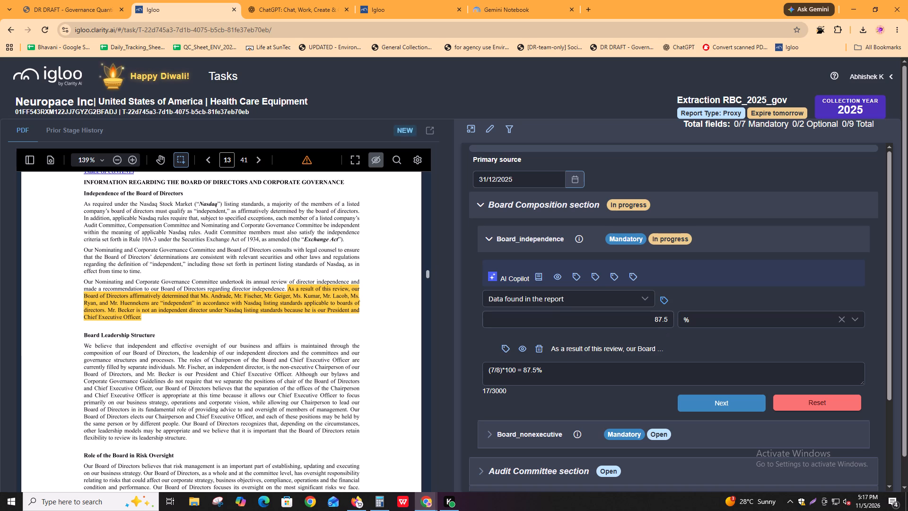
pyautogui.click(567, 369)
# Continue through the "independen" matches in the third proxy statement copy, from Board Leadership Structure to the Audit Committee members' independence statement.
pyautogui.hotkey('alt', 'Tab')
pyautogui.hotkey('ctrl', 'f')
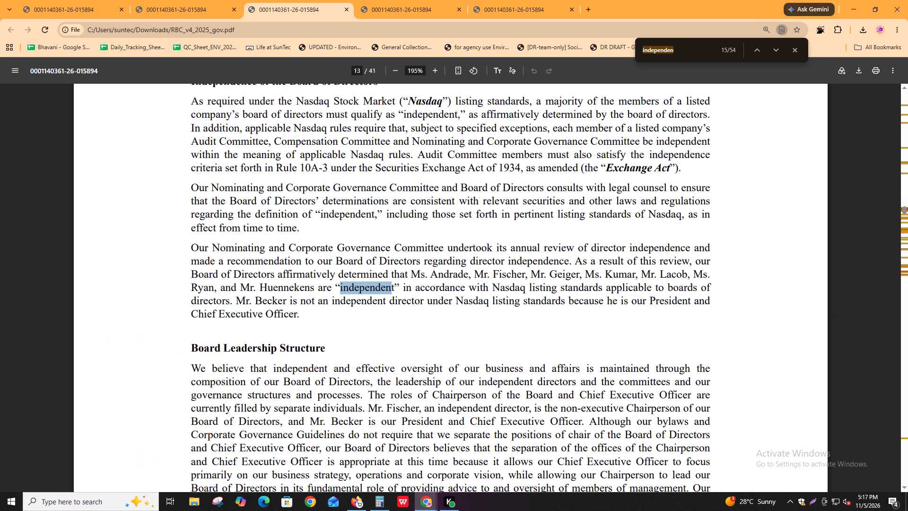
pyautogui.press('Return')
pyautogui.press('Return')
pyautogui.press('Return')
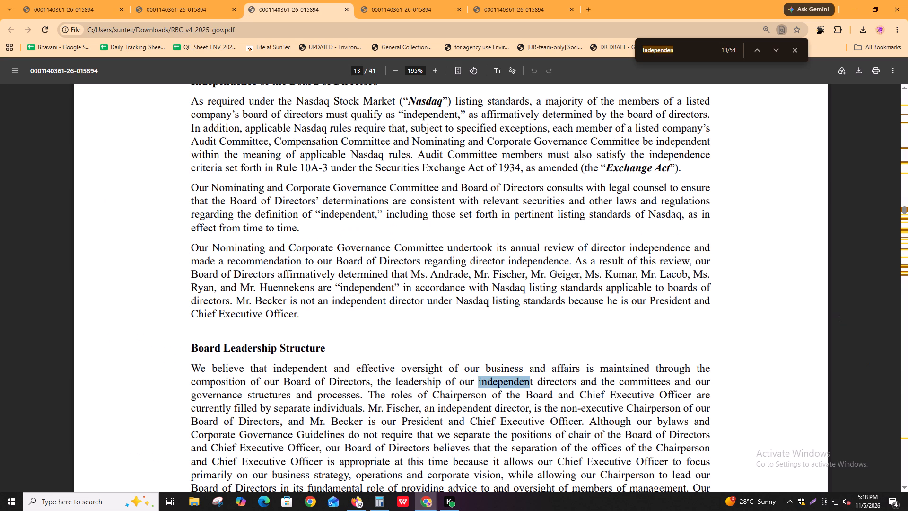
pyautogui.press('Return')
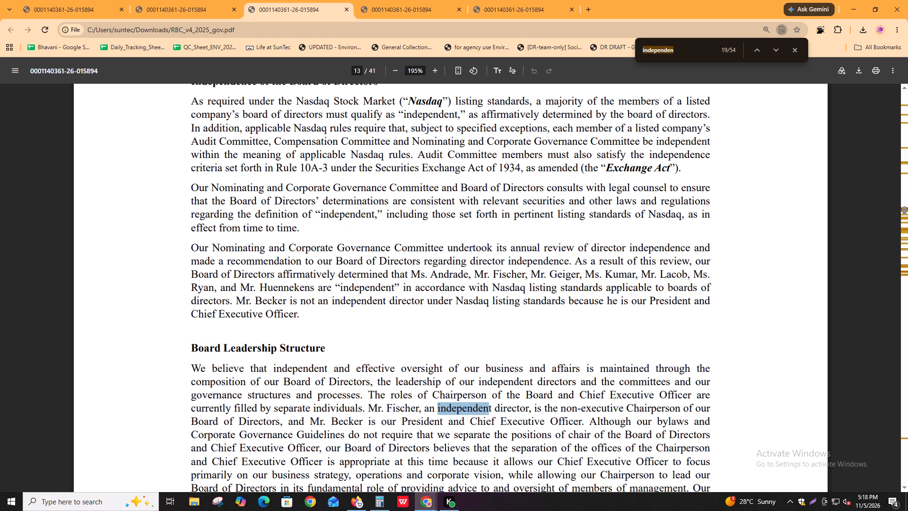
pyautogui.press('Return')
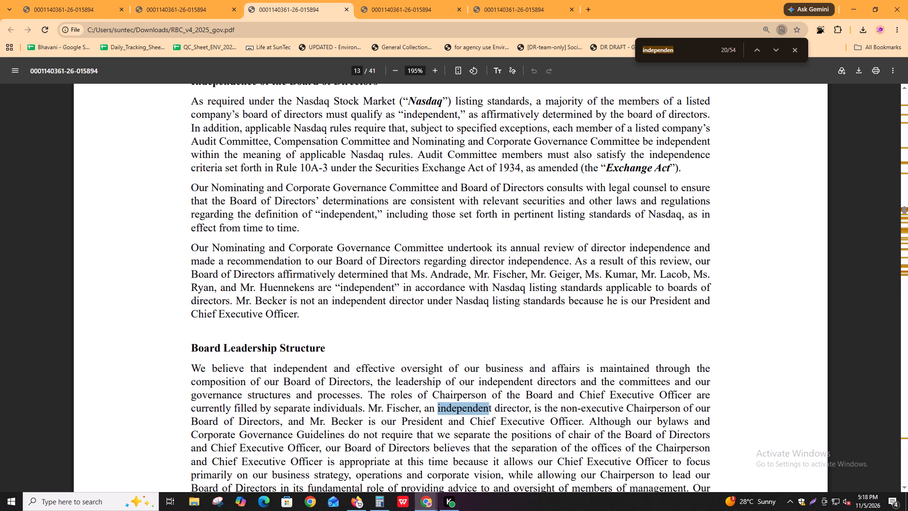
pyautogui.press('Return')
pyautogui.press('Return')
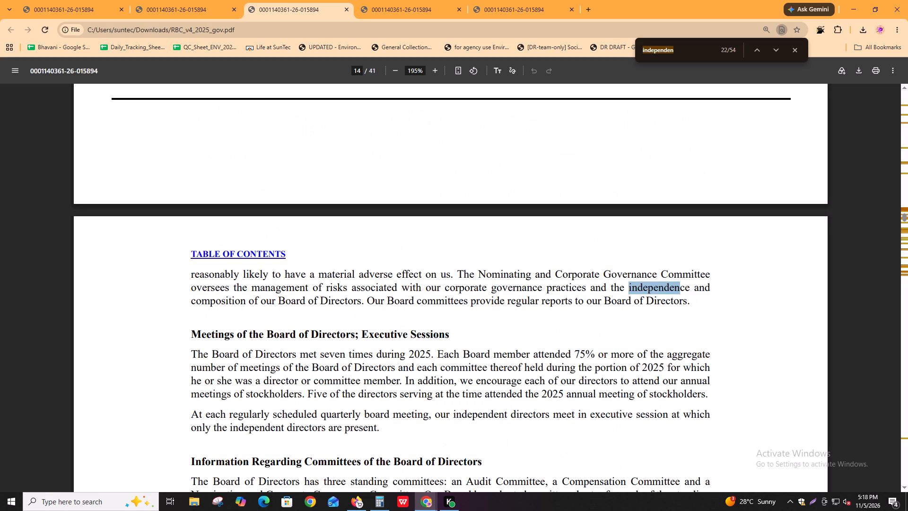
pyautogui.press('Return')
pyautogui.press('Return')
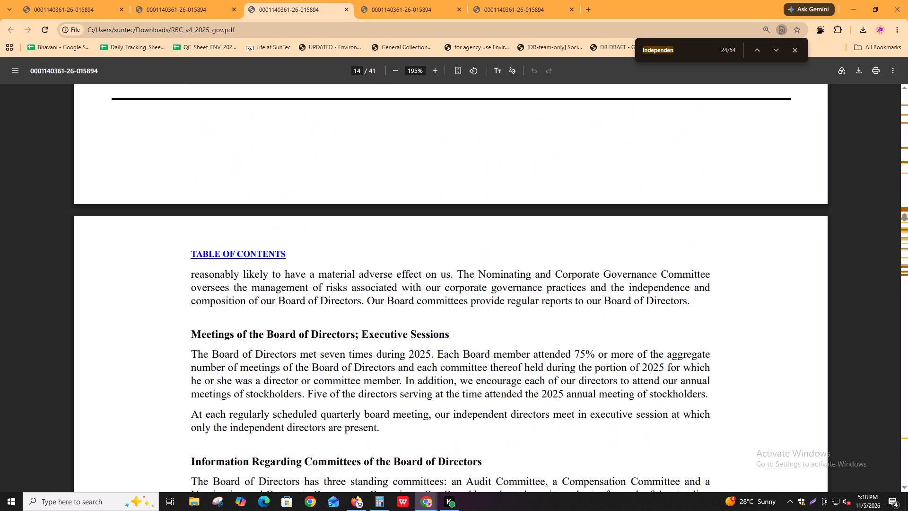
pyautogui.press('Return')
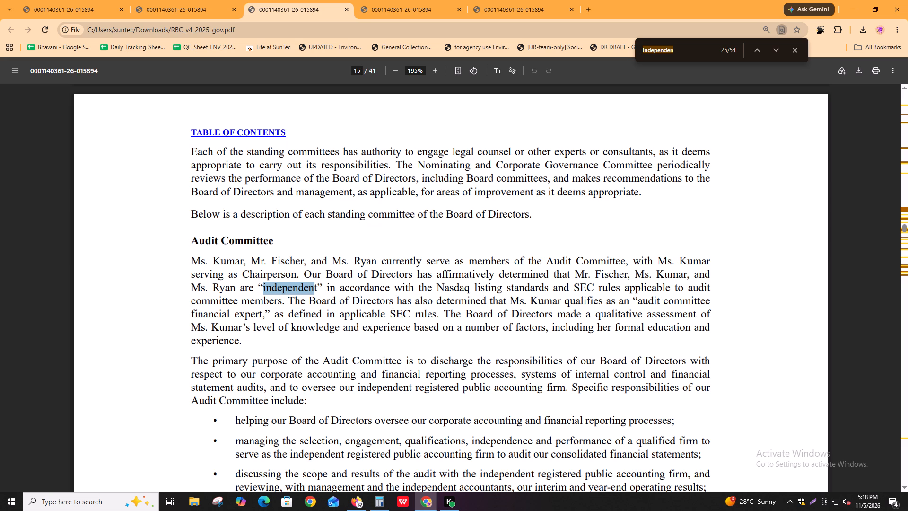
# Check the following "independen" matches through the Audit Committee duties, Compensation Committee procedures, director nomination criteria and Corporate Governance Guidelines.
pyautogui.press('Return')
pyautogui.press('Return')
pyautogui.press('Return')
pyautogui.press('Return')
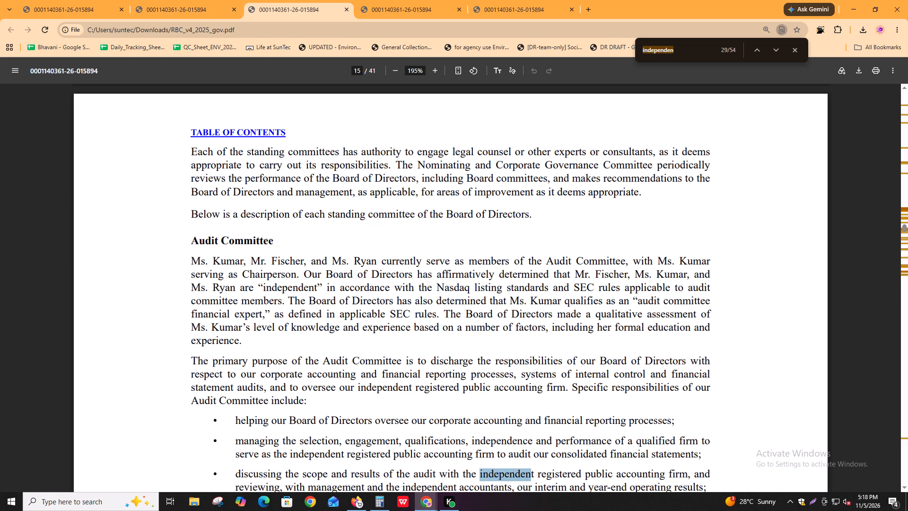
pyautogui.press('Return')
pyautogui.press('Return')
pyautogui.press('Return')
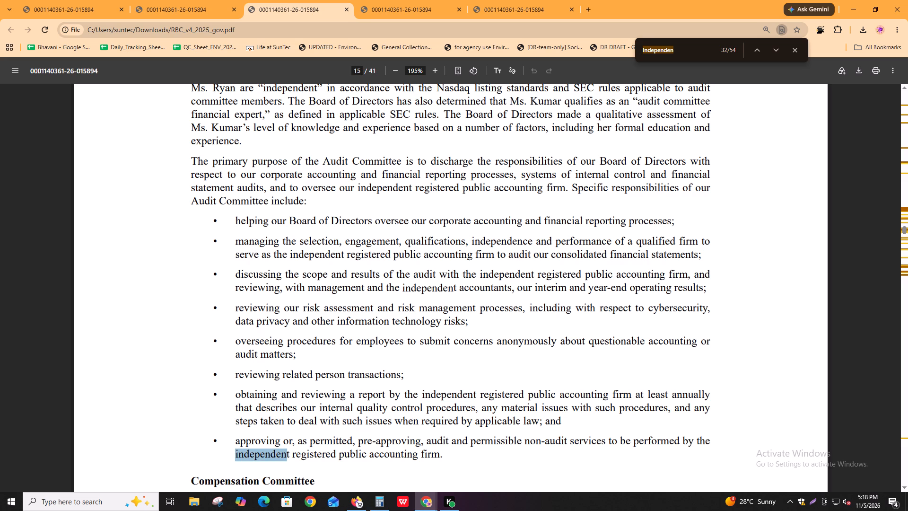
pyautogui.press('Return')
pyautogui.press('Return')
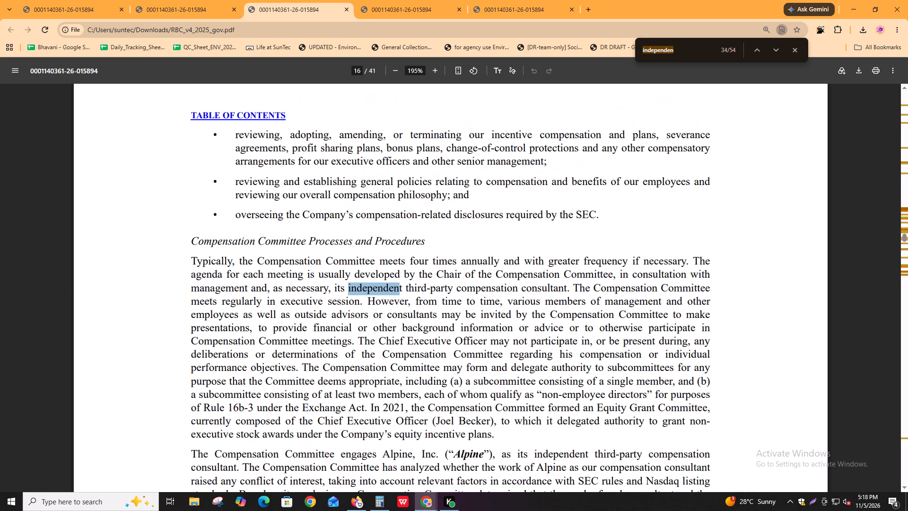
pyautogui.hotkey('shift', 'Return')
pyautogui.press('Return')
pyautogui.press('Return')
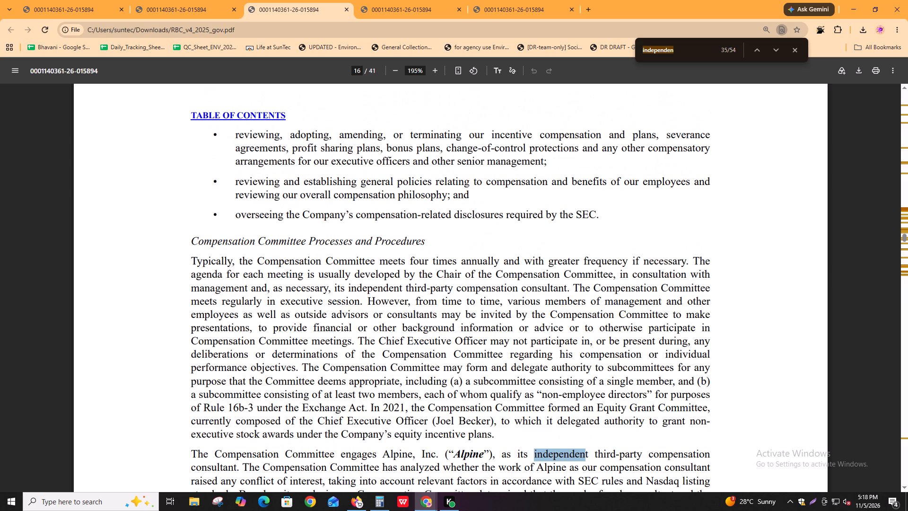
pyautogui.press('Return')
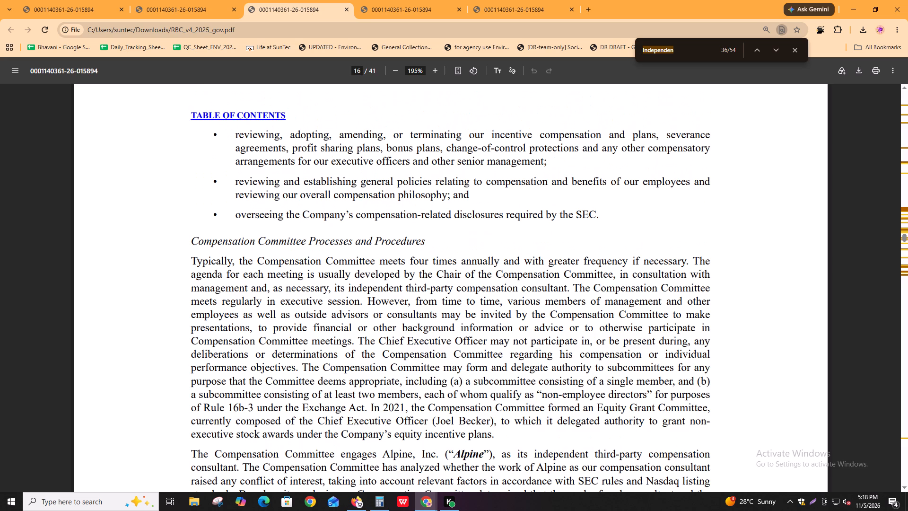
pyautogui.press('Return')
pyautogui.press('Return')
pyautogui.press('Return')
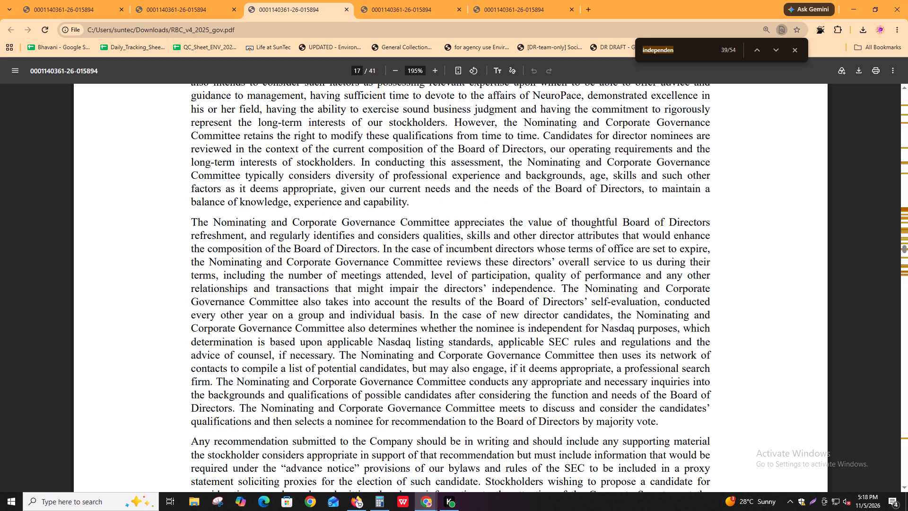
pyautogui.press('Return')
pyautogui.hotkey('shift', 'Return')
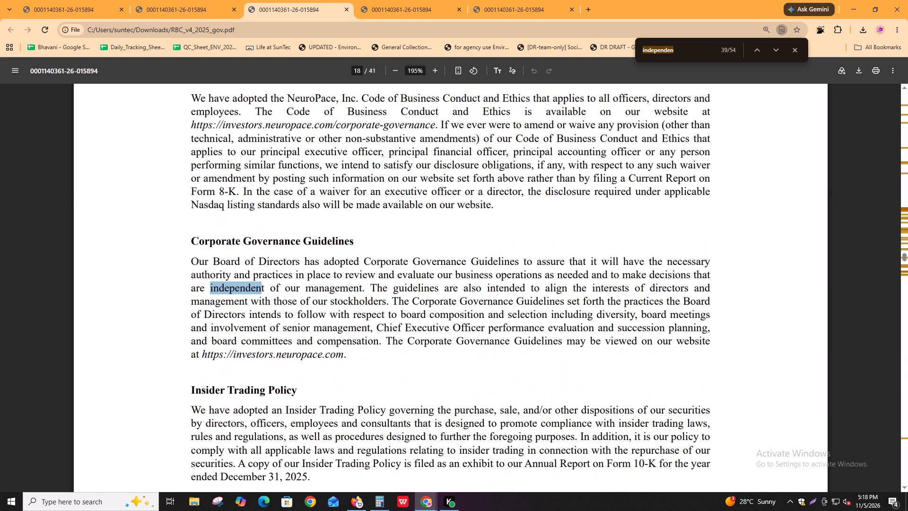
# Check the remaining "independen" matches, from Proposal 2 and the Audit Committee report to the related person transactions section.
pyautogui.press('Return')
pyautogui.press('Return')
pyautogui.press('Return')
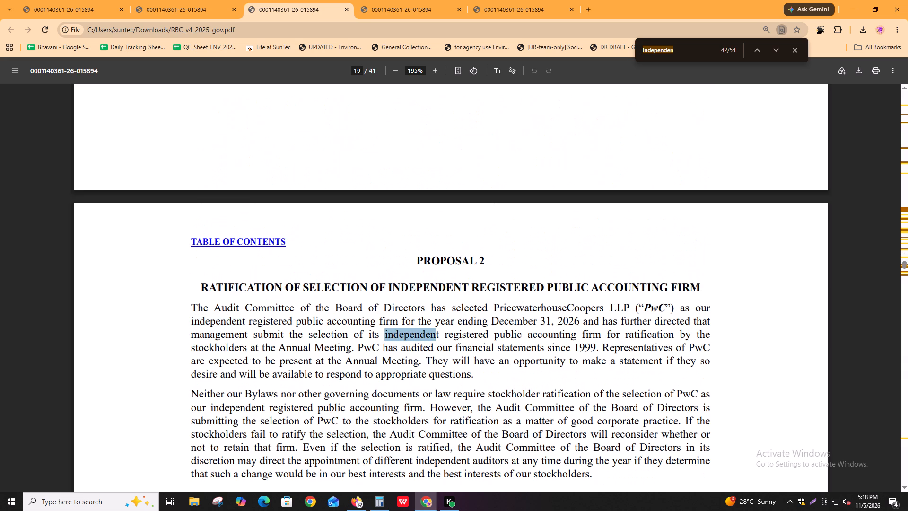
pyautogui.press('Return')
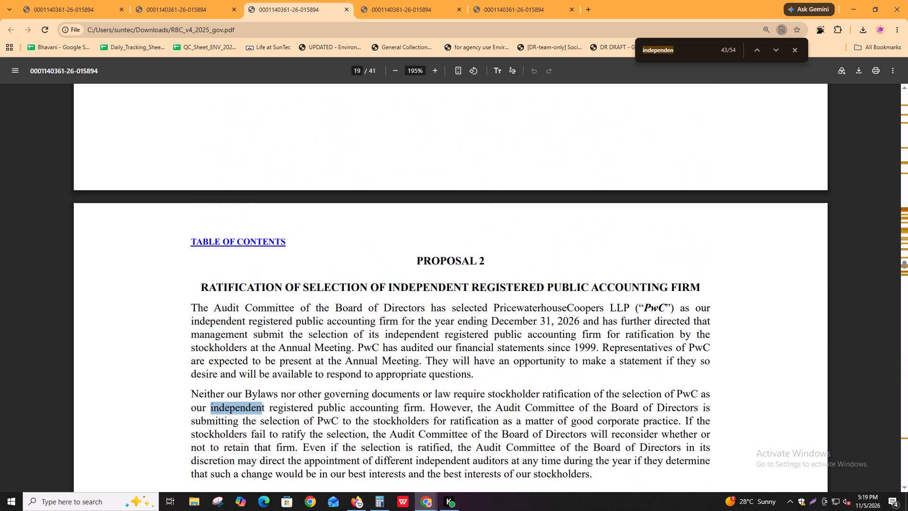
pyautogui.press('Return')
pyautogui.hotkey('shift', 'Return')
pyautogui.press('Return')
pyautogui.press('Return')
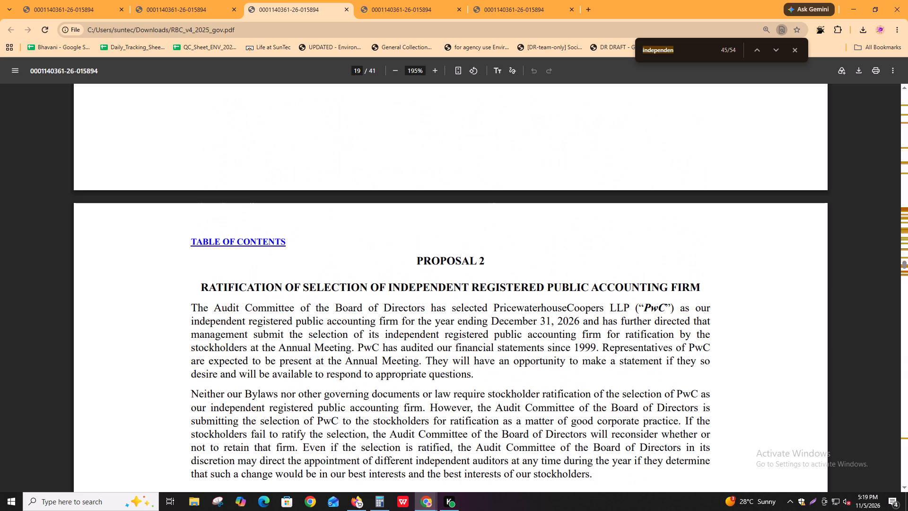
pyautogui.press('Return')
pyautogui.press('Return')
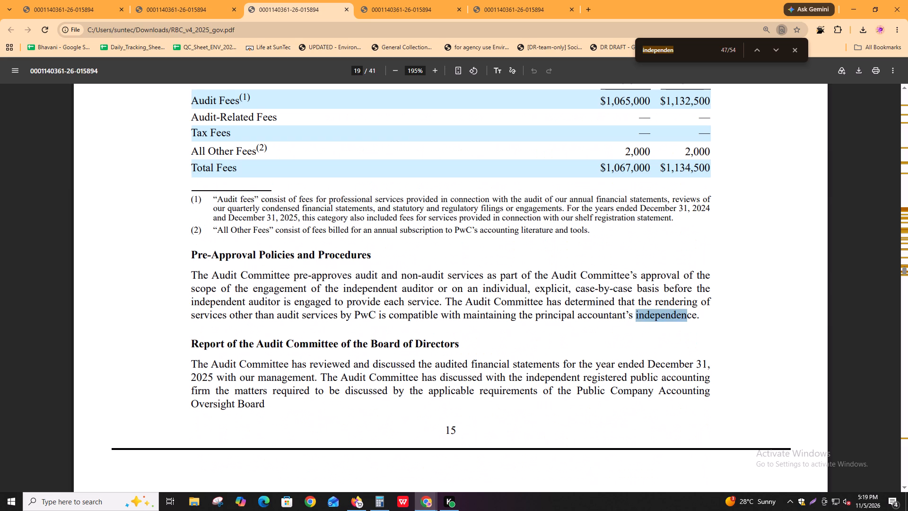
pyautogui.press('Return')
pyautogui.press('Return')
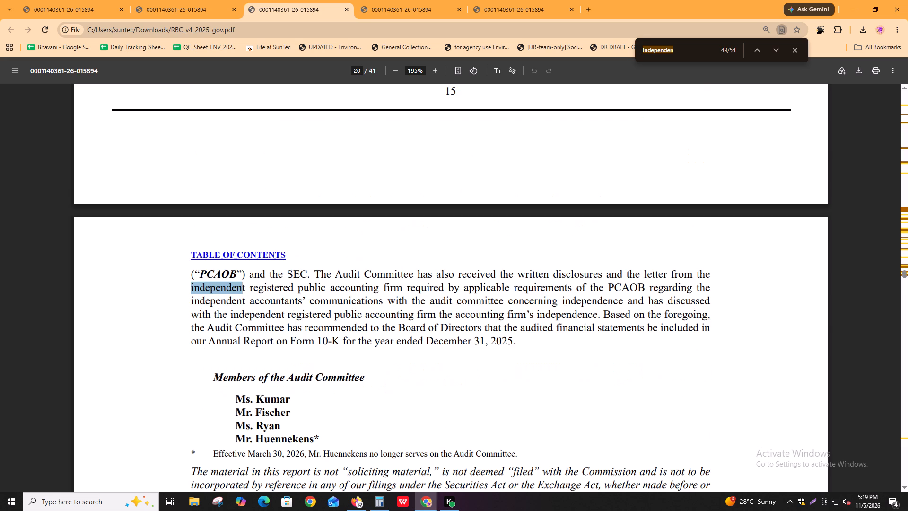
pyautogui.press('Return')
pyautogui.press('Return')
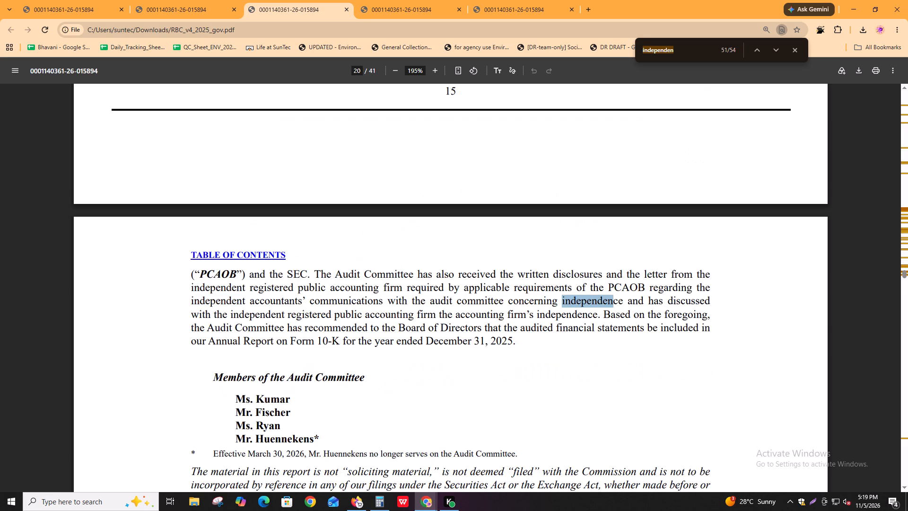
pyautogui.press('Return')
pyautogui.press('Return')
pyautogui.press('Return')
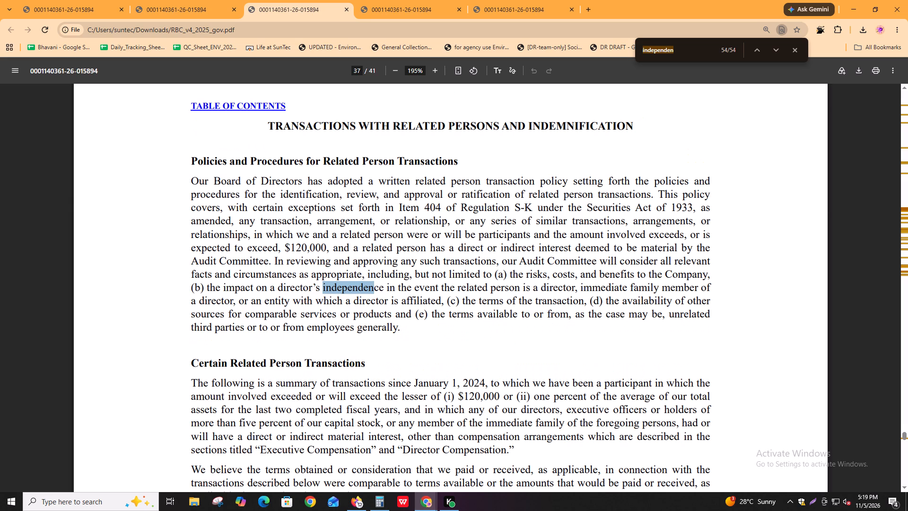
# Recheck the opening "independen" matches in the third proxy statement copy, from the meeting notice to the table of contents.
pyautogui.hotkey('shift', 'Return')
pyautogui.press('Return')
pyautogui.press('Return')
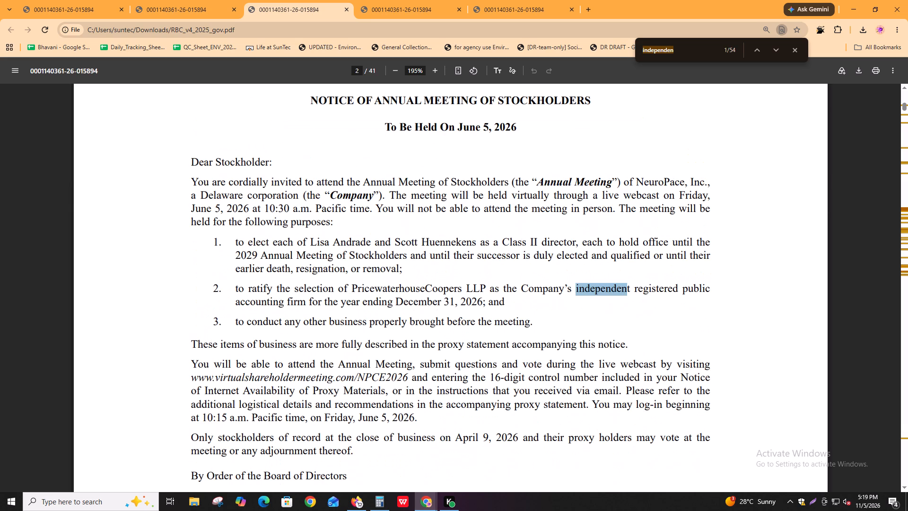
pyautogui.press('Return')
pyautogui.press('Return')
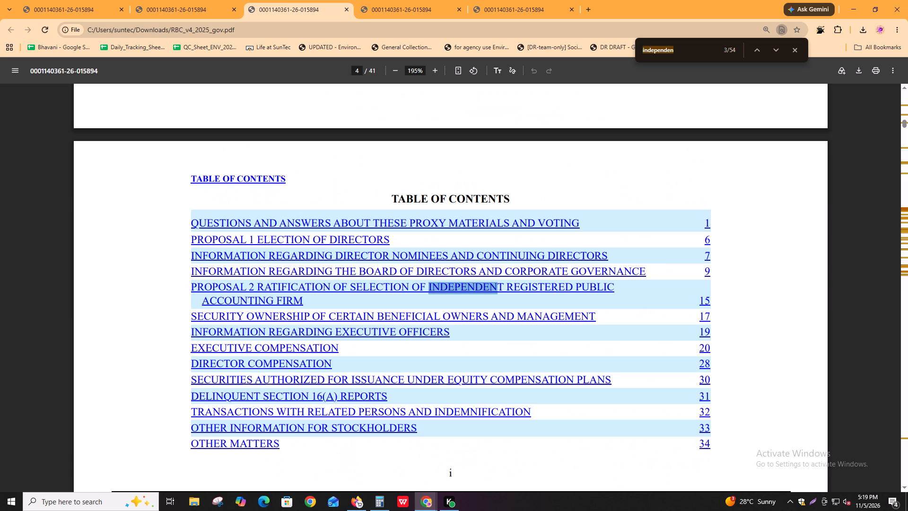
# Go to the existing page 13 annotation of Board_independence in the Igloo task.
pyautogui.hotkey('ctrl', 'f')
pyautogui.hotkey('alt', 'Tab')
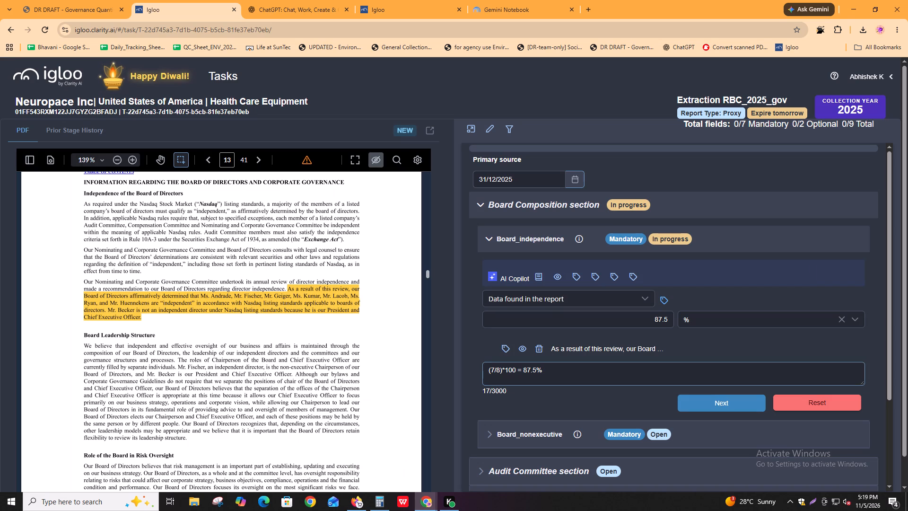
pyautogui.click(504, 349)
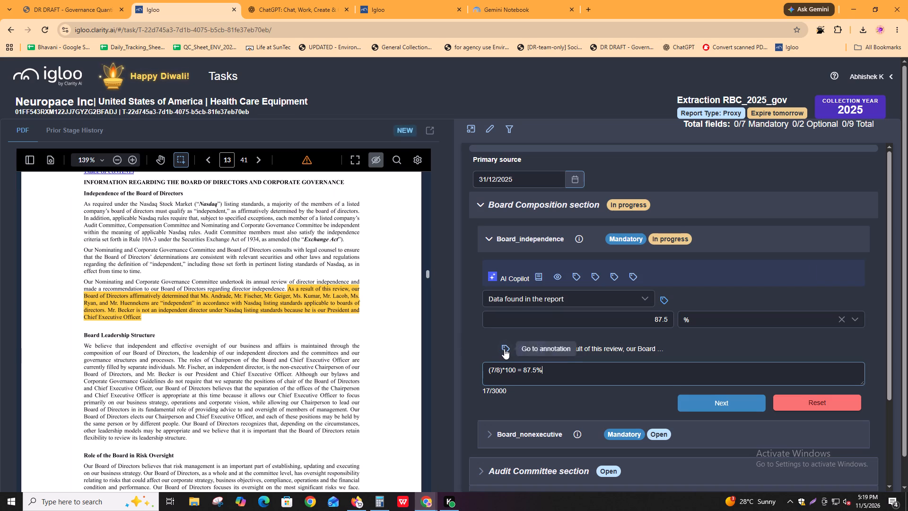
# Search the third proxy statement copy for the first director's name, copied from the second copy's director compensation table.
pyautogui.hotkey('alt', 'Tab')
pyautogui.click(196, 0)
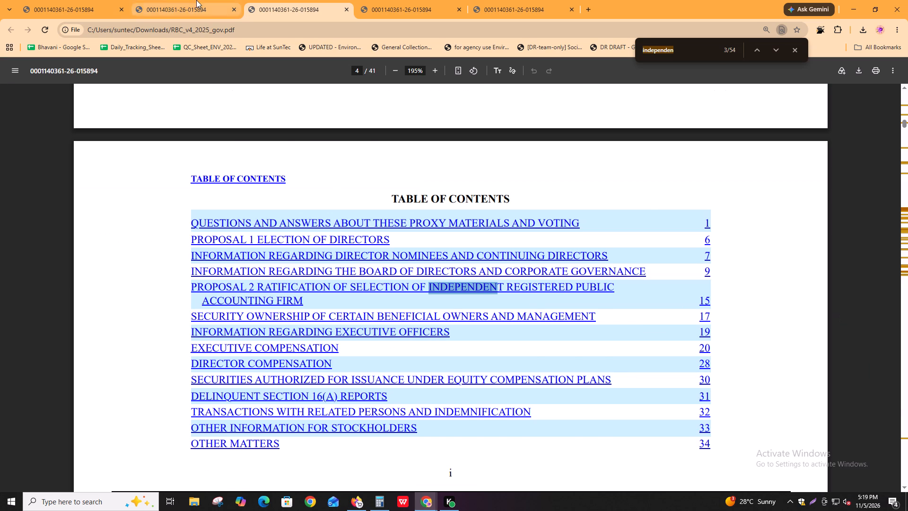
pyautogui.moveTo(144, 194); pyautogui.dragTo(240, 198)
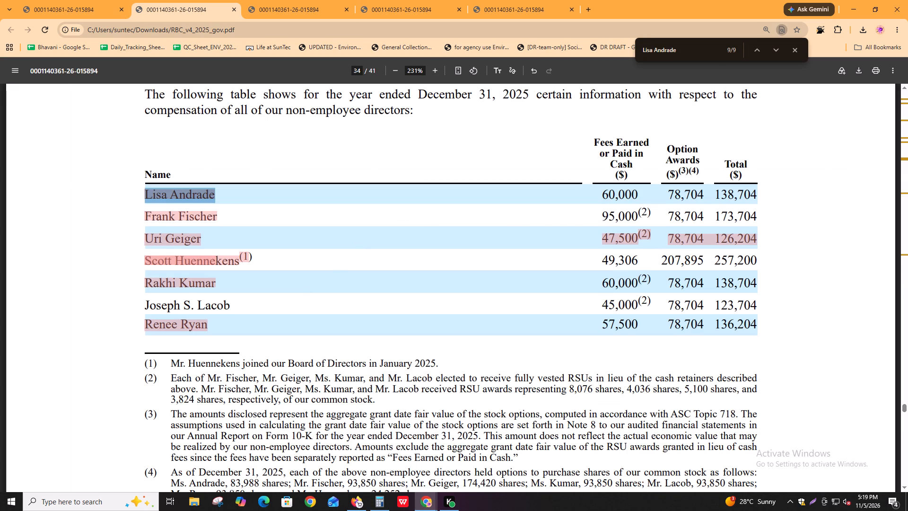
pyautogui.moveTo(240, 198); pyautogui.dragTo(226, 194)
pyautogui.hotkey('ctrl', 'c')
pyautogui.hotkey('ctrl', 'c')
pyautogui.click(284, 0)
pyautogui.hotkey('ctrl', 'f')
pyautogui.hotkey('ctrl', 'v')
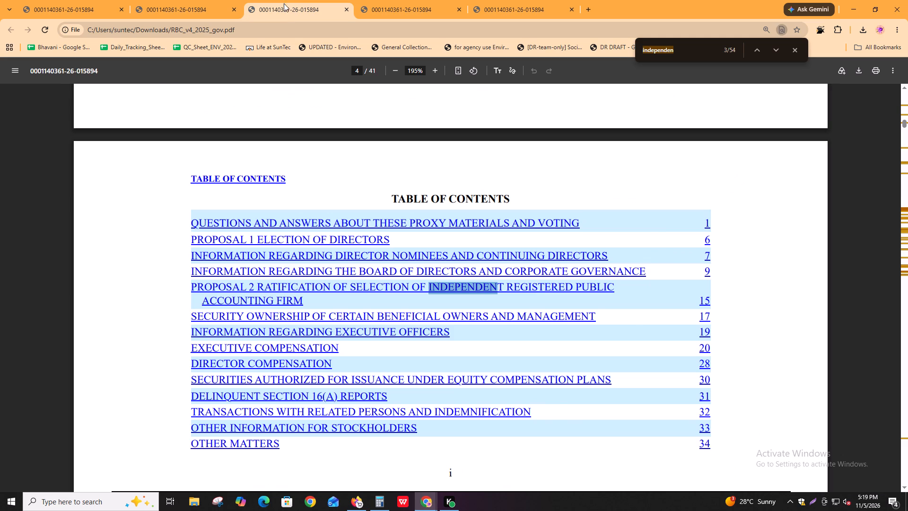
pyautogui.press('Return')
# Go through the director name's matches, comparing the committee membership tables on page 14 and reaching the beneficial ownership table on page 21.
pyautogui.press('Return')
pyautogui.press('Return')
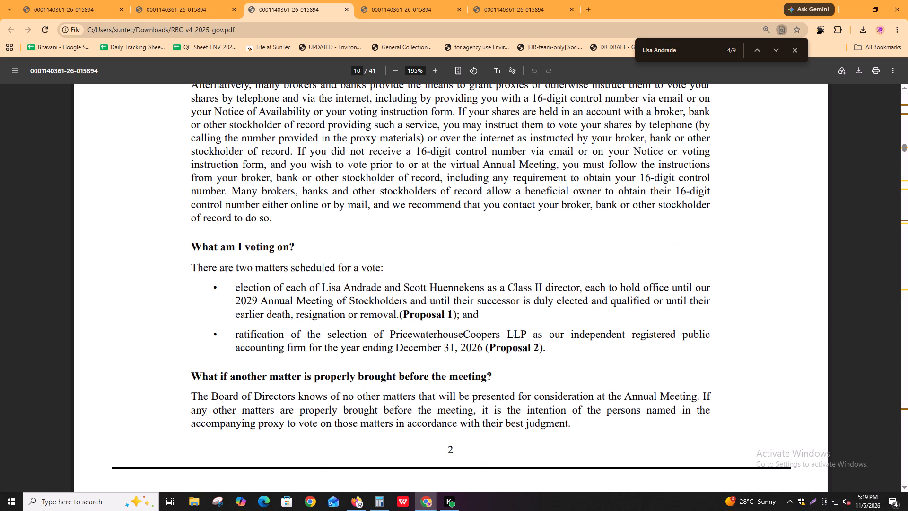
pyautogui.press('Return')
pyautogui.press('Return')
pyautogui.press('Return')
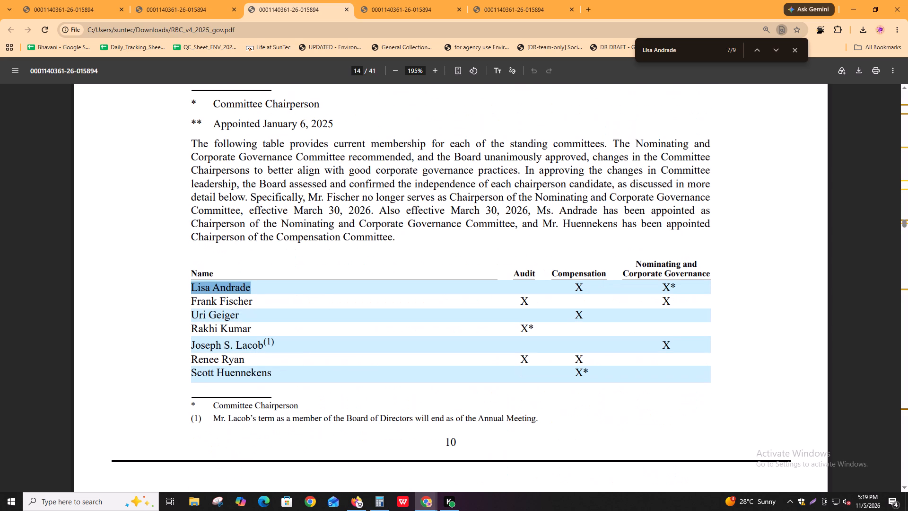
pyautogui.hotkey('shift', 'Return')
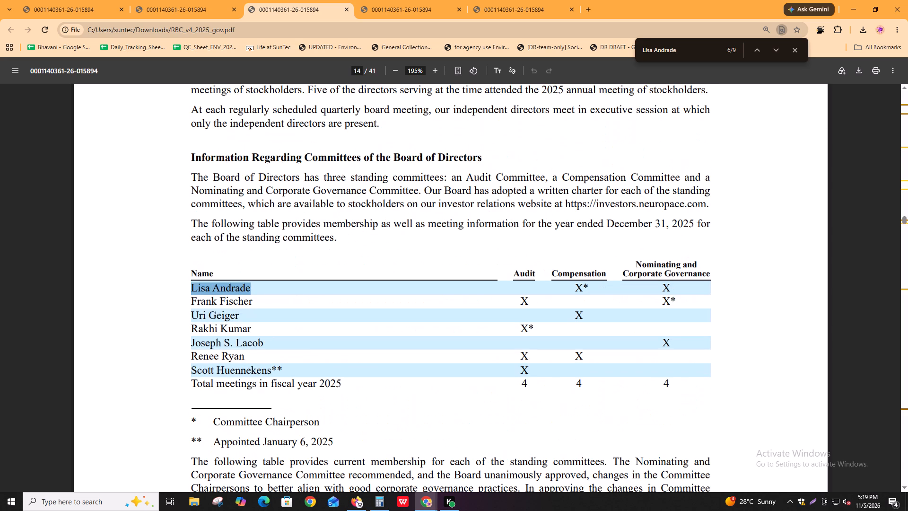
pyautogui.press('Return')
pyautogui.press('Return')
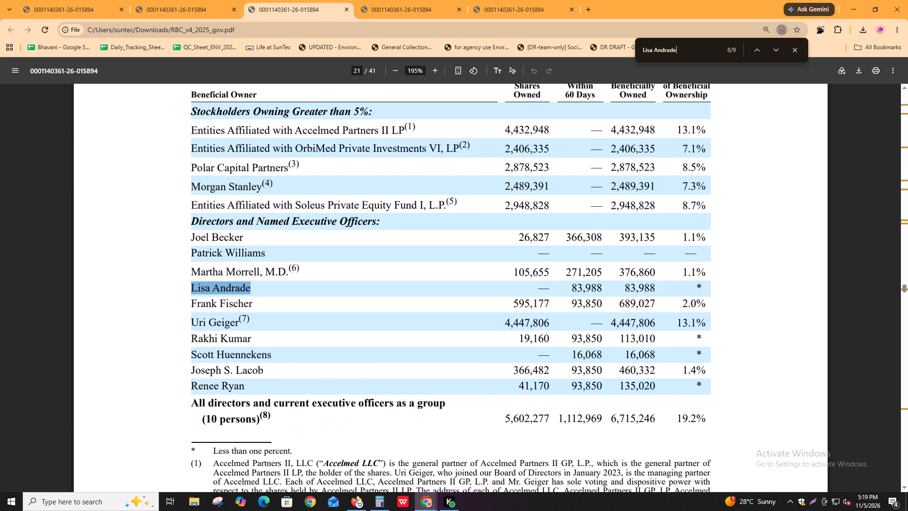
# Annotate Board_independence in Igloo with page 21's "Directors and Named Executive Officers" heading and the first two names beneath it.
pyautogui.hotkey('alt', 'Tab')
pyautogui.click(230, 158)
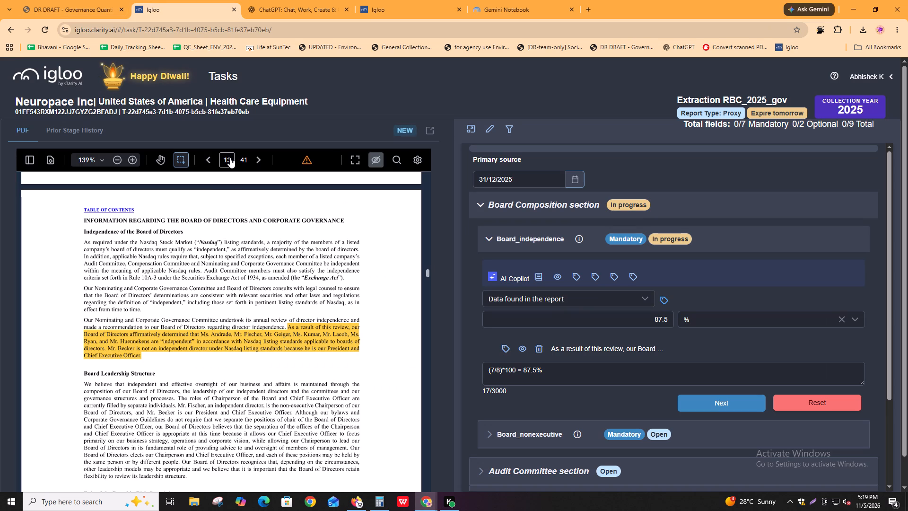
pyautogui.write('21')
pyautogui.press('Return')
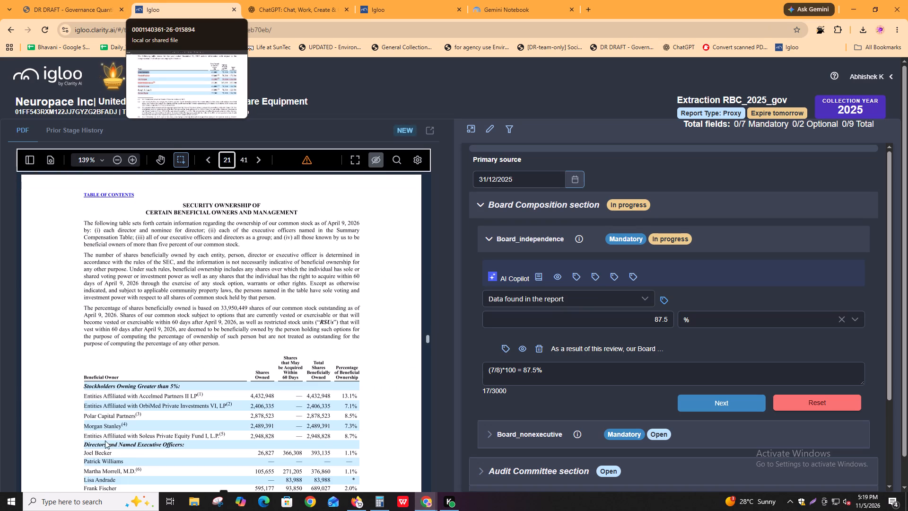
pyautogui.scroll(-3, 139, 453)
pyautogui.click(140, 432)
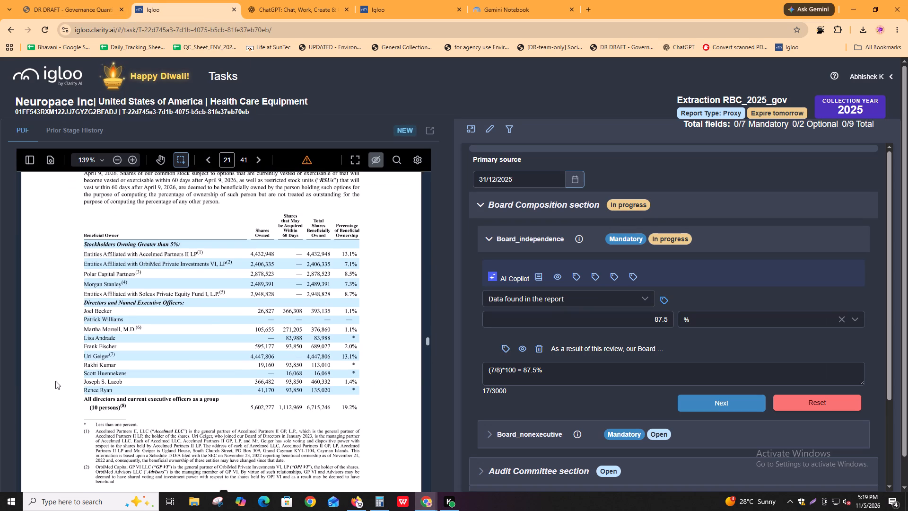
pyautogui.click(663, 297)
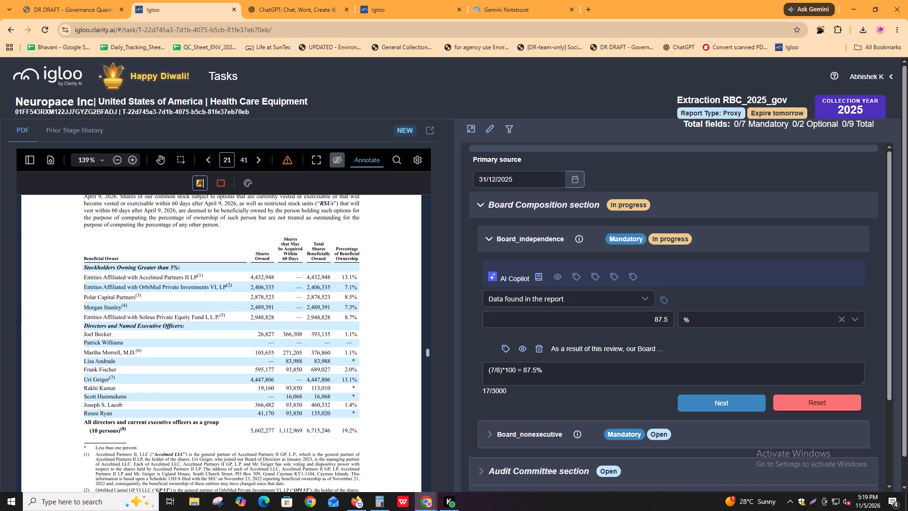
pyautogui.moveTo(81, 323); pyautogui.dragTo(85, 324)
pyautogui.moveTo(85, 324); pyautogui.dragTo(123, 342)
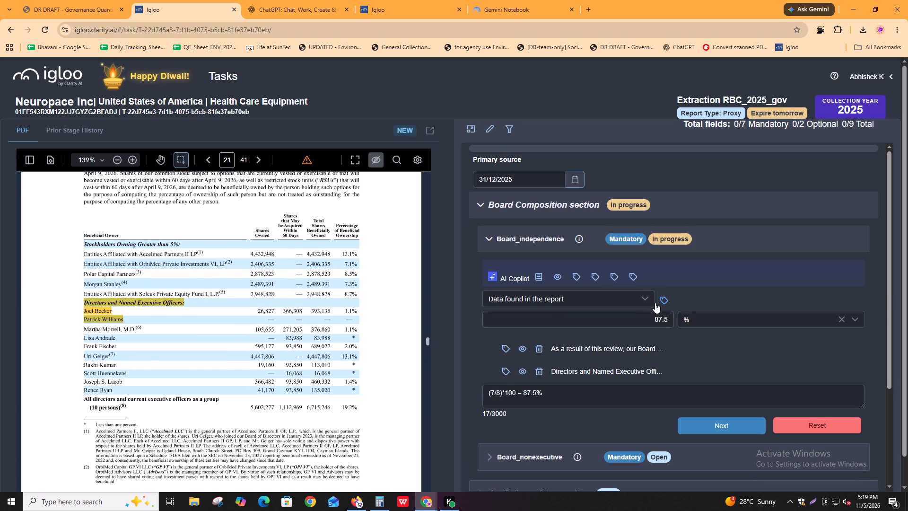
# Annotate Board_independence with the last seven individual names in the page 21 ownership table, all of the non-employee directors.
pyautogui.click(662, 300)
pyautogui.moveTo(84, 362); pyautogui.dragTo(124, 412)
# Add a second line reading "Page 21 lists" below the calculation in the Board_independence comment.
pyautogui.scroll(-2, 814, 393)
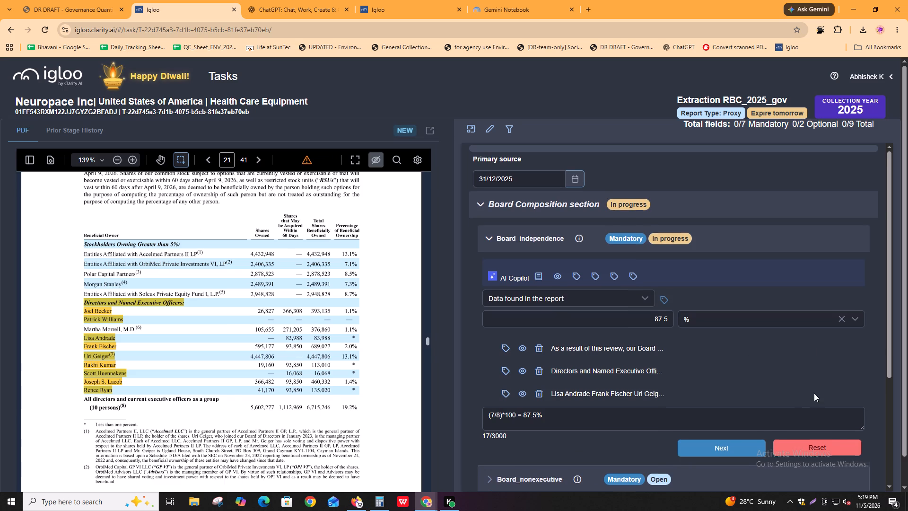
pyautogui.click(548, 321)
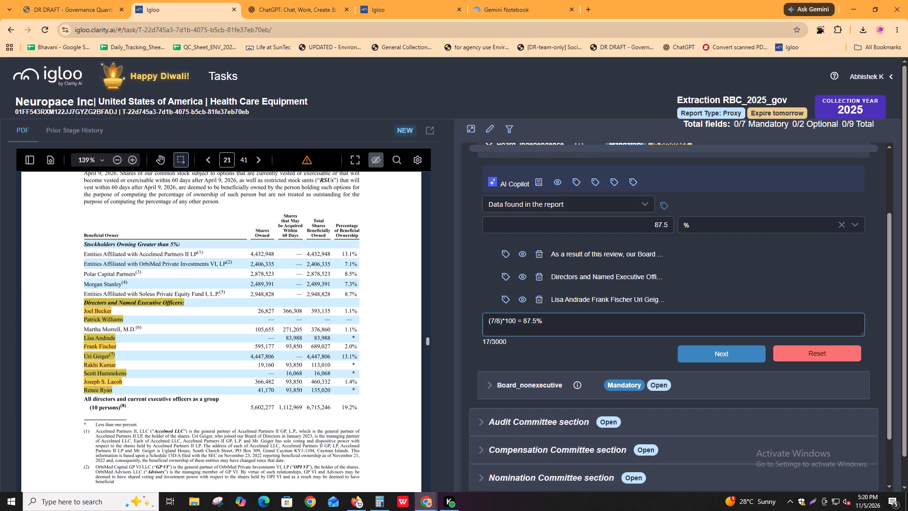
pyautogui.moveTo(84, 311); pyautogui.dragTo(98, 311)
pyautogui.click(98, 311)
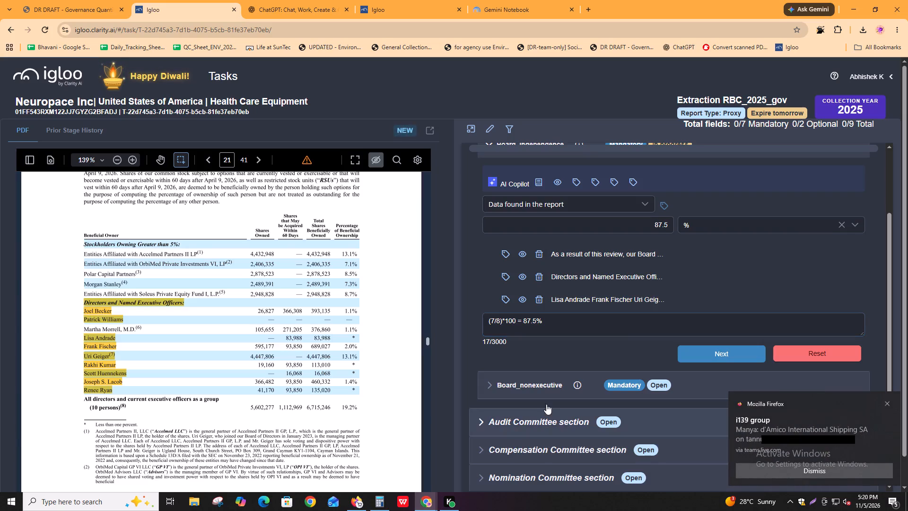
pyautogui.click(551, 319)
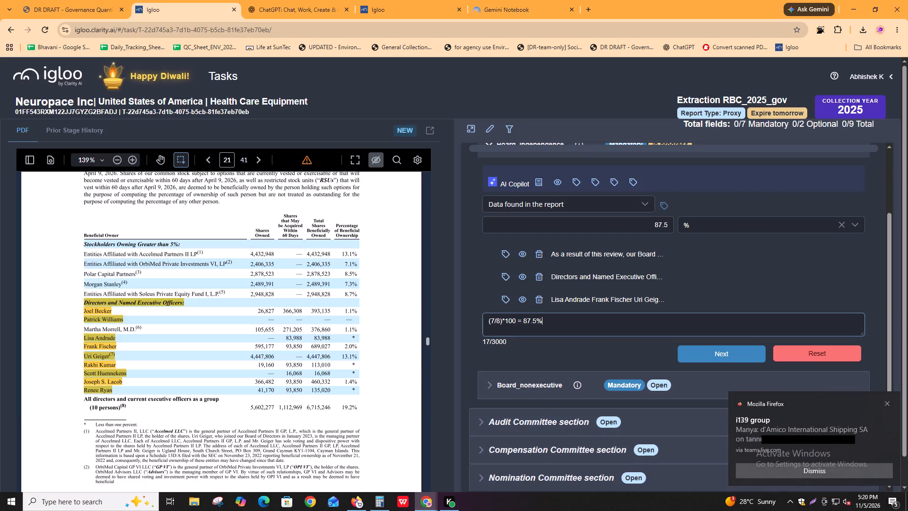
pyautogui.press('Return')
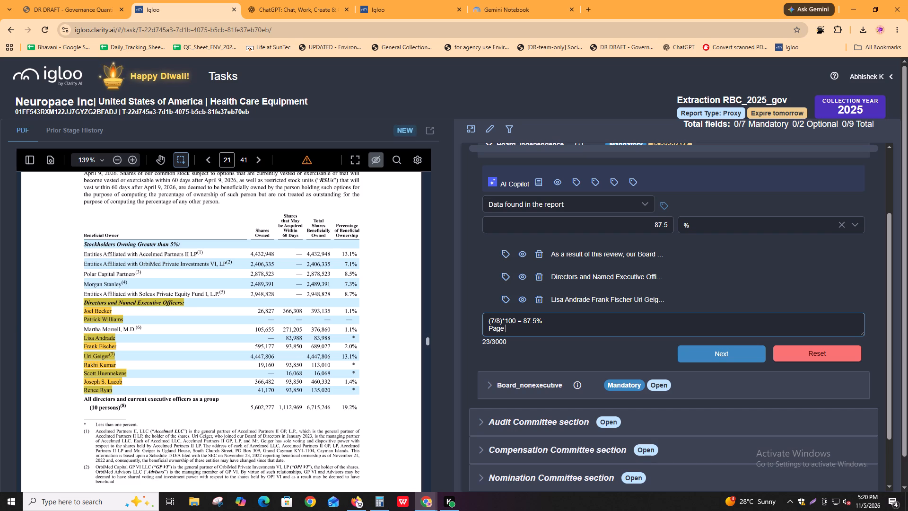
pyautogui.write('22')
pyautogui.press('BackSpace')
pyautogui.write('1 lists')
pyautogui.press('space')
pyautogui.click(560, 334)
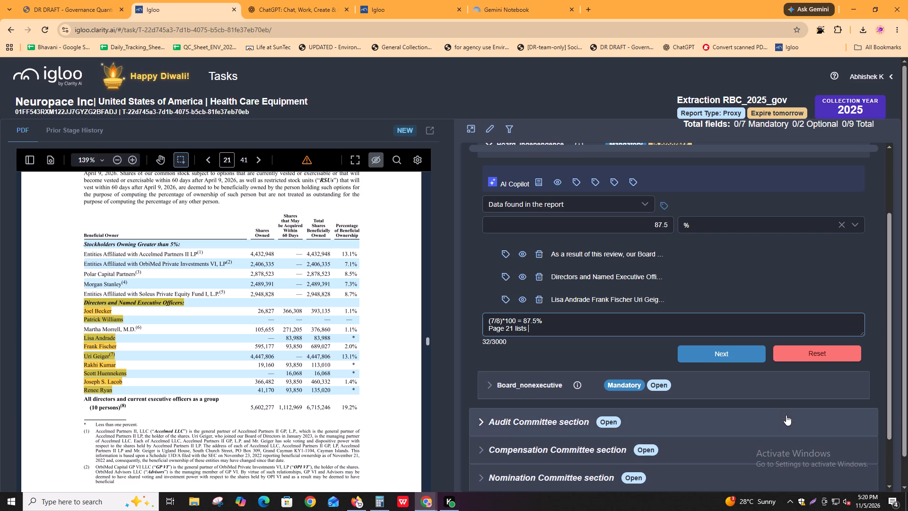
# Examine the highlighted names one by one in the page 21 ownership table to verify who is listed as a director.
pyautogui.click(186, 370)
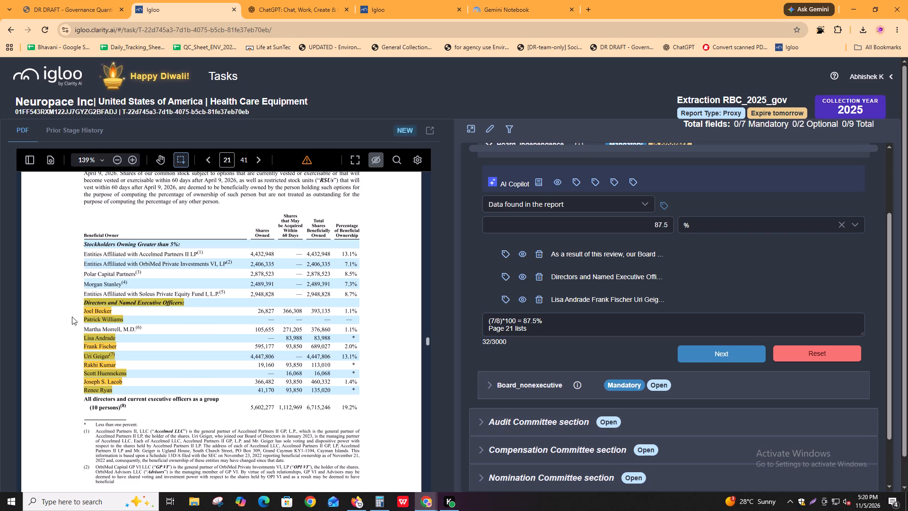
pyautogui.click(92, 309)
pyautogui.moveTo(91, 320); pyautogui.dragTo(97, 323)
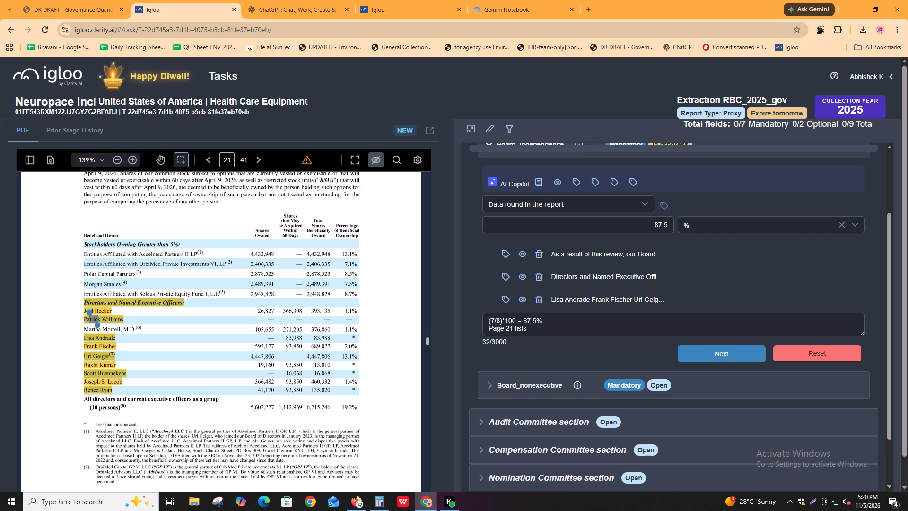
pyautogui.moveTo(95, 336); pyautogui.dragTo(105, 340)
pyautogui.moveTo(95, 345); pyautogui.dragTo(101, 346)
pyautogui.moveTo(94, 358); pyautogui.dragTo(104, 359)
pyautogui.moveTo(95, 366); pyautogui.dragTo(102, 367)
pyautogui.moveTo(98, 373); pyautogui.dragTo(105, 375)
pyautogui.moveTo(96, 381); pyautogui.dragTo(104, 381)
pyautogui.moveTo(95, 389); pyautogui.dragTo(107, 390)
pyautogui.moveTo(80, 348); pyautogui.dragTo(91, 348)
pyautogui.click(91, 341)
pyautogui.click(104, 338)
pyautogui.click(132, 337)
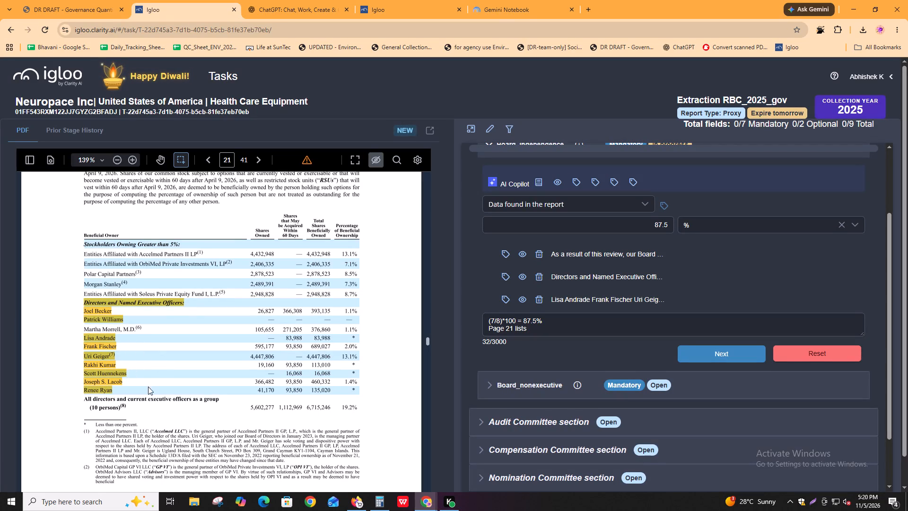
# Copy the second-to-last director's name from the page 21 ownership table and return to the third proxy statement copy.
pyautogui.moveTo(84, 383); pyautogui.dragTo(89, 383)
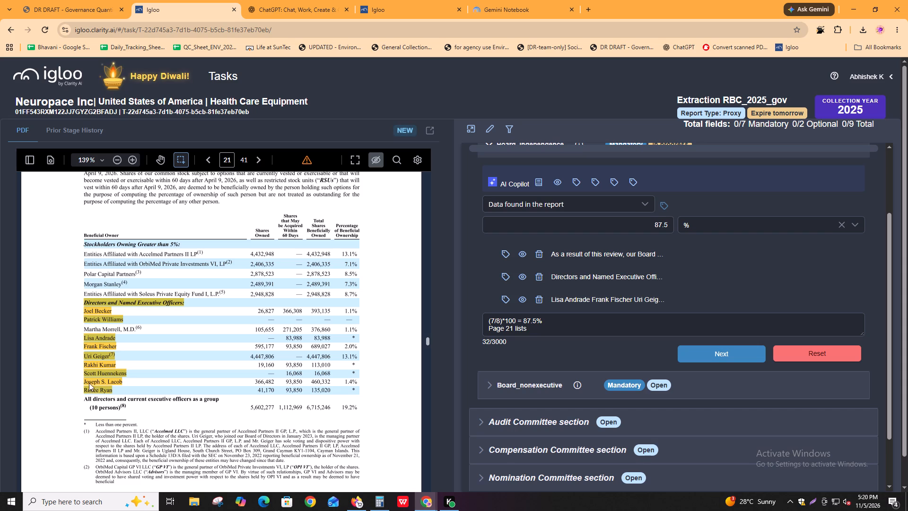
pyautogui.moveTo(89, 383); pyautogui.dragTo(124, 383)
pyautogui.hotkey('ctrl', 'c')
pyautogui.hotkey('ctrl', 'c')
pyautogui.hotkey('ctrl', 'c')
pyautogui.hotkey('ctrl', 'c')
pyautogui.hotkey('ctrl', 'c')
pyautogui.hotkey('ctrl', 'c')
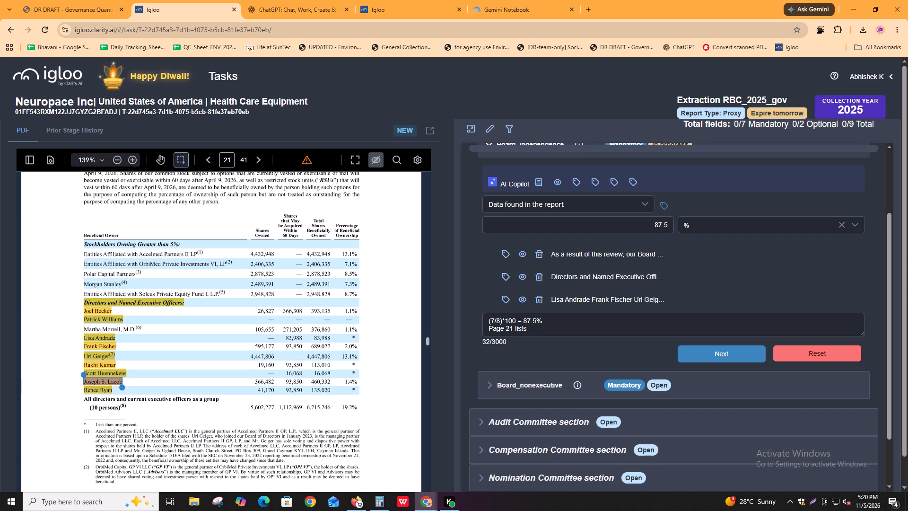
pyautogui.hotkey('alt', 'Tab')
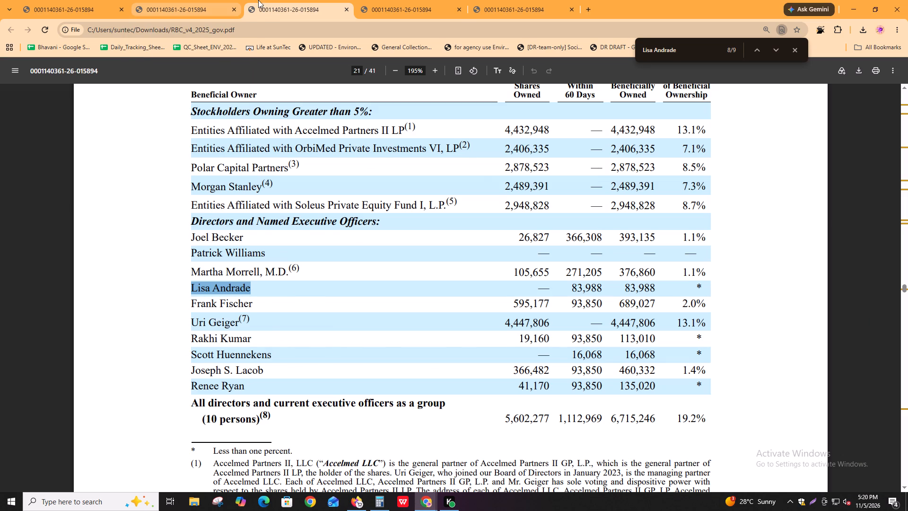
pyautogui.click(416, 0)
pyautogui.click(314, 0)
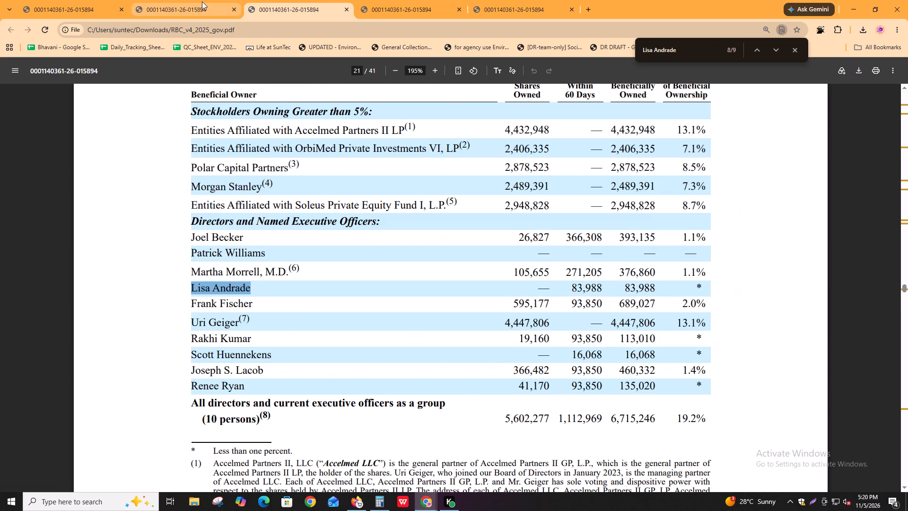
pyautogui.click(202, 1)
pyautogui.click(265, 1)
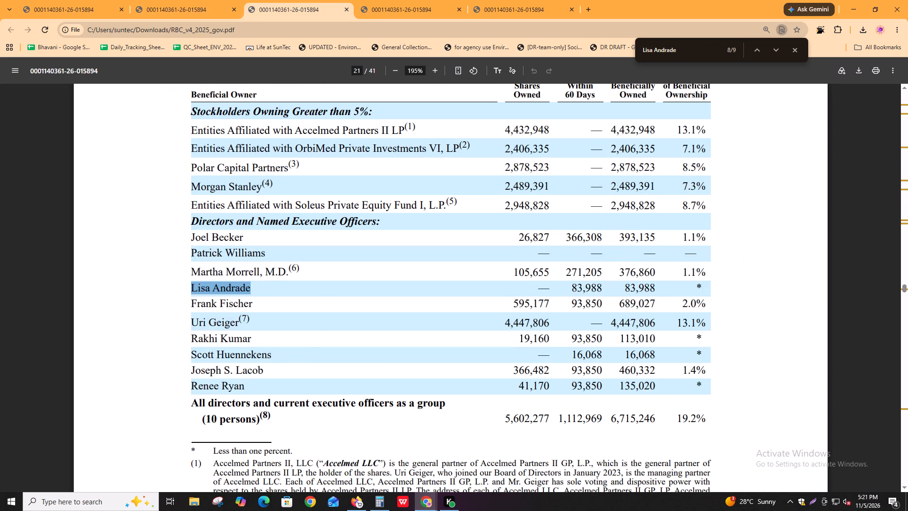
# Search the fourth proxy statement copy for the third individual's name from the page 21 ownership table to check that person's role.
pyautogui.moveTo(191, 270); pyautogui.dragTo(289, 281)
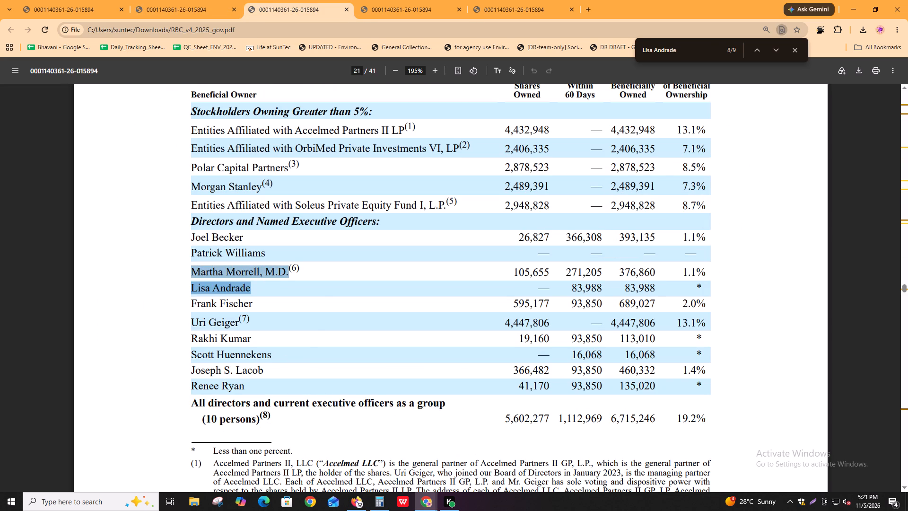
pyautogui.hotkey('ctrl', 'c')
pyautogui.click(471, 0)
pyautogui.click(417, 0)
pyautogui.click(283, 0)
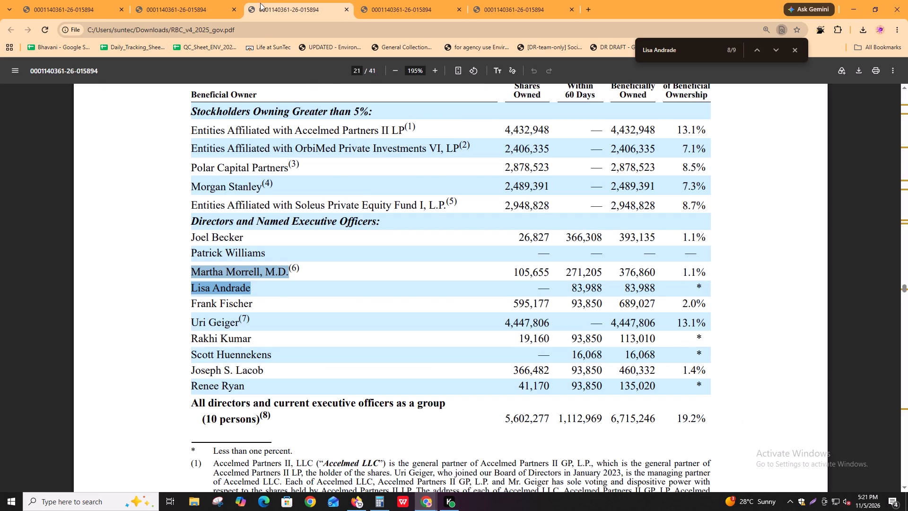
pyautogui.click(401, 0)
pyautogui.hotkey('ctrl', 'f')
pyautogui.hotkey('ctrl', 'v')
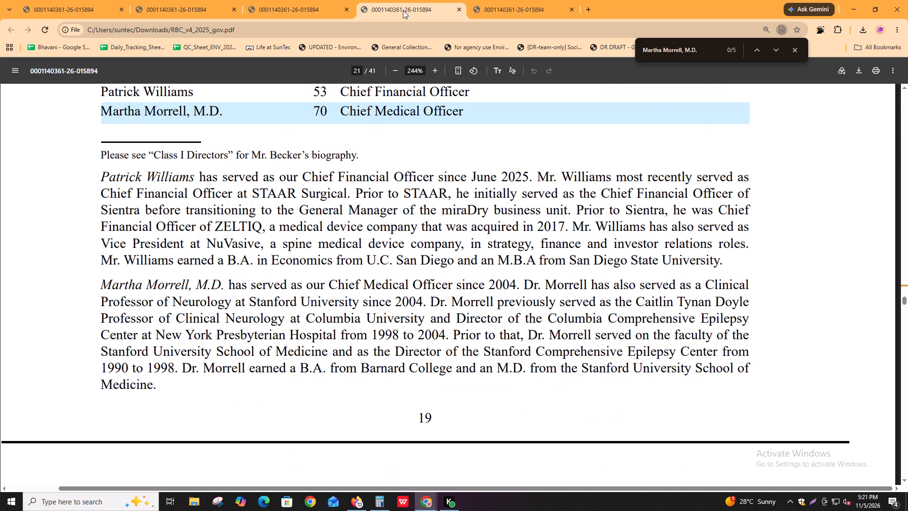
pyautogui.press('Return')
pyautogui.hotkey('shift', 'Return')
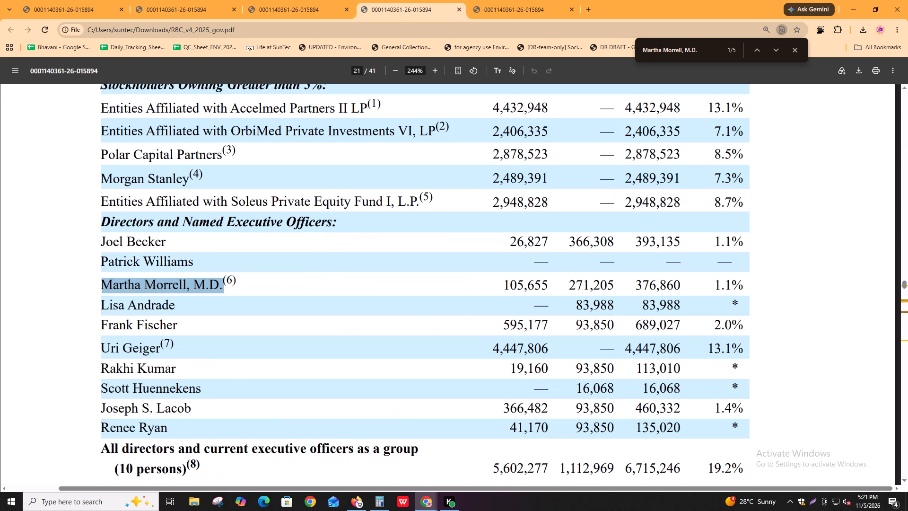
pyautogui.press('Return')
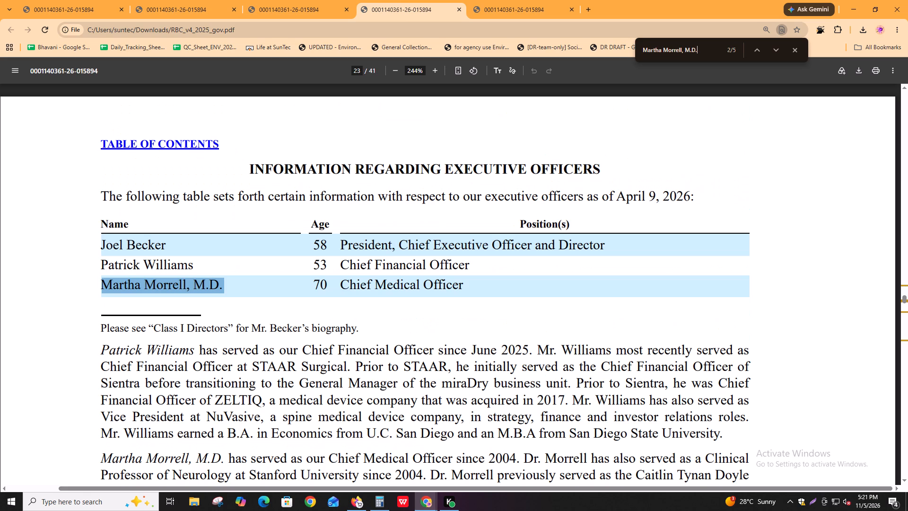
pyautogui.press('Return')
pyautogui.hotkey('shift', 'Return')
pyautogui.hotkey('shift', 'Return')
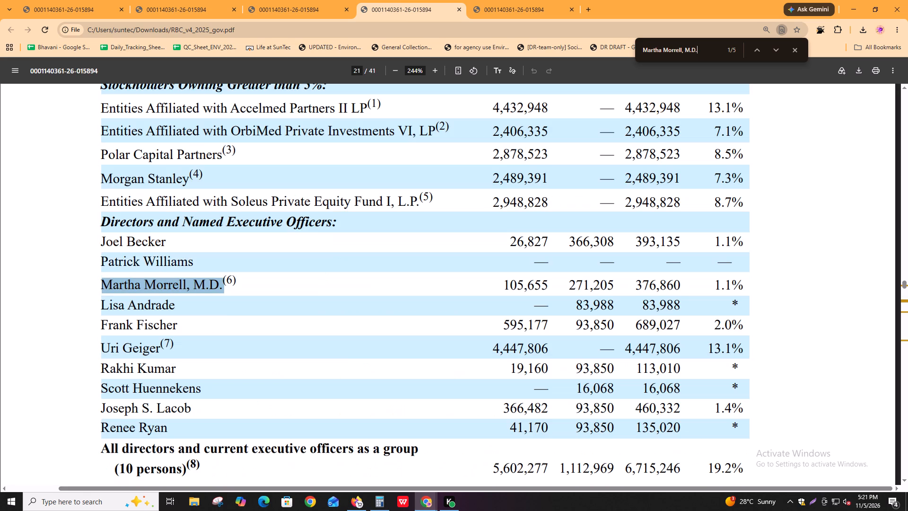
# Back in the Igloo task, delete the two page 21 ownership table annotations from Board_independence.
pyautogui.hotkey('alt', 'Tab')
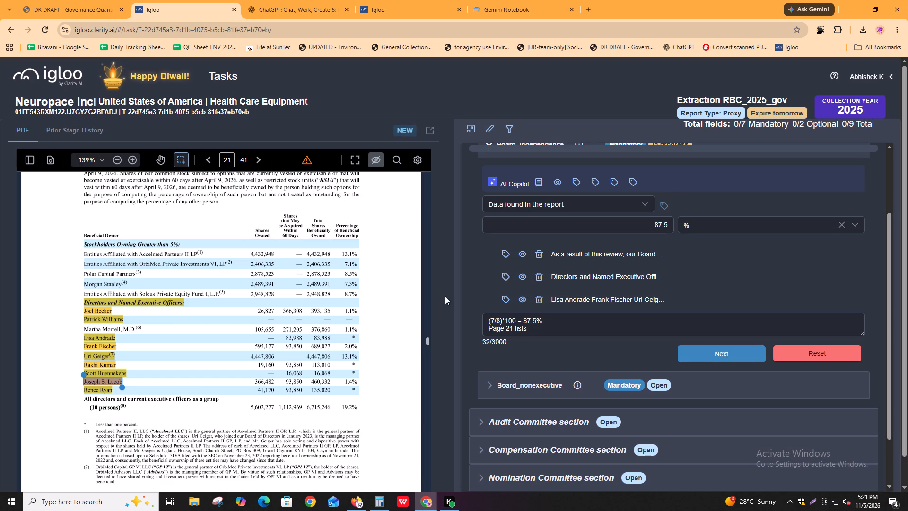
pyautogui.click(537, 299)
pyautogui.click(536, 282)
# Annotate Board_independence with the "Directors and Named Executive Officers" heading plus the first name below it, and separately with the table's last seven names.
pyautogui.click(662, 206)
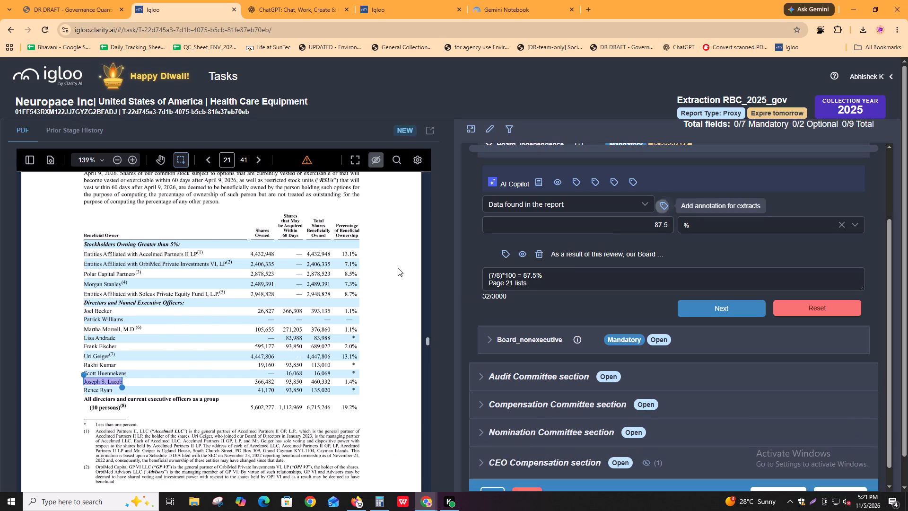
pyautogui.moveTo(82, 323); pyautogui.dragTo(104, 335)
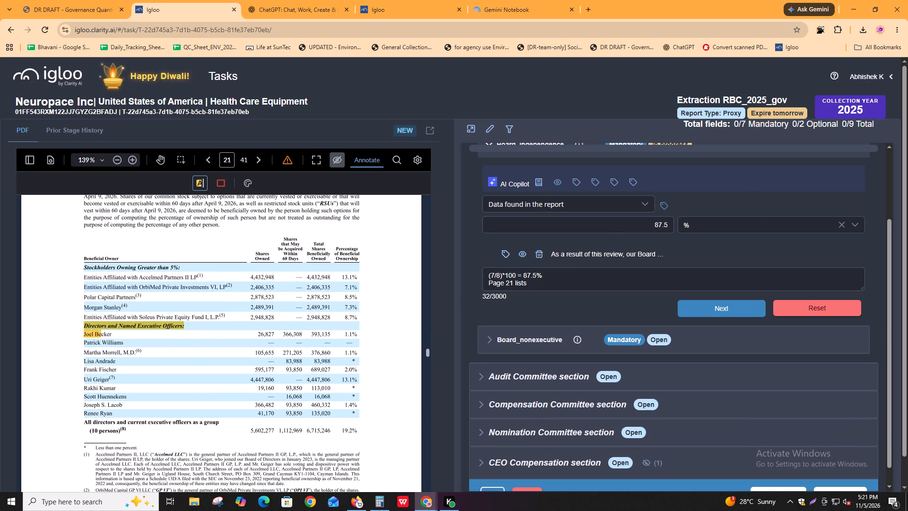
pyautogui.moveTo(104, 335); pyautogui.dragTo(111, 338)
pyautogui.click(660, 209)
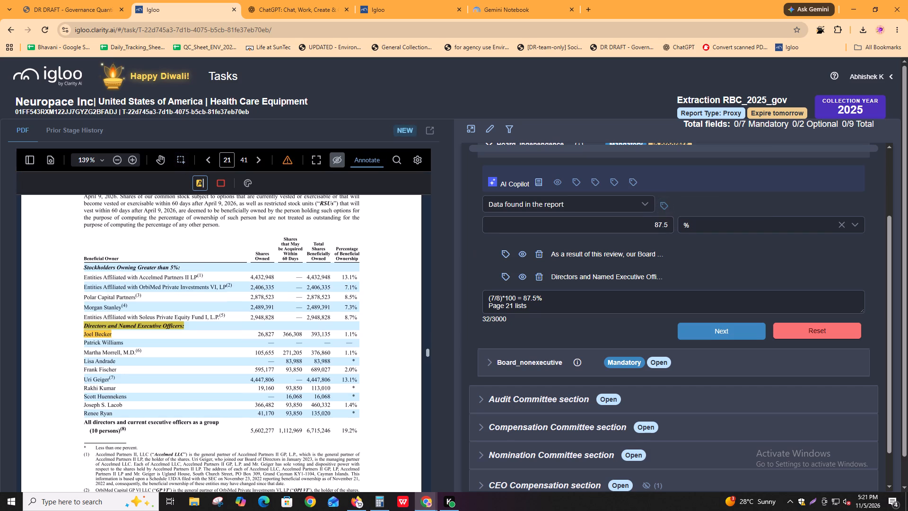
pyautogui.moveTo(84, 362); pyautogui.dragTo(126, 407)
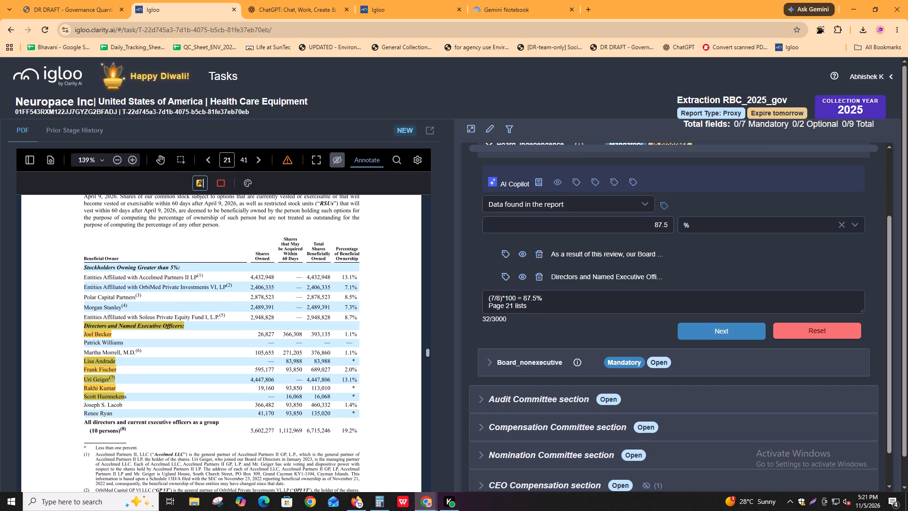
pyautogui.moveTo(126, 407); pyautogui.dragTo(127, 415)
# Extend the second line of the Board_independence comment to read "Page 21 lists names of 10 members under".
pyautogui.click(629, 331)
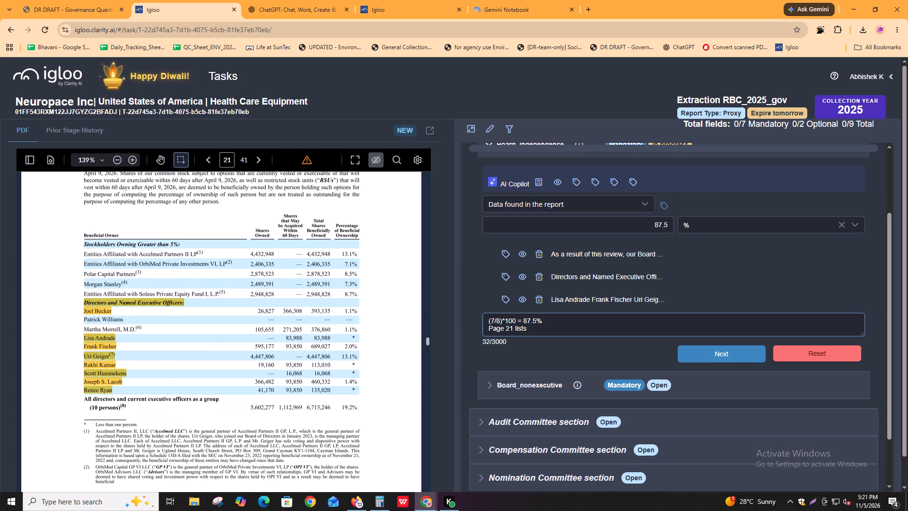
pyautogui.write('10 members')
pyautogui.hotkey('ctrl', 'Left')
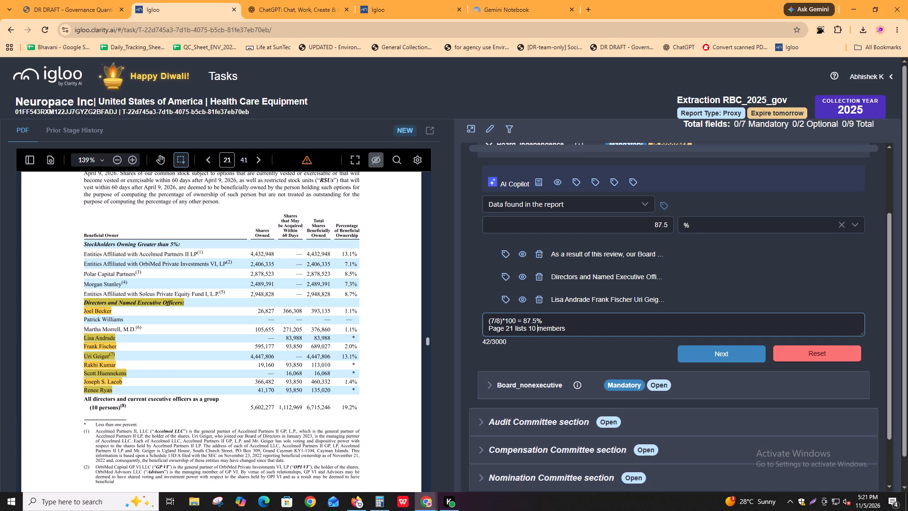
pyautogui.hotkey('ctrl', 'Left')
pyautogui.write('names of')
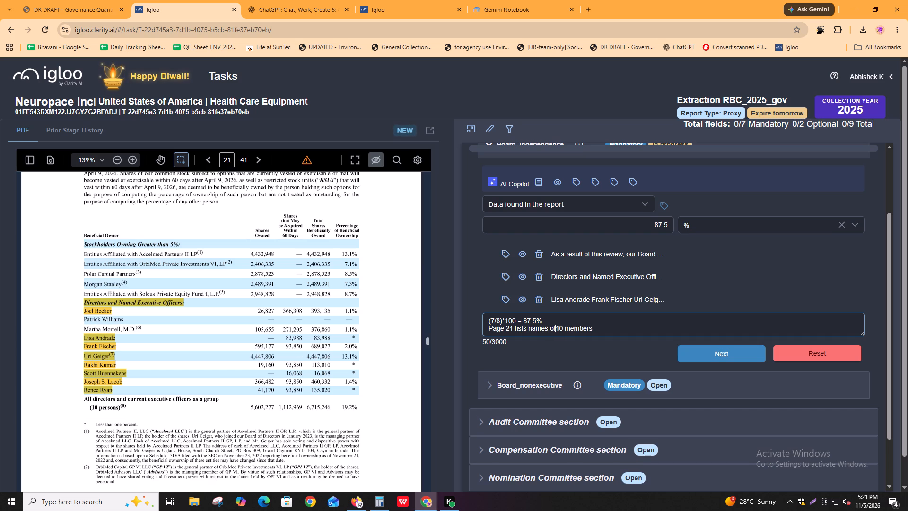
pyautogui.press('space')
pyautogui.hotkey('ctrl', '0')
pyautogui.hotkey('ctrl', '0')
pyautogui.hotkey('ctrl', 'Down')
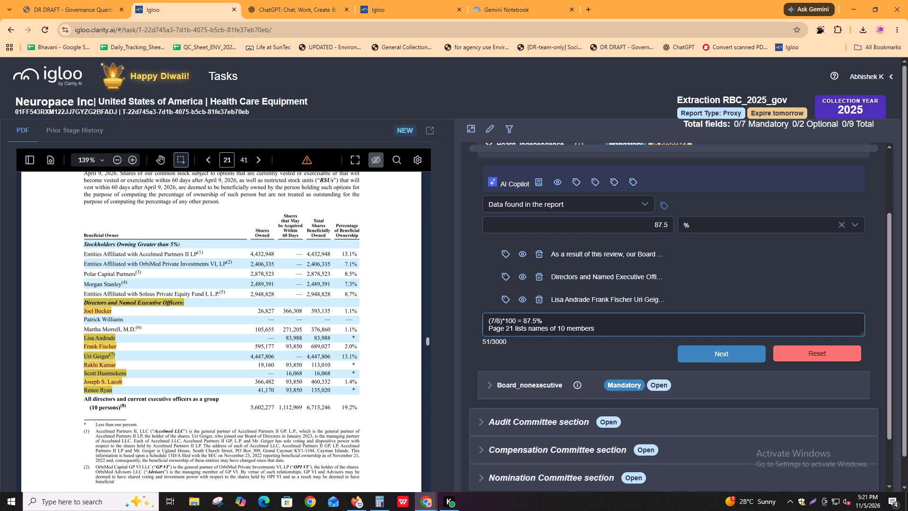
pyautogui.press('space')
pyautogui.write('under')
pyautogui.press('space')
# Append the copied table heading in quotes without its colon, "Directors and Named Executive Officers", to the comment, followed by ". However,".
pyautogui.moveTo(83, 304); pyautogui.dragTo(126, 302)
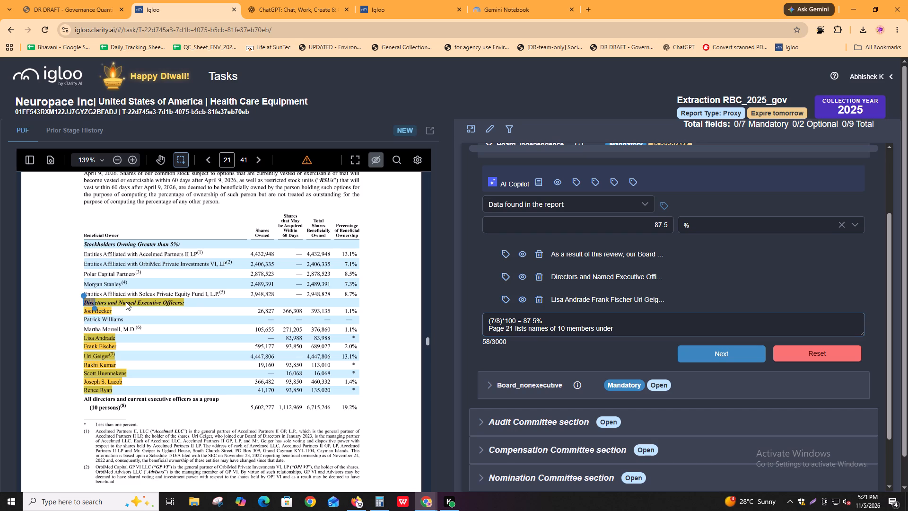
pyautogui.moveTo(126, 302); pyautogui.dragTo(198, 302)
pyautogui.hotkey('ctrl', 'c')
pyautogui.click(633, 323)
pyautogui.click(639, 331)
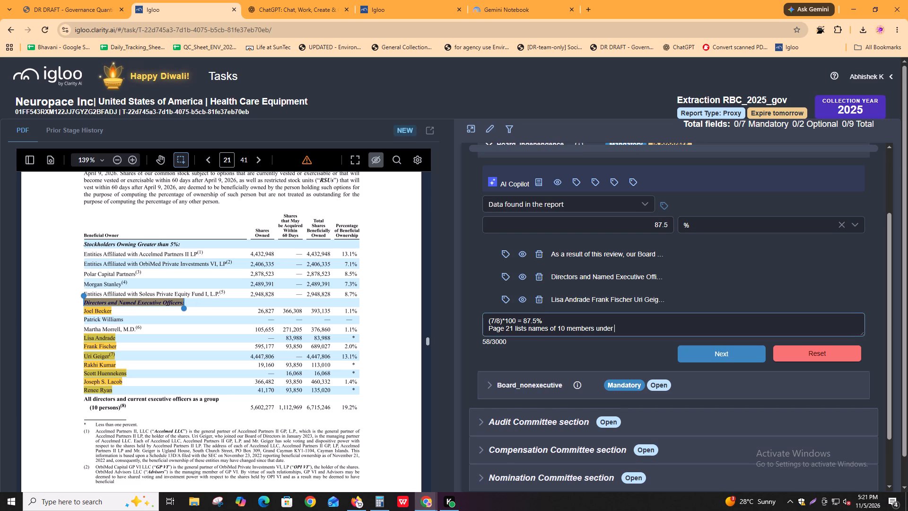
pyautogui.hotkey('shift', '"')
pyautogui.hotkey('ctrl', 'v')
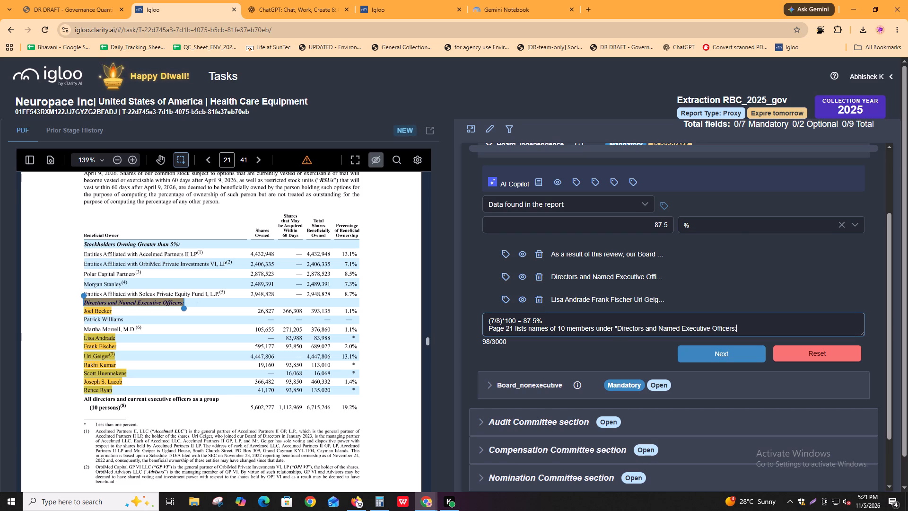
pyautogui.press('BackSpace')
pyautogui.hotkey('shift', '"')
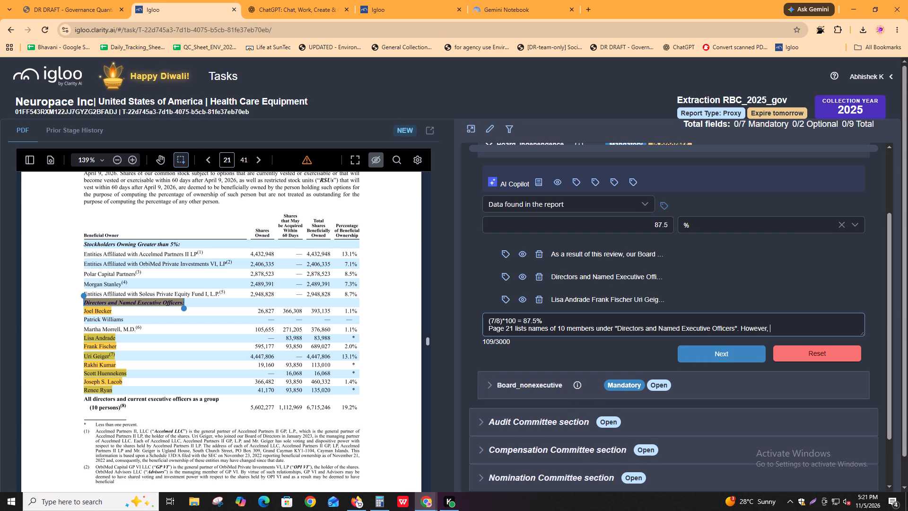
# Look up the director compensation table's page in the second proxy statement copy and append "page 34 lists the names of" to the comment.
pyautogui.hotkey('alt', 'Tab')
pyautogui.click(283, 0)
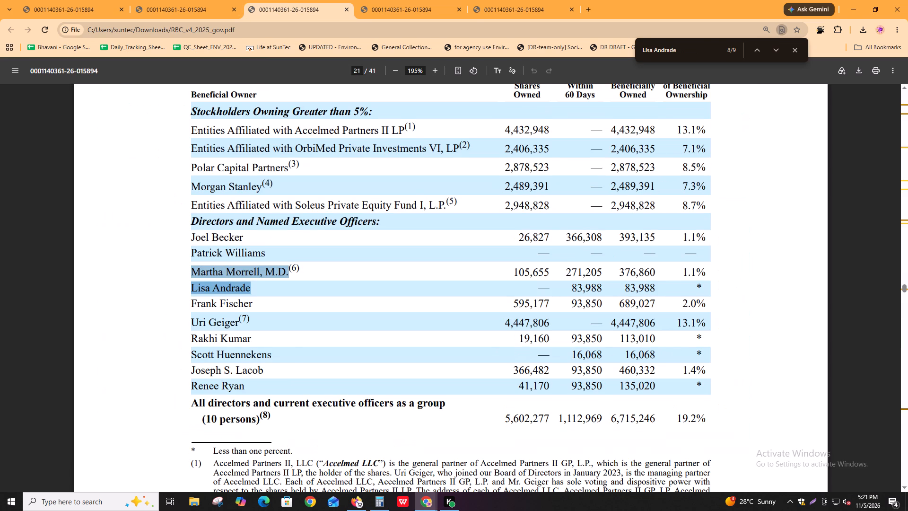
pyautogui.scroll(2, 288, 349)
pyautogui.click(138, 0)
pyautogui.click(179, 0)
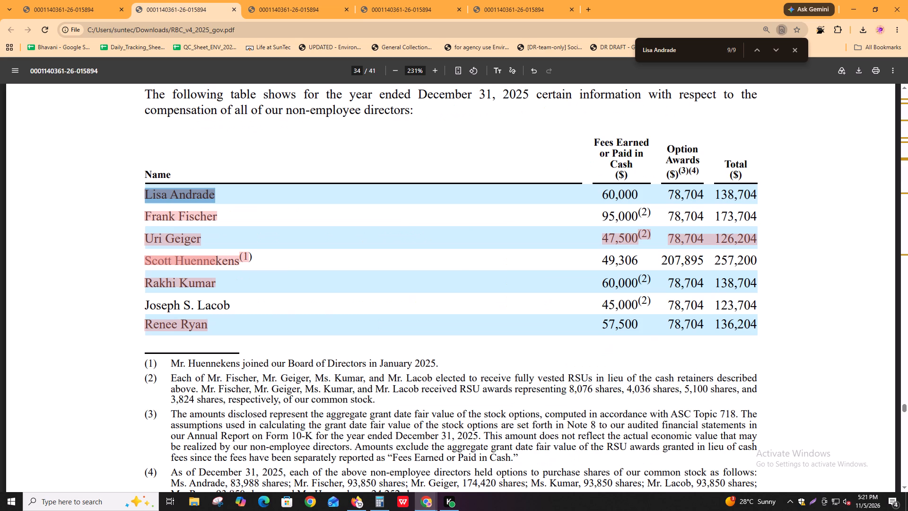
pyautogui.scroll(3, 450, 261)
pyautogui.scroll(-1, 201, 350)
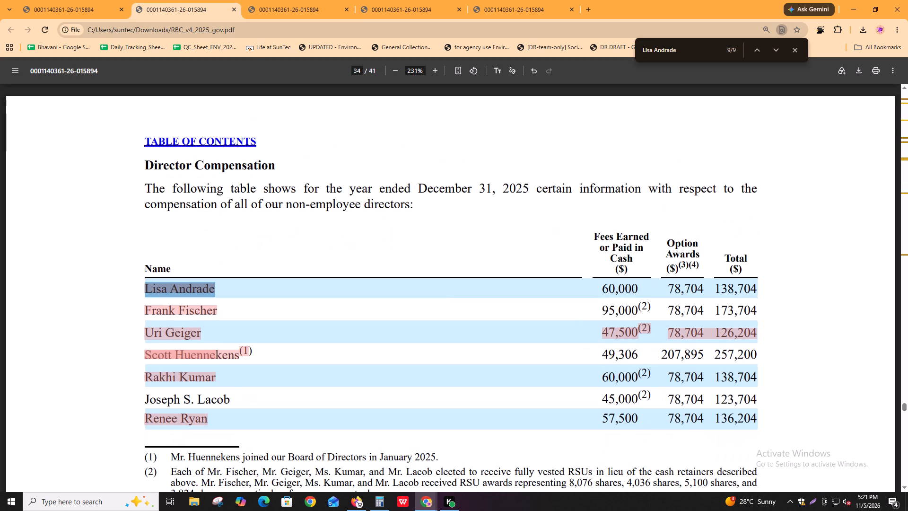
pyautogui.hotkey('alt', 'Tab')
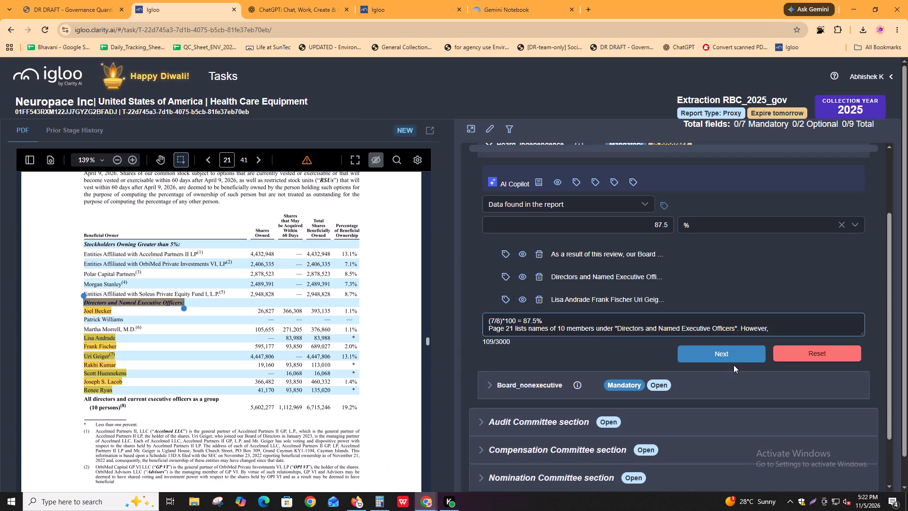
pyautogui.write('page')
pyautogui.press('space')
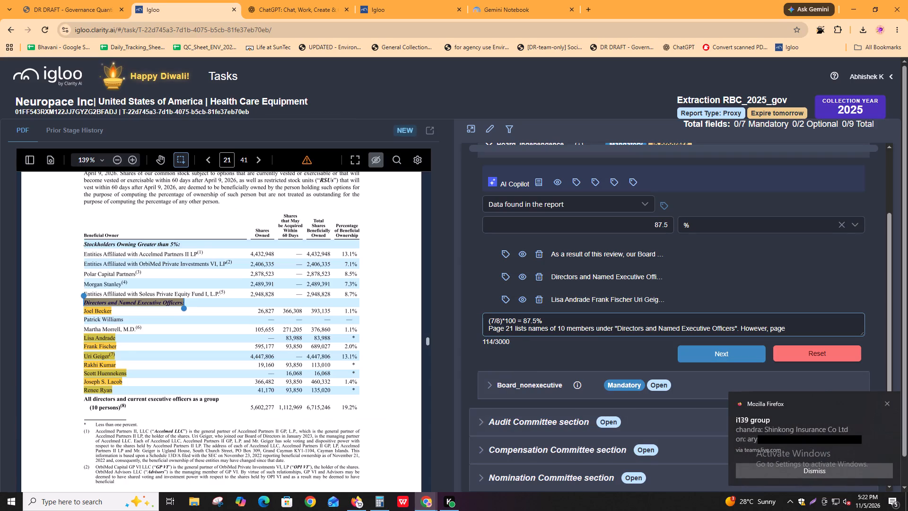
pyautogui.write('34')
pyautogui.press('space')
pyautogui.write('lists the names of')
pyautogui.press('space')
# Copy "all of our non-employee directors" from the page 34 Director Compensation text and add it to the end of the Board_independence comment.
pyautogui.hotkey('alt', 'Tab')
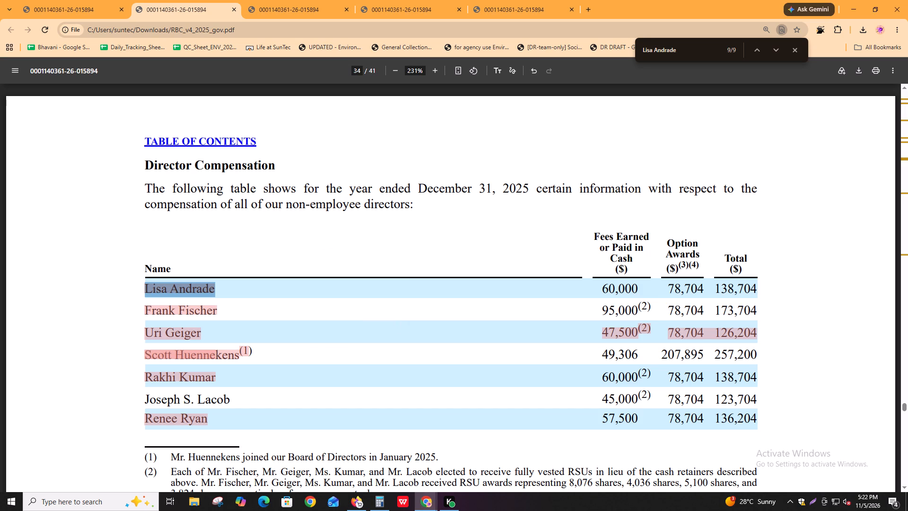
pyautogui.moveTo(234, 204); pyautogui.dragTo(281, 205)
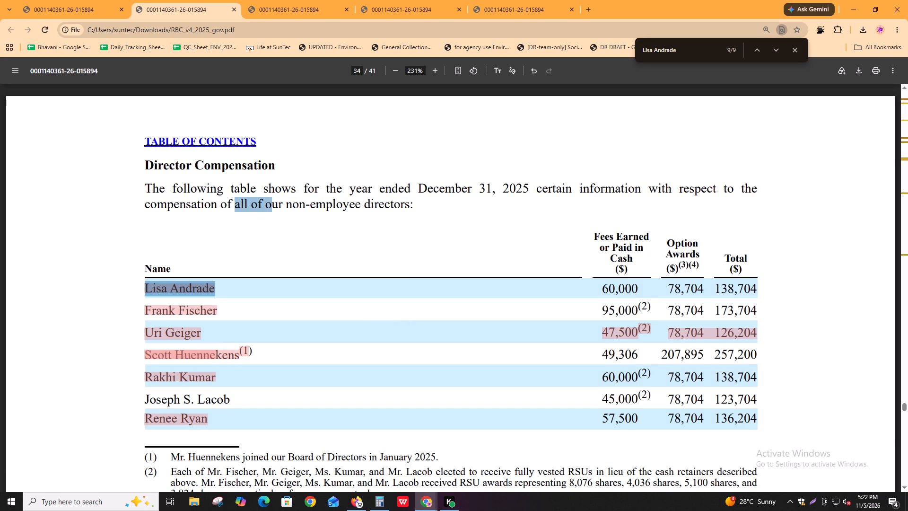
pyautogui.moveTo(281, 205); pyautogui.dragTo(409, 204)
pyautogui.hotkey('ctrl', 'c')
pyautogui.hotkey('ctrl', 'c')
pyautogui.hotkey('ctrl', 'c')
pyautogui.hotkey('ctrl', 'c')
pyautogui.hotkey('ctrl', 'c')
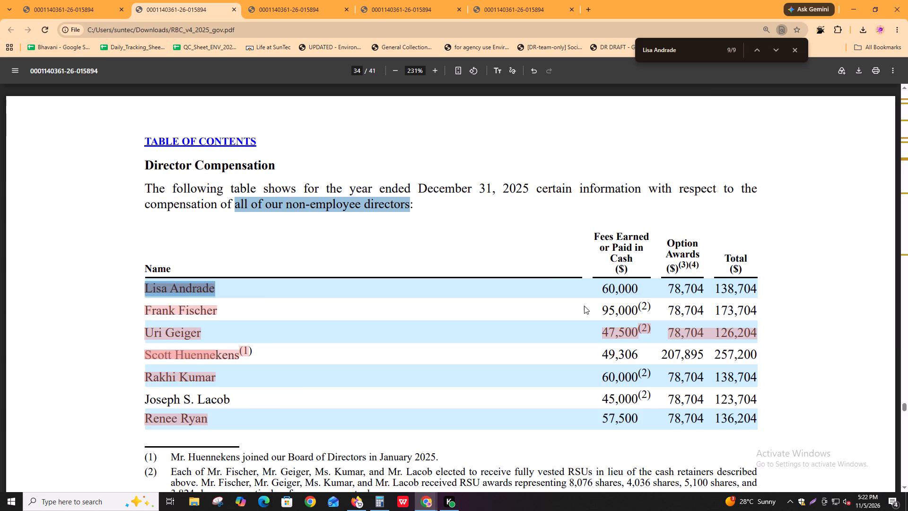
pyautogui.hotkey('alt', 'Tab')
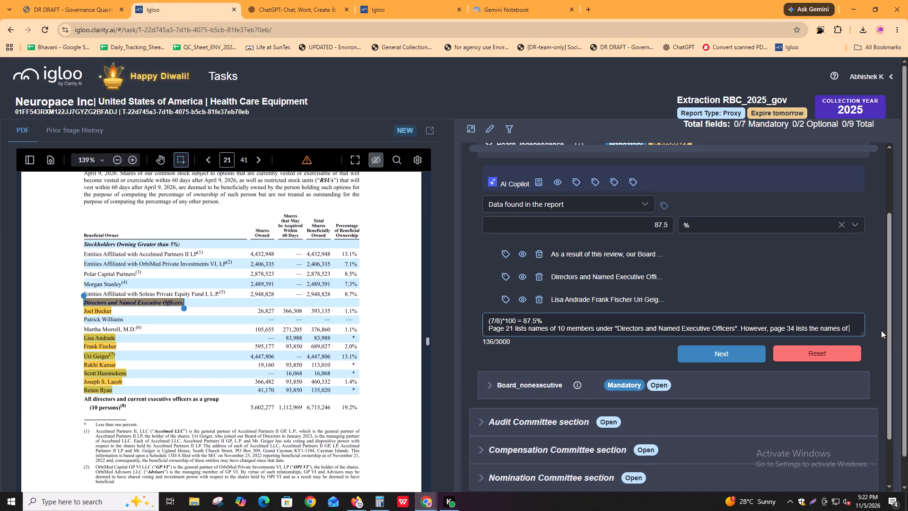
pyautogui.hotkey('ctrl', 'v')
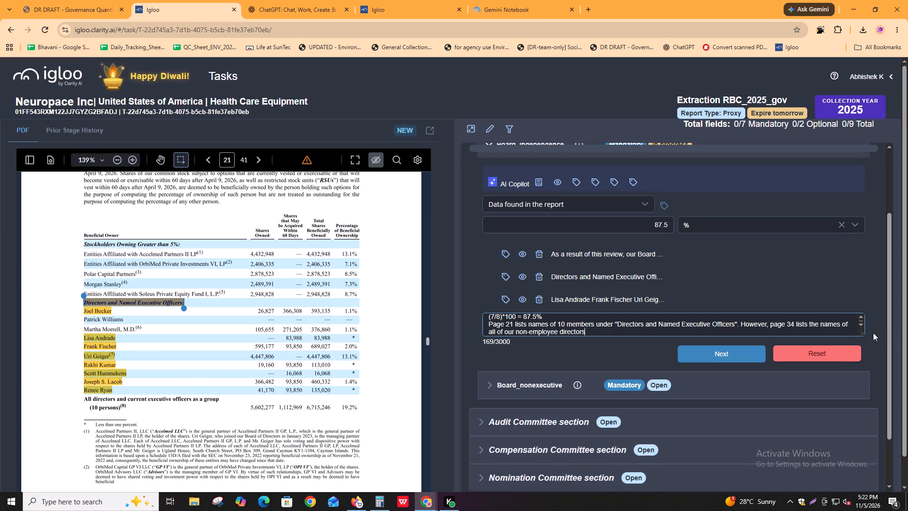
# Remove "of our" from the pasted phrase so the comment ends with "all non-employee directors".
pyautogui.hotkey('ctrl', 'Left')
pyautogui.hotkey('ctrl', 'Left')
pyautogui.hotkey('ctrl', 'Left')
pyautogui.hotkey('ctrl', 'Left')
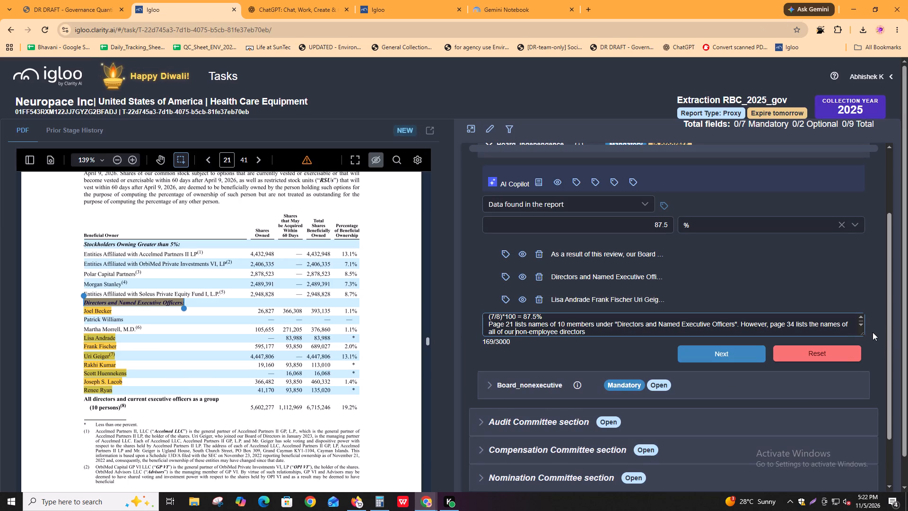
pyautogui.hotkey('ctrl', 'shift', 'Left')
pyautogui.hotkey('ctrl', 'shift', 'Left')
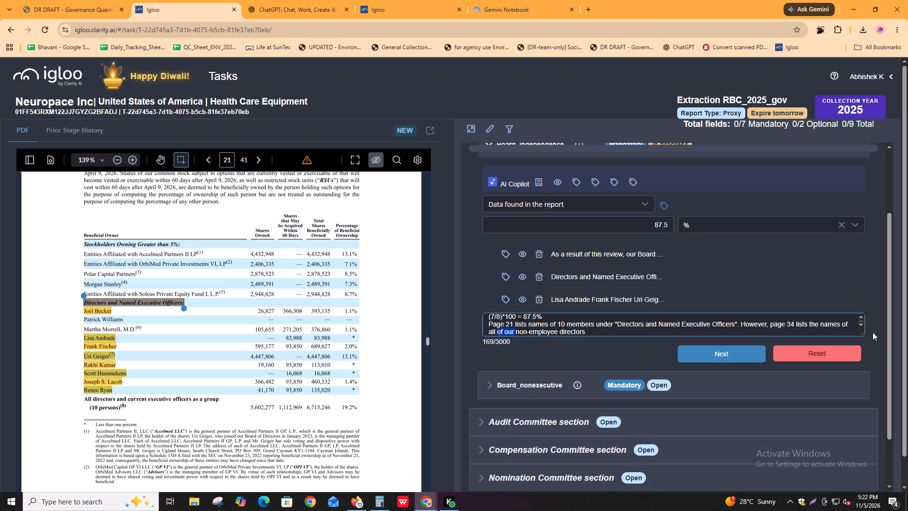
pyautogui.press('BackSpace')
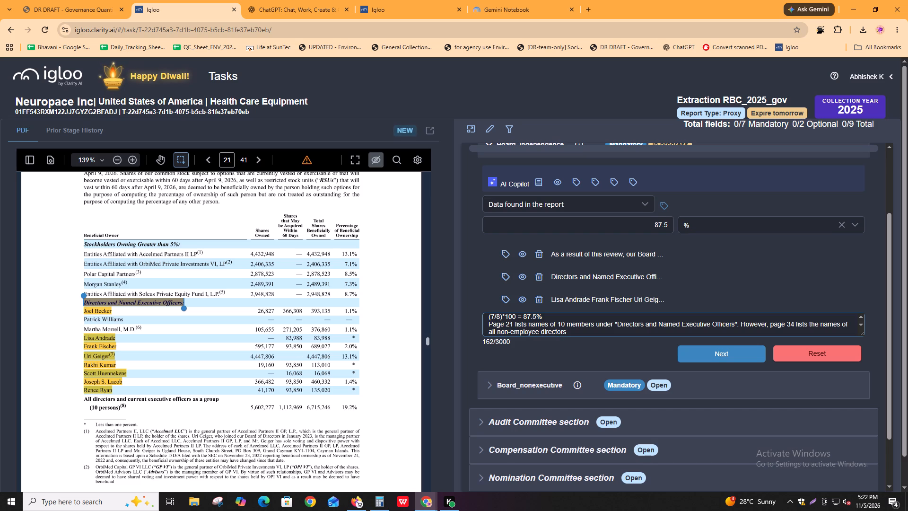
# Append "of the company as at" to the end of the Board_independence comment.
pyautogui.hotkey('ctrl', 'Right')
pyautogui.hotkey('ctrl', 'Right')
pyautogui.hotkey('ctrl', 'Right')
pyautogui.hotkey('ctrl', 'Right')
pyautogui.hotkey('ctrl', 'Right')
pyautogui.press('space')
pyautogui.write('of the compnay as')
pyautogui.press('BackSpace')
pyautogui.press('BackSpace')
pyautogui.press('BackSpace')
pyautogui.press('BackSpace')
pyautogui.press('BackSpace')
pyautogui.press('BackSpace')
pyautogui.write('any as')
pyautogui.press('space')
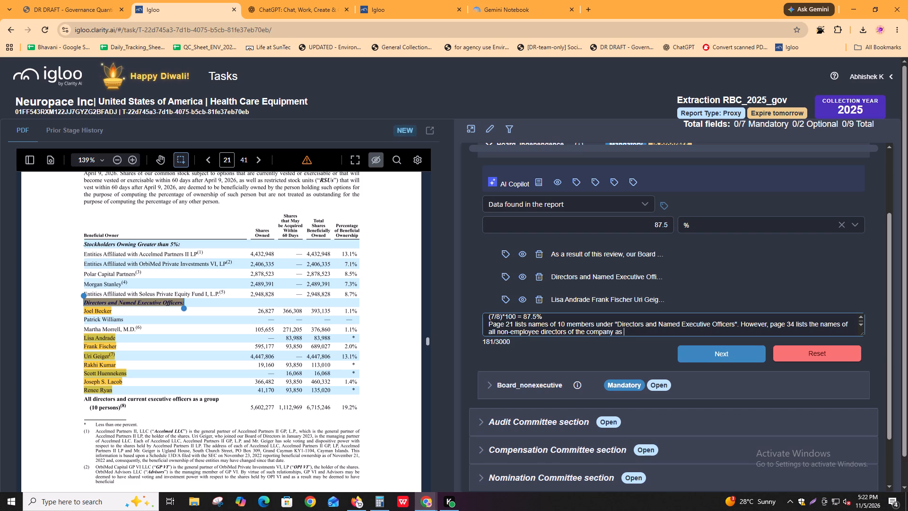
pyautogui.write('at')
pyautogui.press('space')
# Copy "December 31, 2025" from the page 34 Director Compensation text and add it to the end of the comment.
pyautogui.hotkey('alt', 'Tab')
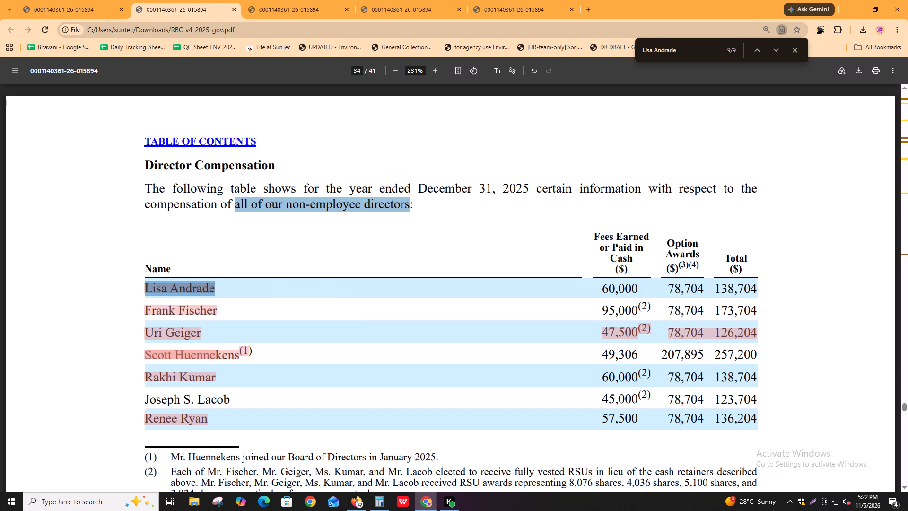
pyautogui.moveTo(419, 187); pyautogui.dragTo(533, 189)
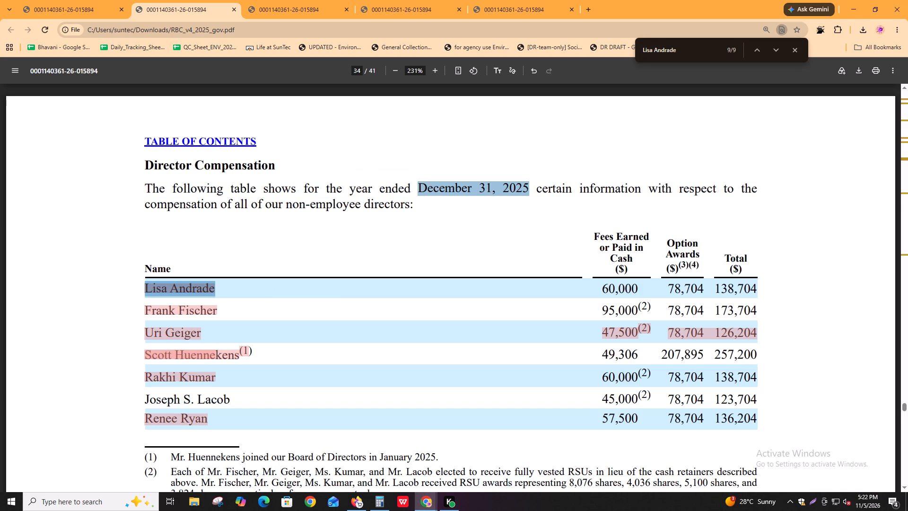
pyautogui.hotkey('ctrl', 'c')
pyautogui.hotkey('ctrl', 'c')
pyautogui.hotkey('ctrl', 'c')
pyautogui.hotkey('ctrl', 'c')
pyautogui.hotkey('ctrl', 'c')
pyautogui.hotkey('alt', 'Tab')
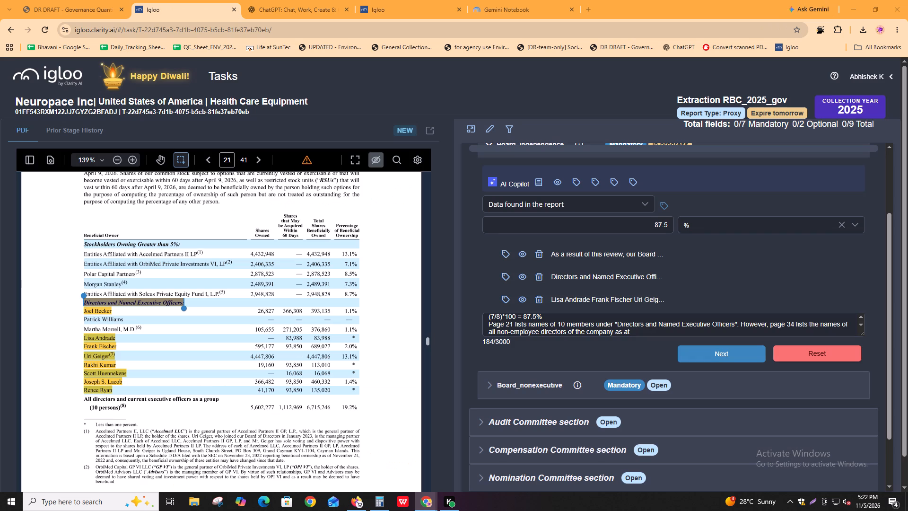
pyautogui.hotkey('ctrl', 'v')
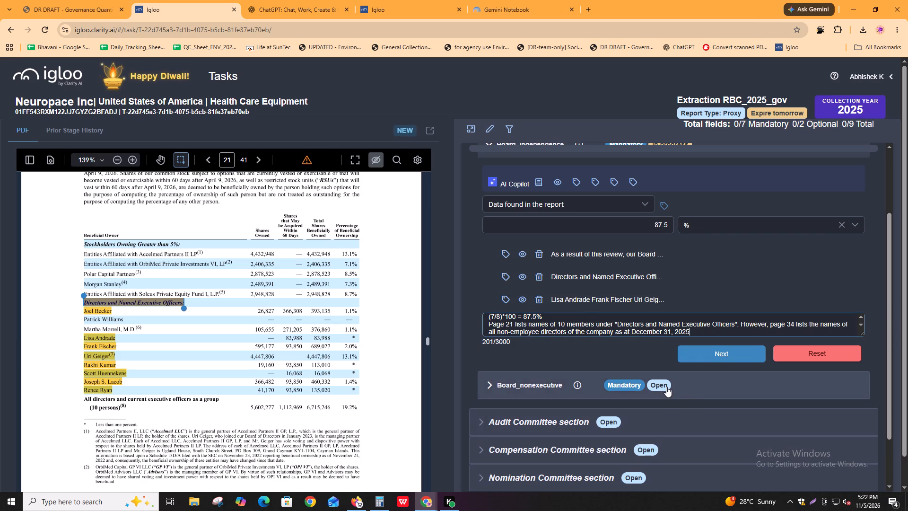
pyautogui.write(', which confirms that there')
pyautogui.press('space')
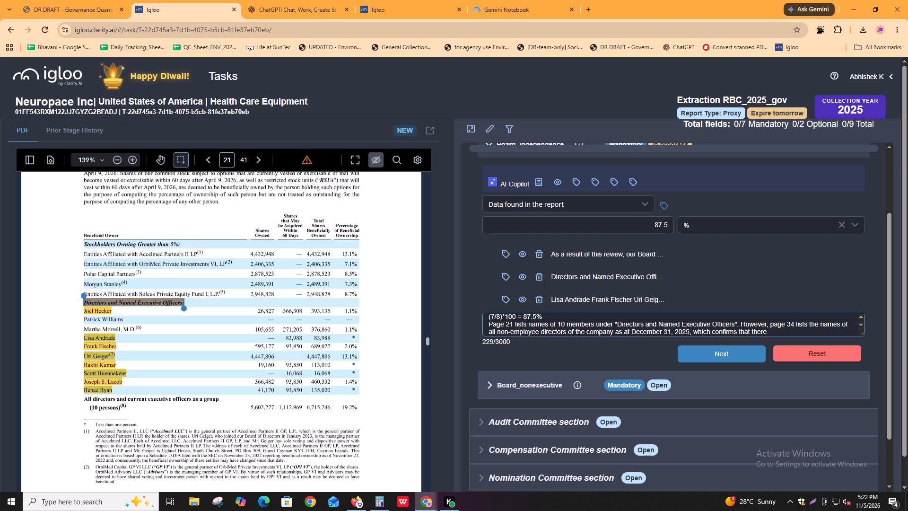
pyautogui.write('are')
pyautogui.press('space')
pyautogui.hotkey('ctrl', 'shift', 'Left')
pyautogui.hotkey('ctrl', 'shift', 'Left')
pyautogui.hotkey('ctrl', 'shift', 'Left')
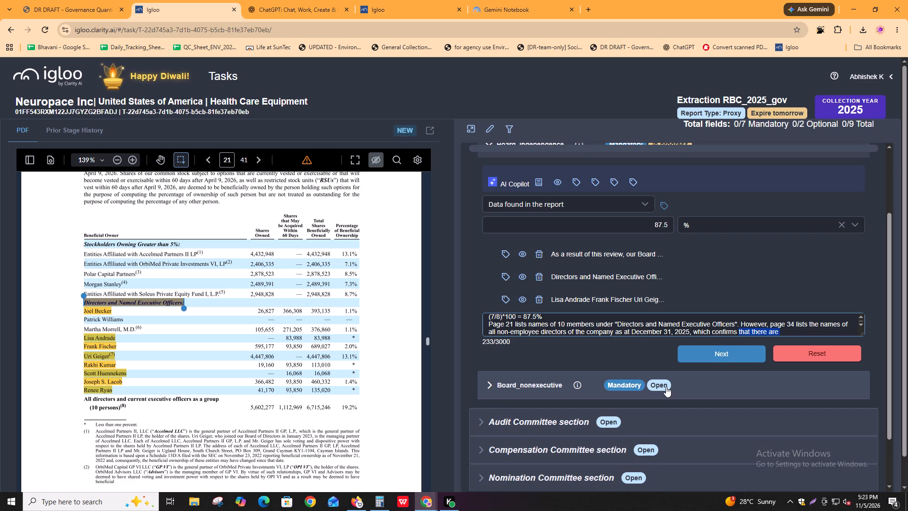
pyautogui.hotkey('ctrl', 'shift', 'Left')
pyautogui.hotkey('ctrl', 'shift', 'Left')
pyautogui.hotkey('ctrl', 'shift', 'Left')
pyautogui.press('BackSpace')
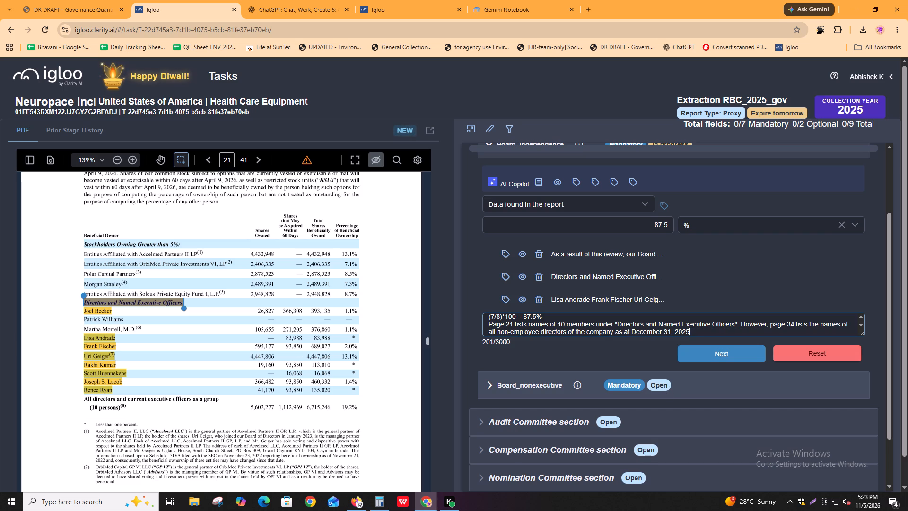
# End the comment's sentence with a period and begin the next one with "Additionally,".
pyautogui.write('.')
pyautogui.press('space')
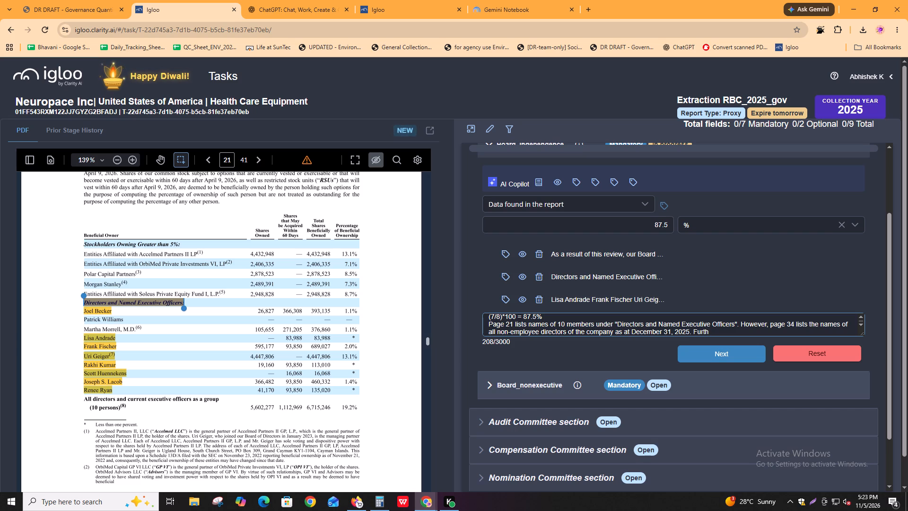
pyautogui.write('er')
pyautogui.hotkey('ctrl', 'shift', 'Left')
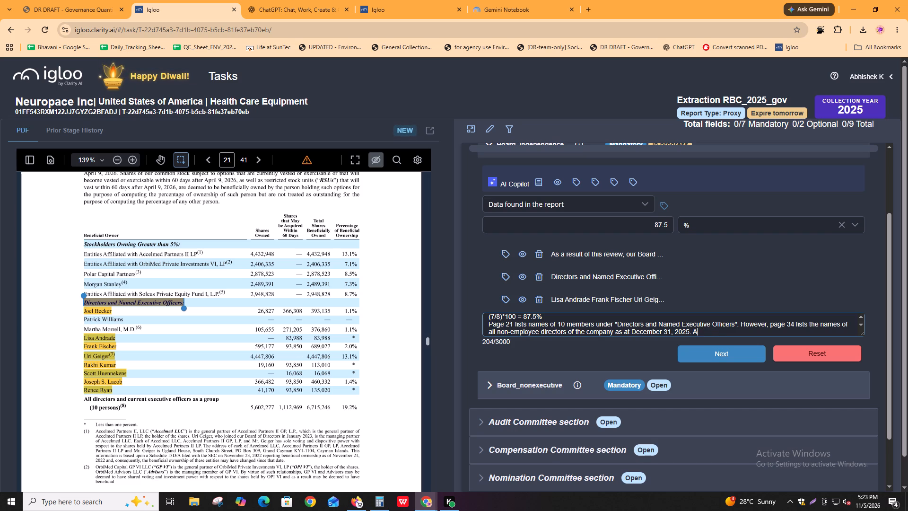
pyautogui.write('di')
pyautogui.press('BackSpace')
pyautogui.write('ditionally,')
pyautogui.press('space')
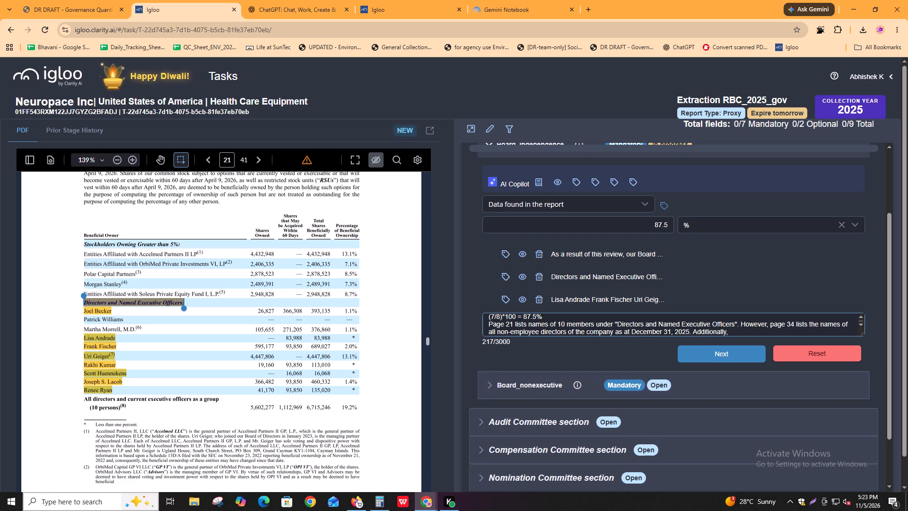
# Copy the first name under "Directors and Named Executive Officers" and search the third proxy statement copy for that person's role and board membership.
pyautogui.moveTo(82, 310); pyautogui.dragTo(113, 312)
pyautogui.hotkey('ctrl', 'c')
pyautogui.hotkey('ctrl', 'c')
pyautogui.hotkey('ctrl', 'c')
pyautogui.hotkey('ctrl', 'c')
pyautogui.hotkey('alt', 'Tab')
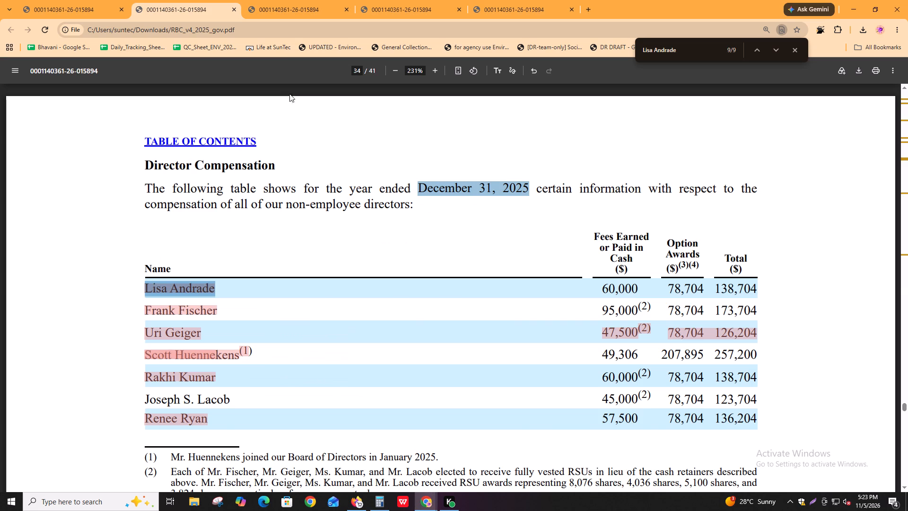
pyautogui.click(284, 0)
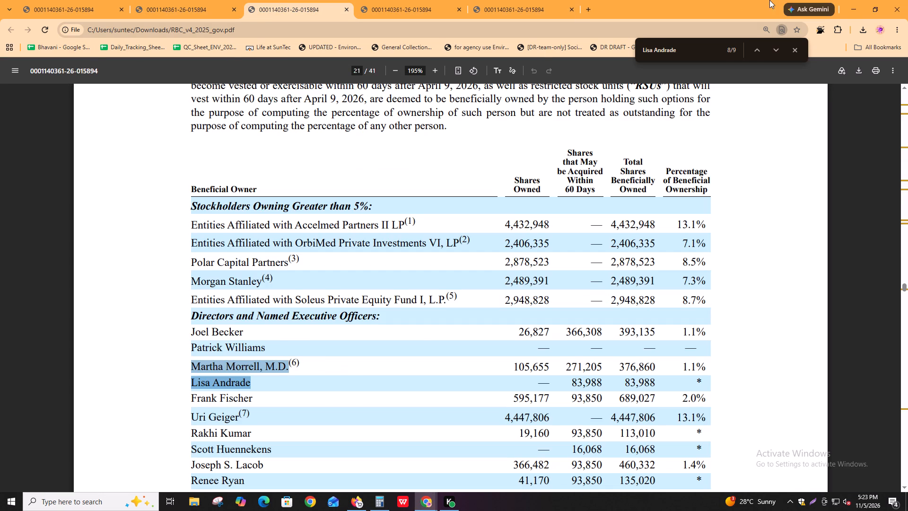
pyautogui.hotkey('ctrl', 'f')
pyautogui.hotkey('ctrl', 'v')
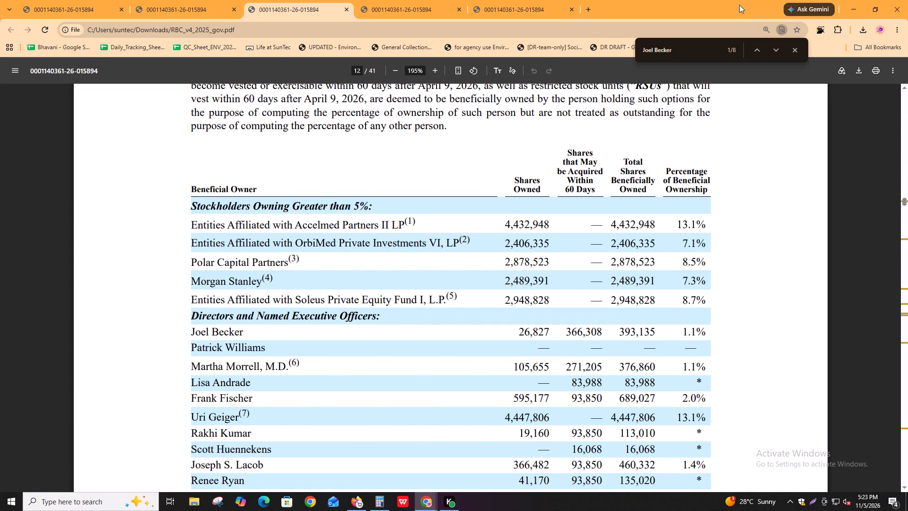
pyautogui.press('Return')
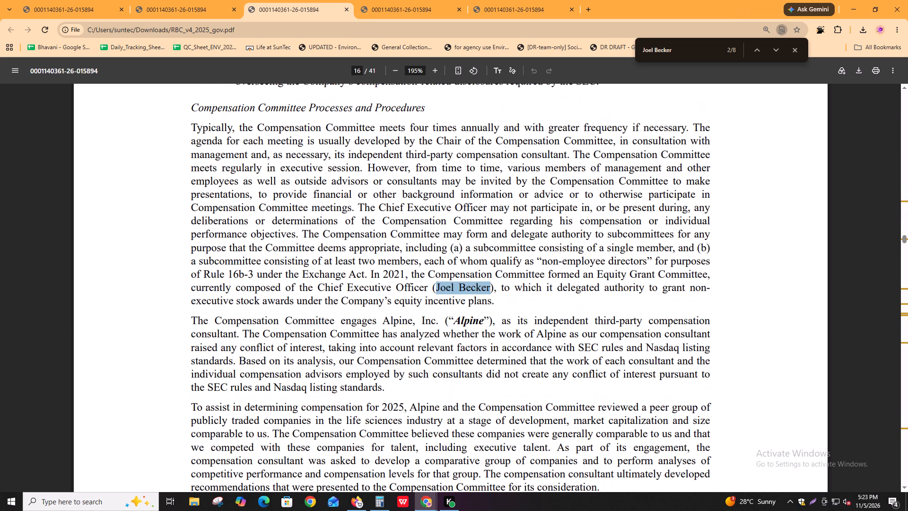
pyautogui.press('Return')
pyautogui.press('Return')
pyautogui.press('Return')
pyautogui.hotkey('shift', 'Return')
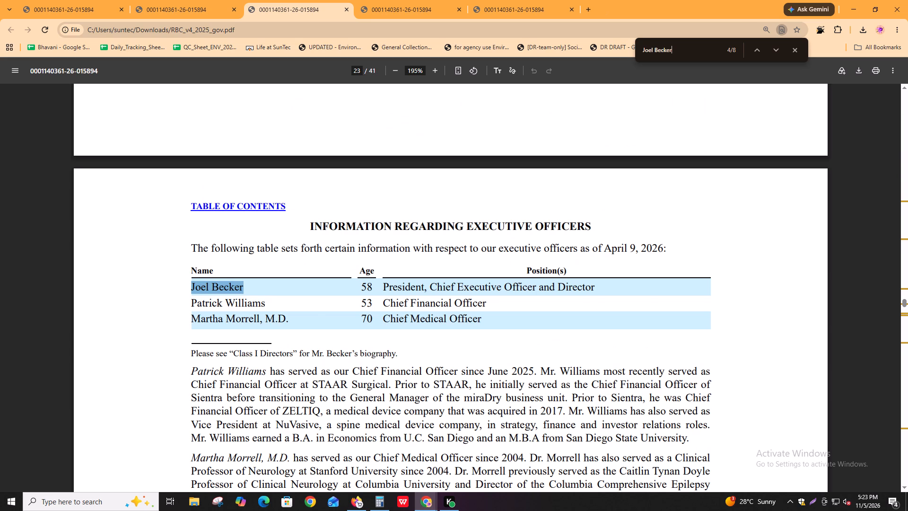
pyautogui.hotkey('shift', 'Return')
pyautogui.press('Return')
pyautogui.press('Return')
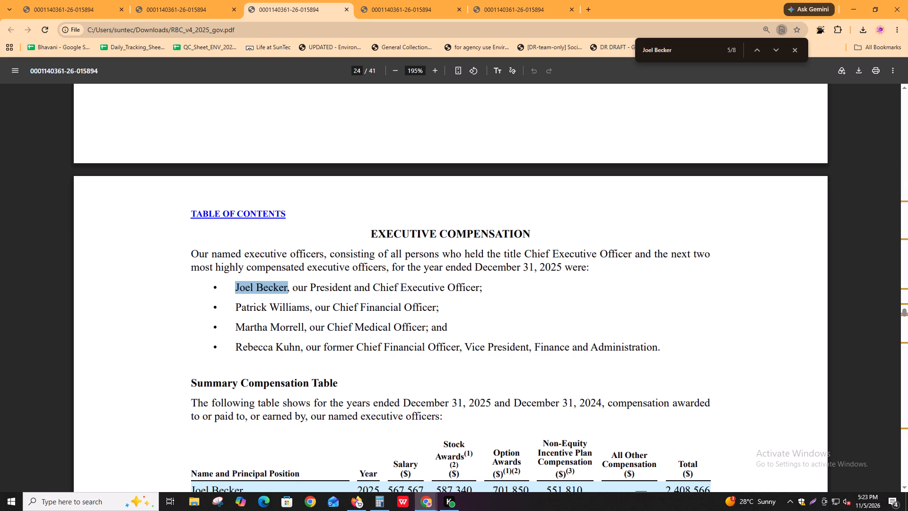
pyautogui.press('Return')
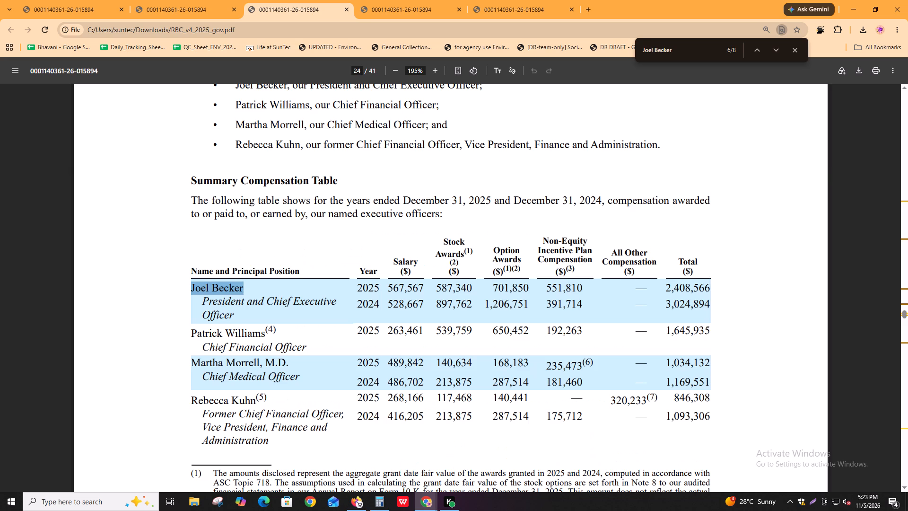
pyautogui.press('Return')
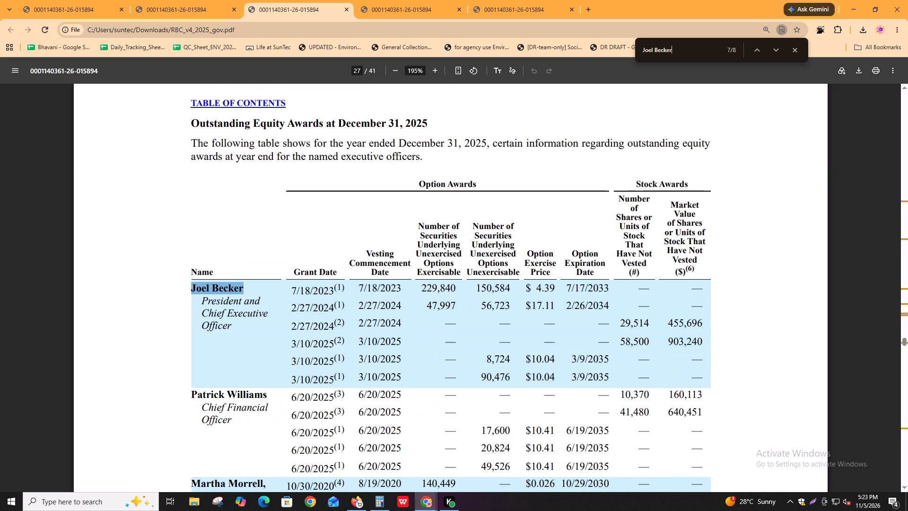
pyautogui.press('Return')
pyautogui.press('Return')
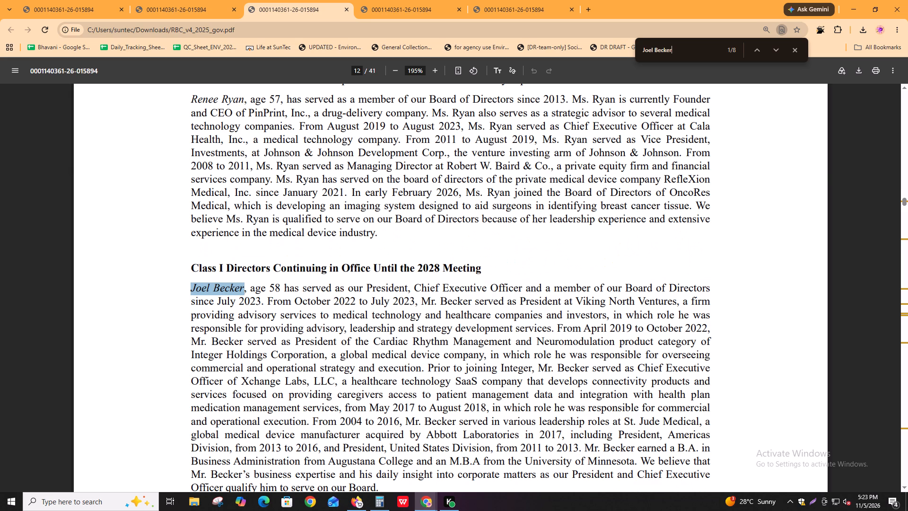
# Append the copied officer's name in quotes to the Board_independence comment, followed by ", who is the".
pyautogui.hotkey('alt', 'Tab')
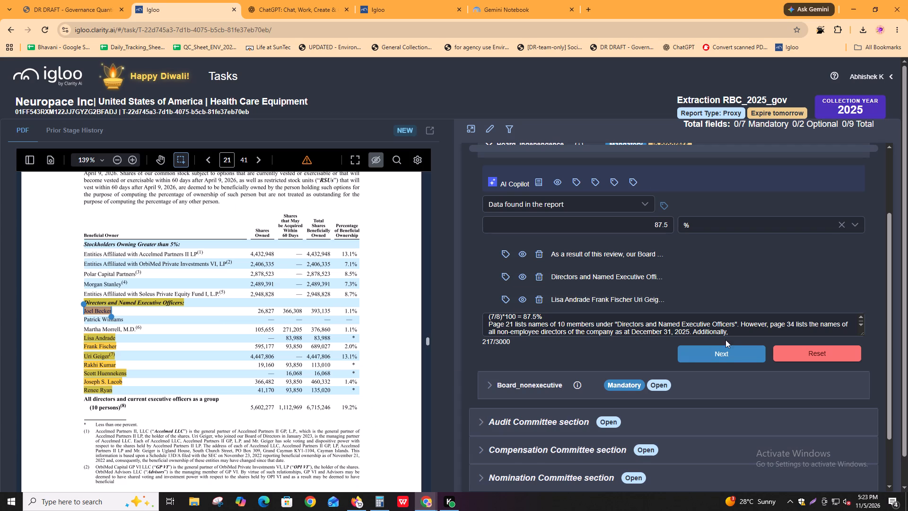
pyautogui.click(736, 335)
pyautogui.hotkey('shift', '"')
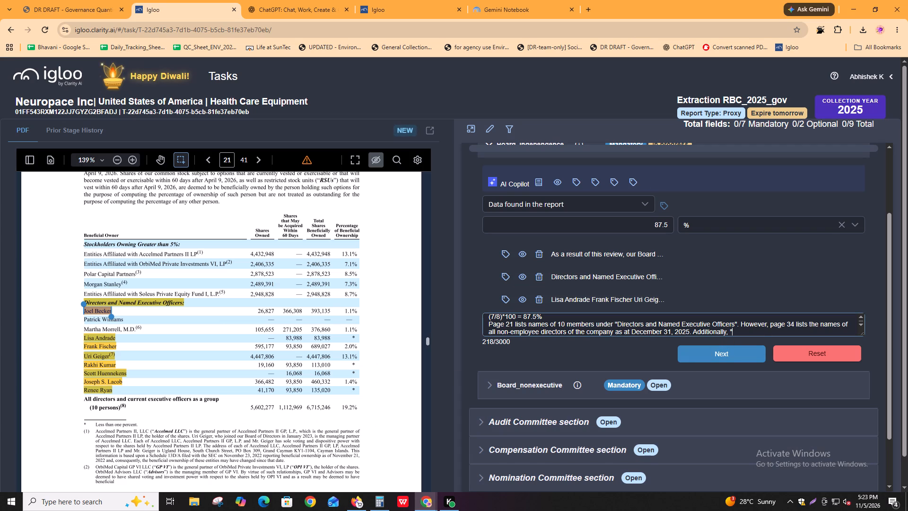
pyautogui.hotkey('ctrl', 'v')
pyautogui.hotkey('shift', '"')
pyautogui.write(', who is the')
pyautogui.press('space')
# Copy "Chief Executive Officer" from the Class I director's biography on page 12 and add it to the end of the comment.
pyautogui.hotkey('alt', 'Tab')
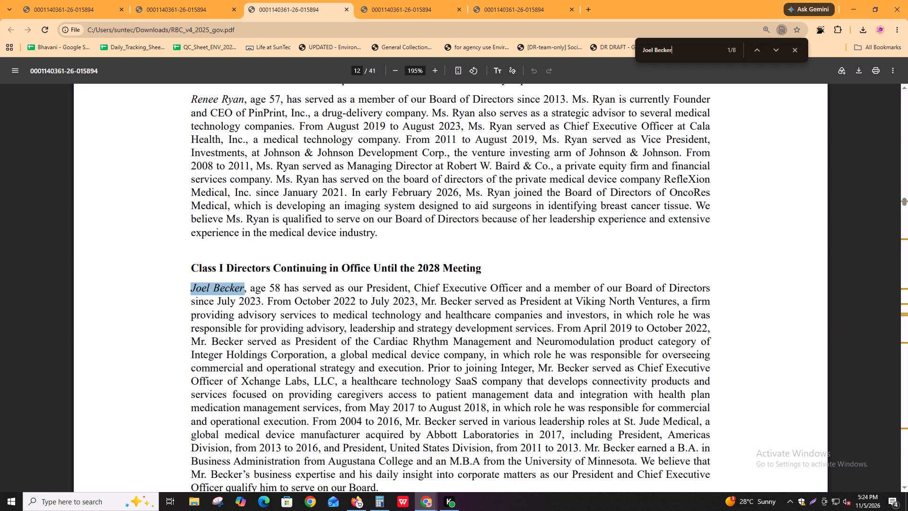
pyautogui.moveTo(415, 291); pyautogui.dragTo(418, 290)
pyautogui.moveTo(418, 290); pyautogui.dragTo(524, 294)
pyautogui.hotkey('ctrl', 'c')
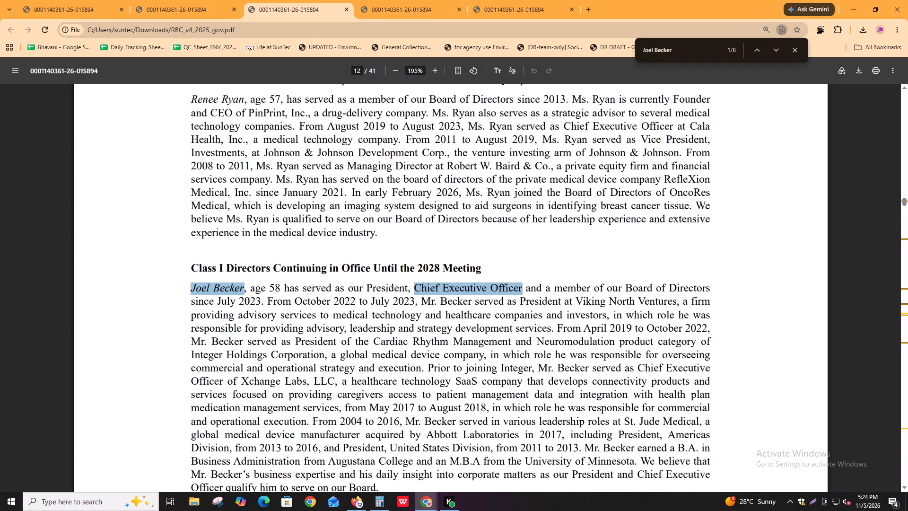
pyautogui.hotkey('alt', 'Tab')
pyautogui.hotkey('ctrl', 'v')
pyautogui.press('space')
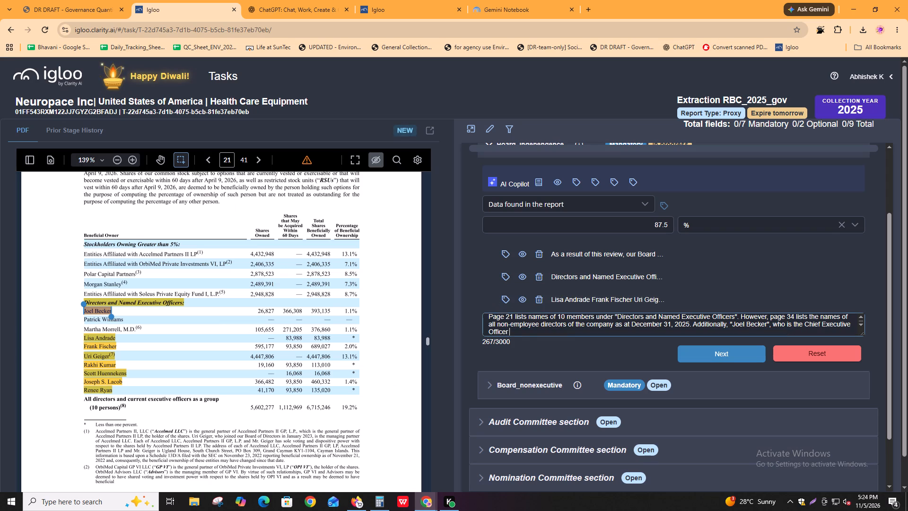
# Append "of the company, was the member of board of directors" to the comment.
pyautogui.write('of the company')
pyautogui.write(',')
pyautogui.press('space')
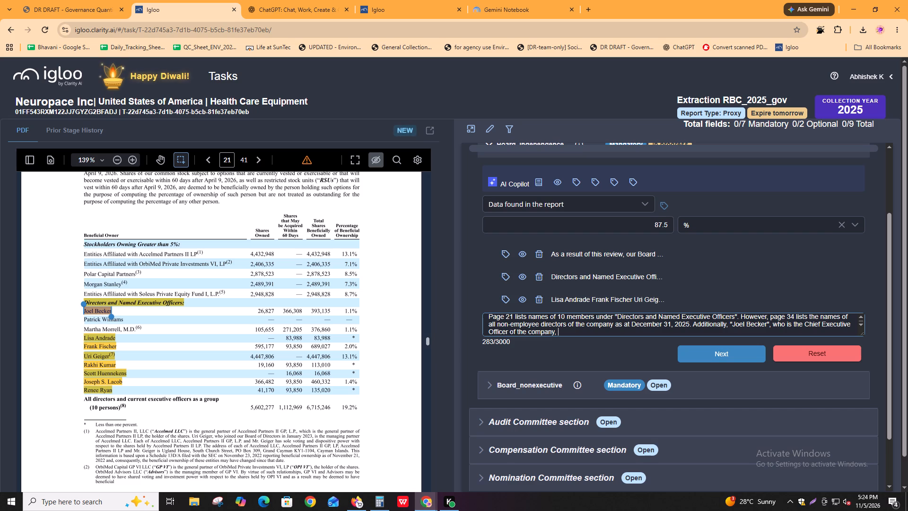
pyautogui.write('was the')
pyautogui.press('space')
pyautogui.write('member of')
pyautogui.press('space')
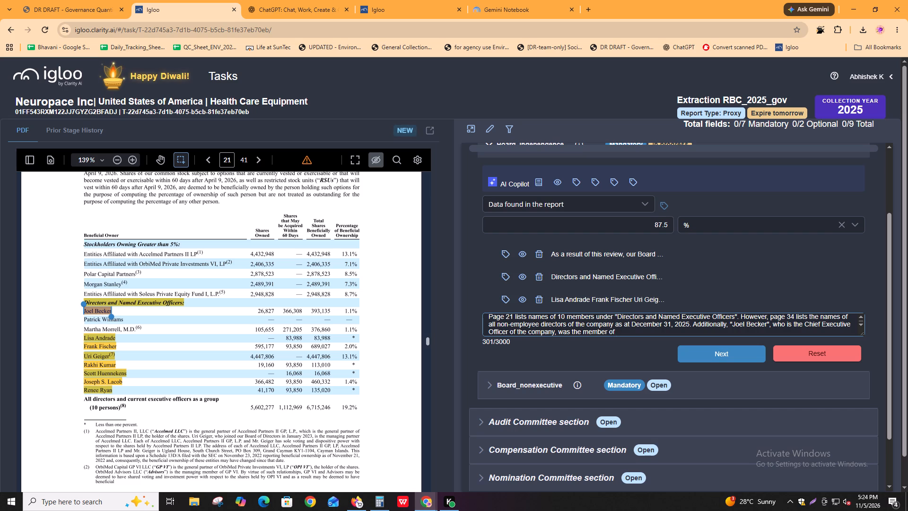
pyautogui.write('th')
pyautogui.press('BackSpace')
pyautogui.press('BackSpace')
pyautogui.write('board of directors')
pyautogui.press('space')
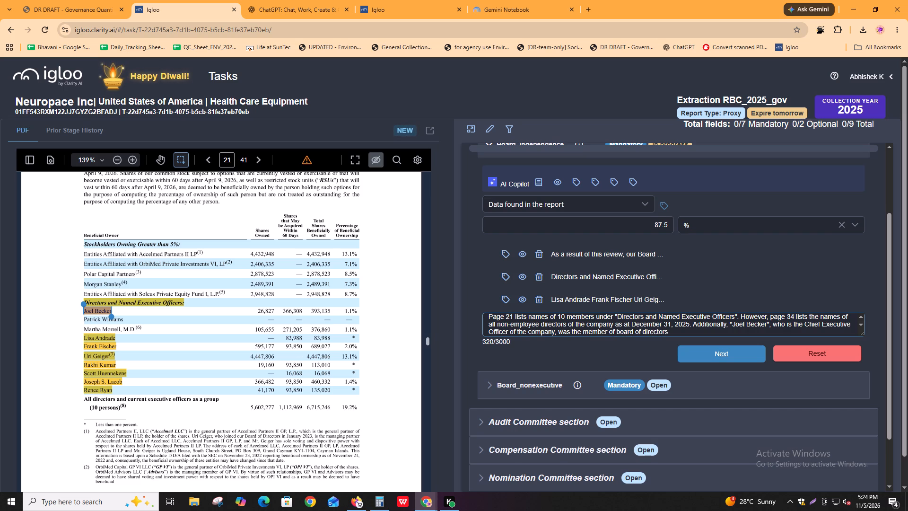
# Append "during the year 2025" to the Board_independence comment.
pyautogui.write('during')
pyautogui.press('space')
pyautogui.write('the')
pyautogui.press('space')
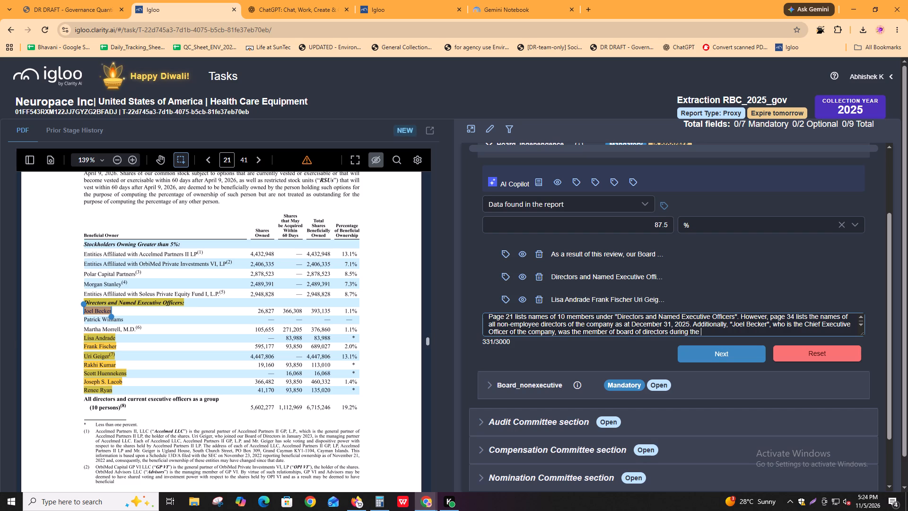
pyautogui.write('year 2025')
# Continue the comment with ", which is verified from the description of".
pyautogui.write(', which is verified from the dwe')
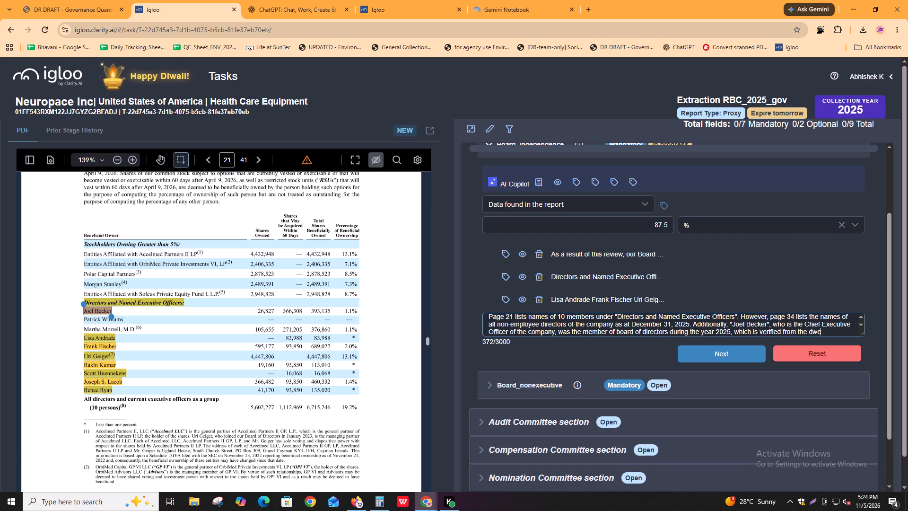
pyautogui.press('BackSpace')
pyautogui.press('BackSpace')
pyautogui.write('ecrriptio')
pyautogui.press('BackSpace')
pyautogui.press('BackSpace')
pyautogui.press('BackSpace')
pyautogui.press('BackSpace')
pyautogui.press('BackSpace')
pyautogui.press('BackSpace')
pyautogui.press('BackSpace')
pyautogui.press('BackSpace')
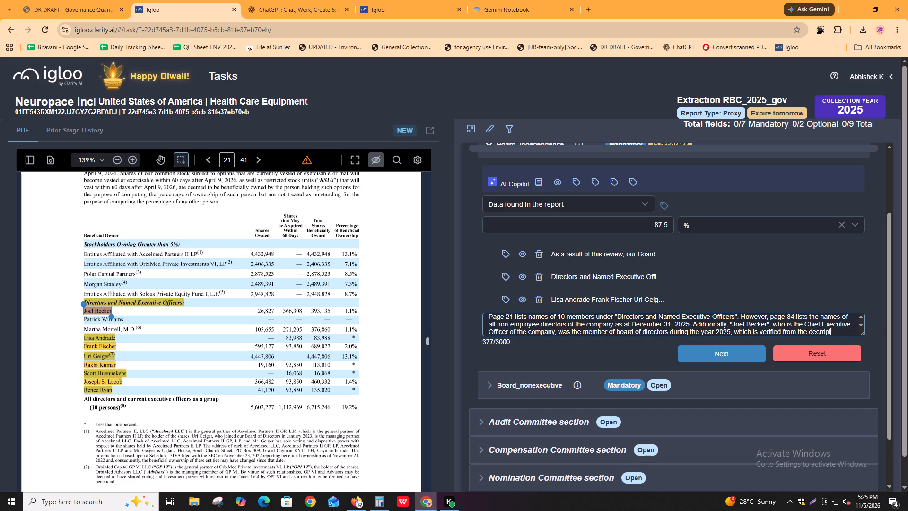
pyautogui.write('scription of th')
pyautogui.press('BackSpace')
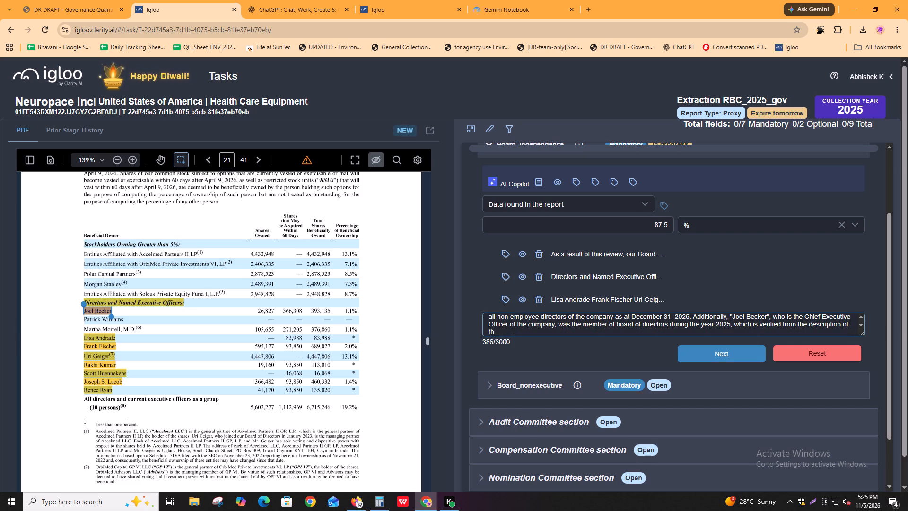
pyautogui.press('BackSpace')
# Copy the officer's name from the Class I director's biography on page 12 and add it to the end of the comment.
pyautogui.hotkey('ctrl', 'v')
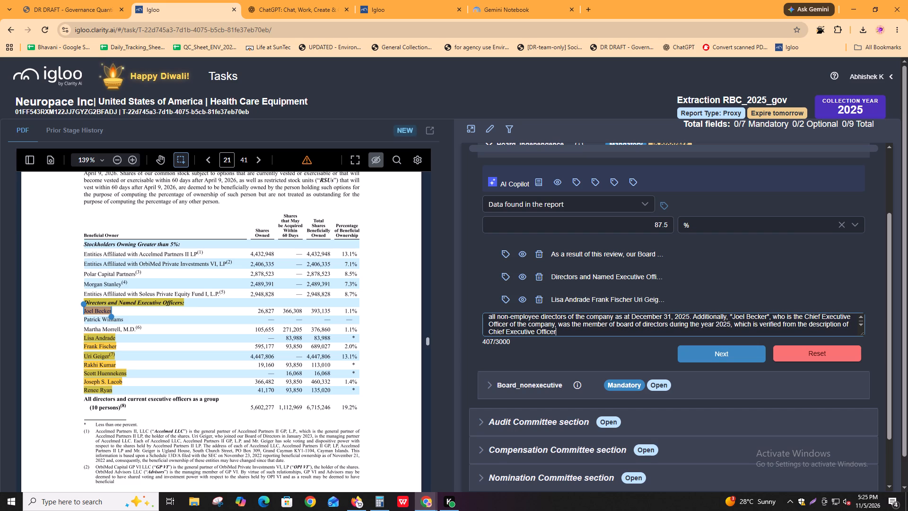
pyautogui.hotkey('ctrl', 'z')
pyautogui.hotkey('alt', 'Tab')
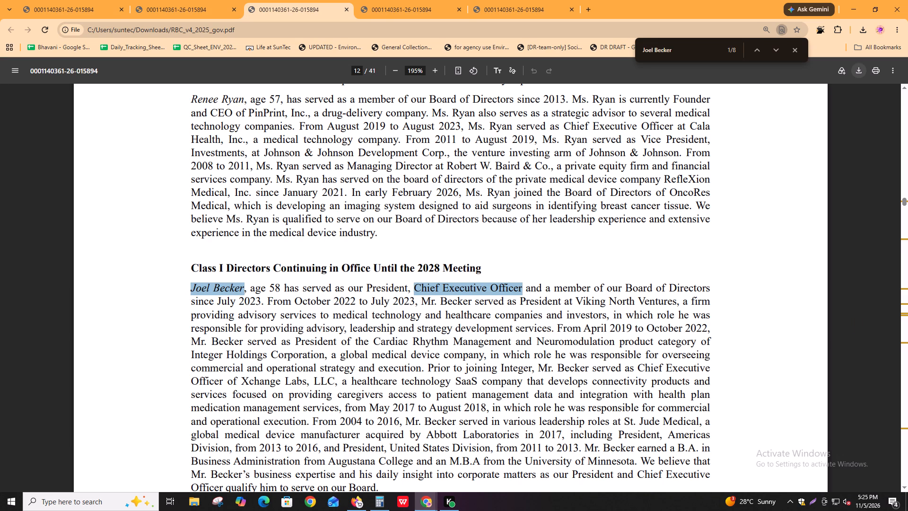
pyautogui.moveTo(187, 287); pyautogui.dragTo(244, 291)
pyautogui.hotkey('ctrl', 'c')
pyautogui.hotkey('ctrl', 'c')
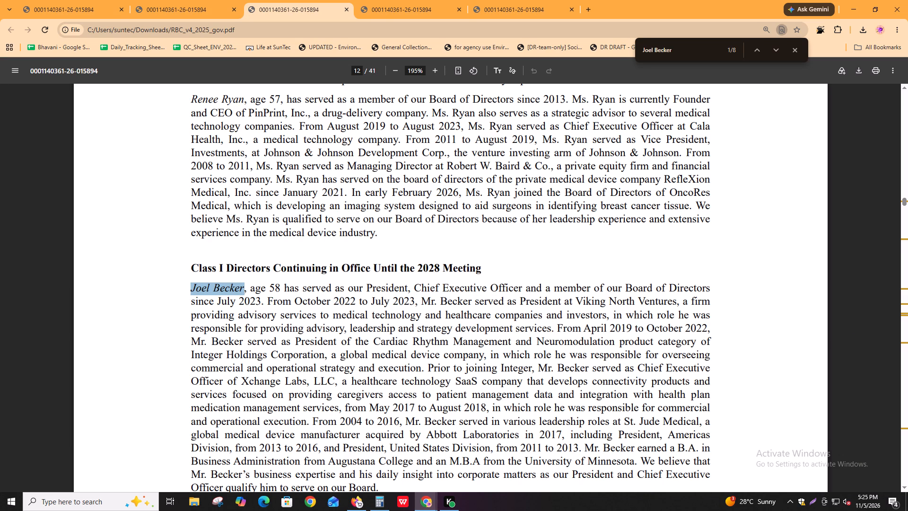
pyautogui.hotkey('ctrl', 'c')
pyautogui.hotkey('ctrl', 'c')
pyautogui.hotkey('ctrl', 'c')
pyautogui.hotkey('alt', 'Tab')
pyautogui.hotkey('ctrl', 'v')
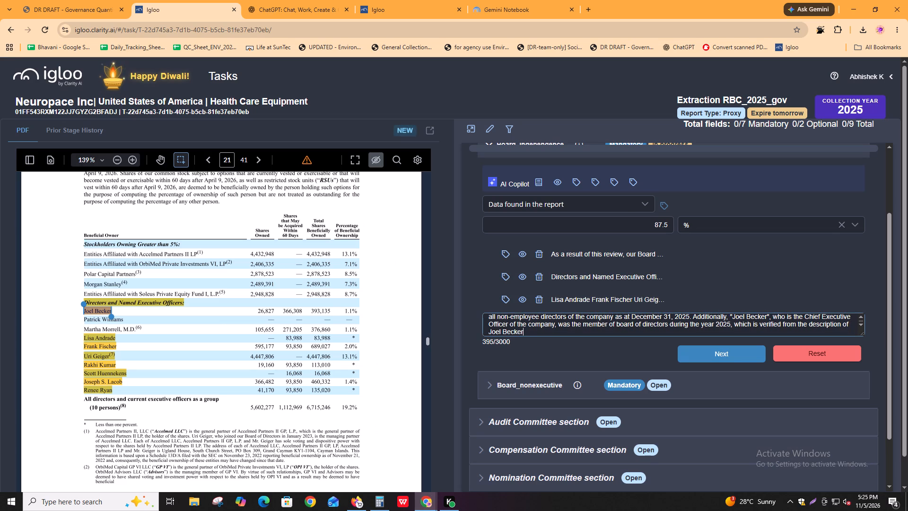
# Append "mentioned on page 12 that states," and an opening quotation mark to the comment.
pyautogui.press('space')
pyautogui.write('mentioned on page')
pyautogui.press('space')
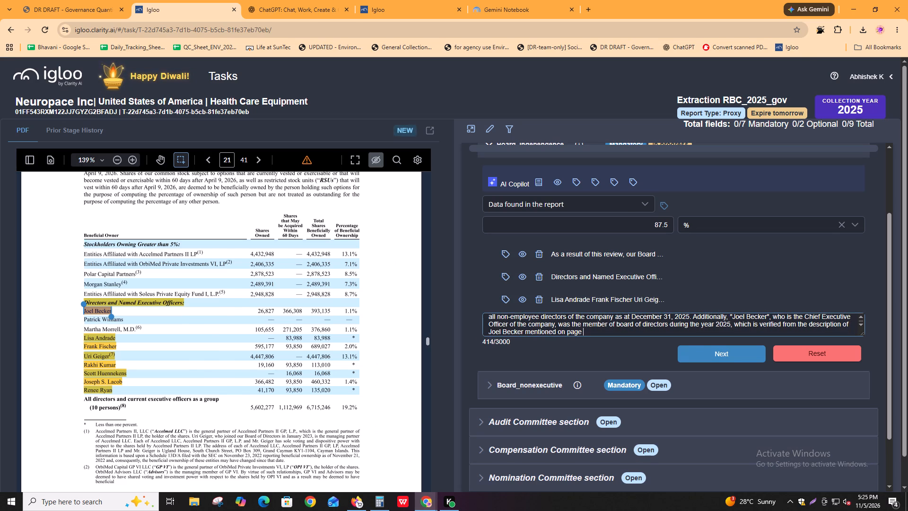
pyautogui.hotkey('alt', 'Tab')
pyautogui.hotkey('alt', 'Tab')
pyautogui.write('12 that states, "')
# Copy the first sentence of the Class I director's biography, ending "since July 2023.", and paste it after the opening quotation mark in the comment.
pyautogui.hotkey('alt', 'Tab')
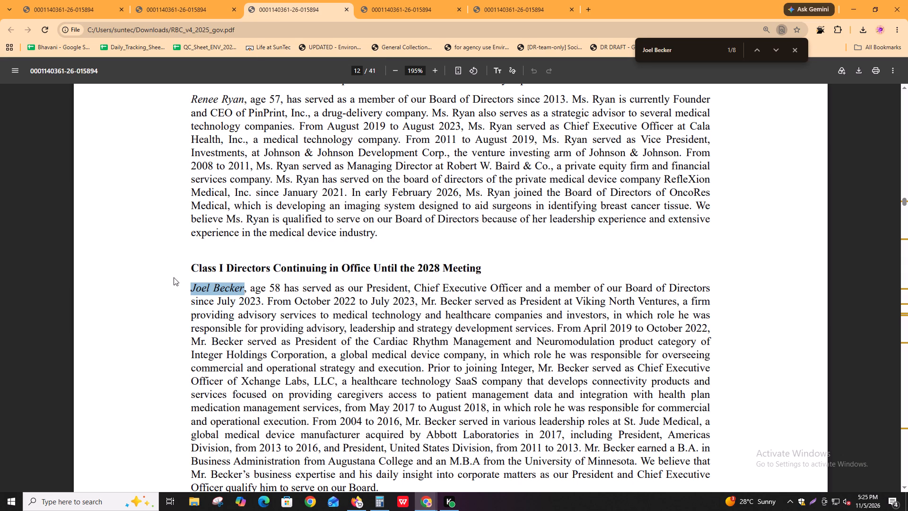
pyautogui.moveTo(192, 287); pyautogui.dragTo(653, 300)
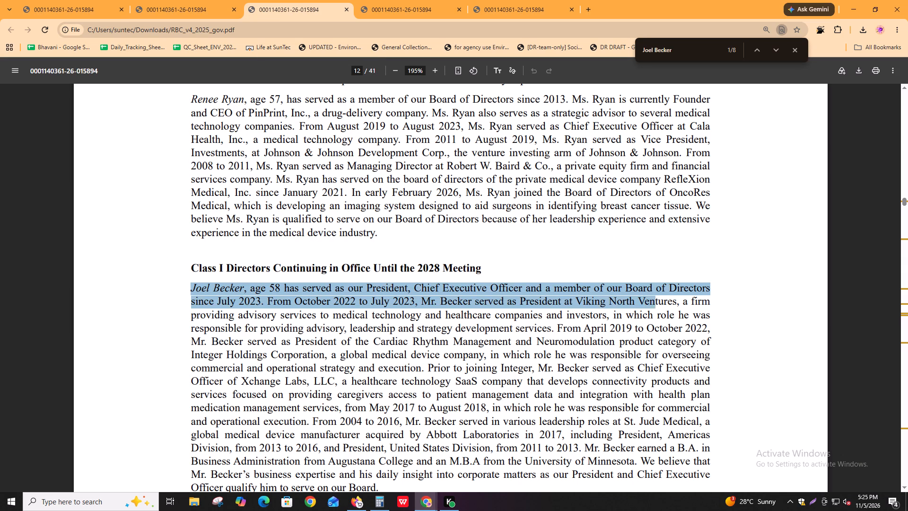
pyautogui.moveTo(653, 300); pyautogui.dragTo(265, 308)
pyautogui.hotkey('ctrl', 'c')
pyautogui.hotkey('ctrl', 'c')
pyautogui.hotkey('ctrl', 'c')
pyautogui.hotkey('ctrl', 'c')
pyautogui.hotkey('ctrl', 'c')
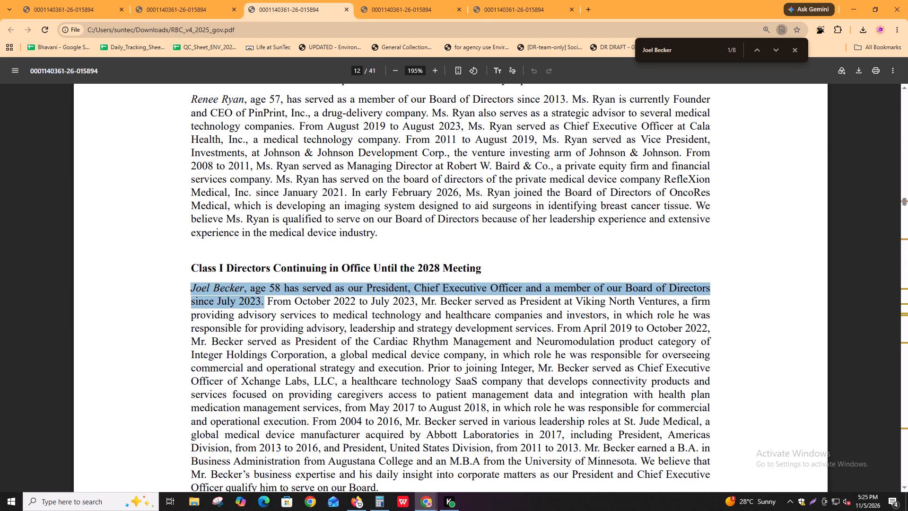
pyautogui.hotkey('alt', 'Tab')
pyautogui.hotkey('ctrl', 'v')
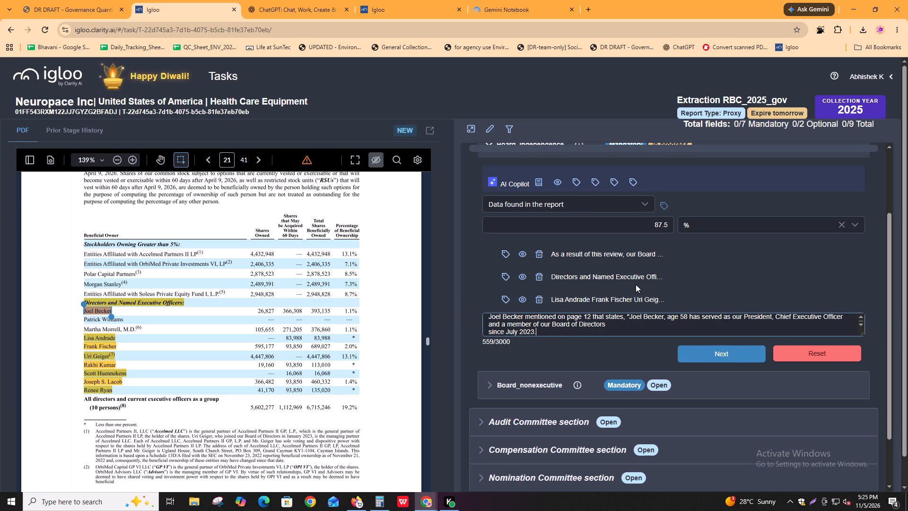
# Replace the line break before "since July 2023." with a space and close the quotation.
pyautogui.hotkey('ctrl', 'Left')
pyautogui.hotkey('ctrl', 'Left')
pyautogui.hotkey('ctrl', 'Left')
pyautogui.hotkey('ctrl', 'Left')
pyautogui.press('BackSpace')
pyautogui.press('space')
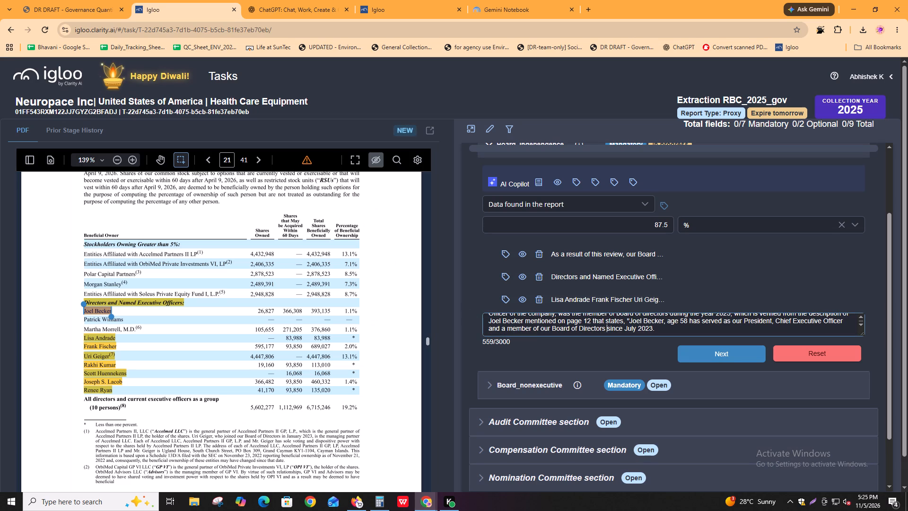
pyautogui.hotkey('ctrl', 'Right')
pyautogui.hotkey('ctrl', 'Right')
pyautogui.hotkey('ctrl', 'Right')
pyautogui.hotkey('ctrl', 'Right')
pyautogui.hotkey('shift', '"')
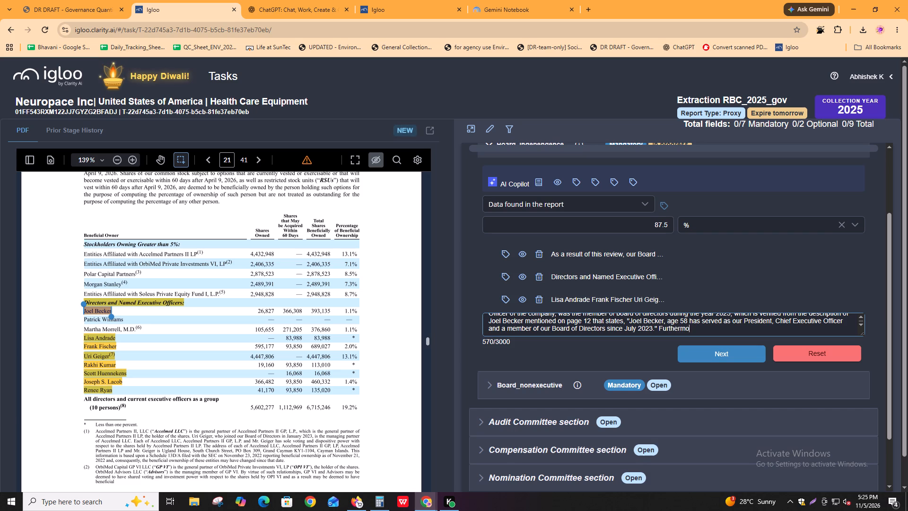
# Begin the comment's next sentence with "Furthermore, two members".
pyautogui.write('two')
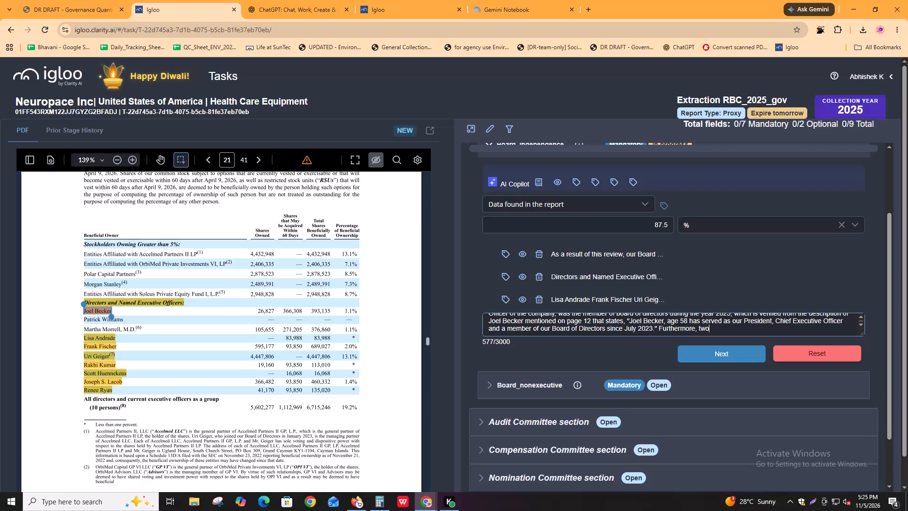
pyautogui.press('space')
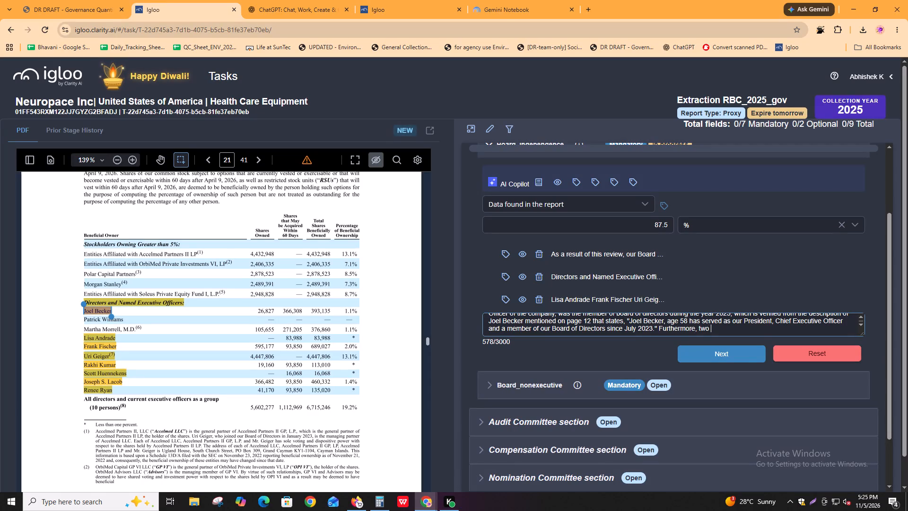
pyautogui.write('dire')
pyautogui.press('BackSpace')
pyautogui.press('BackSpace')
pyautogui.press('BackSpace')
pyautogui.press('BackSpace')
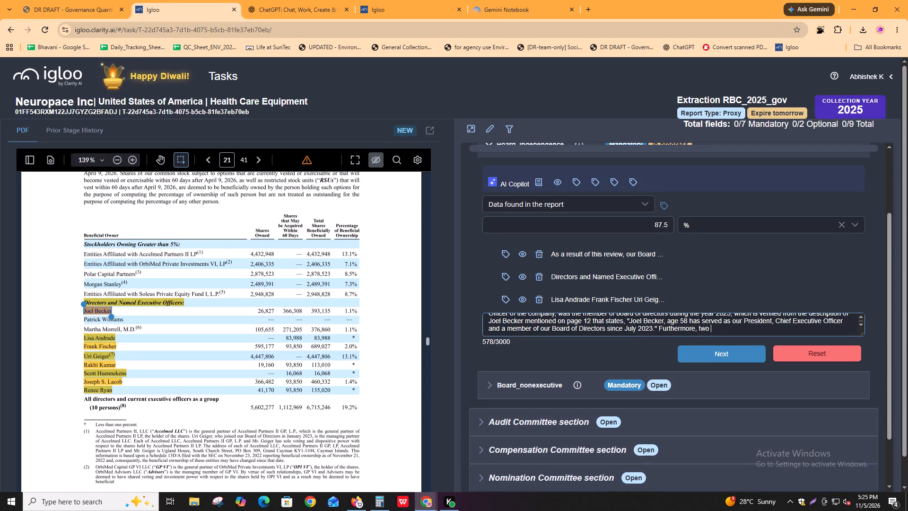
pyautogui.write('members')
pyautogui.press('space')
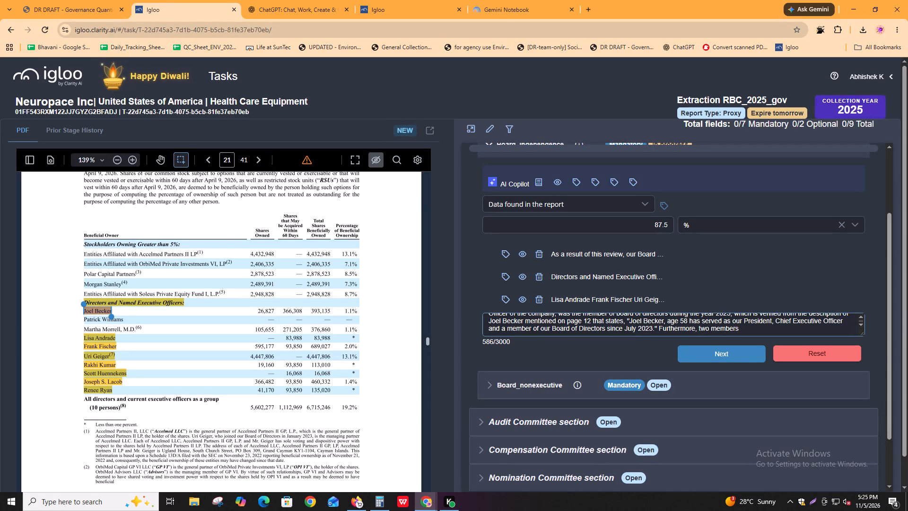
# Add an opening quotation mark, then the second and third names copied from "Directors and Named Executive Officers" on page 21, to the comment.
pyautogui.hotkey('shift', '"')
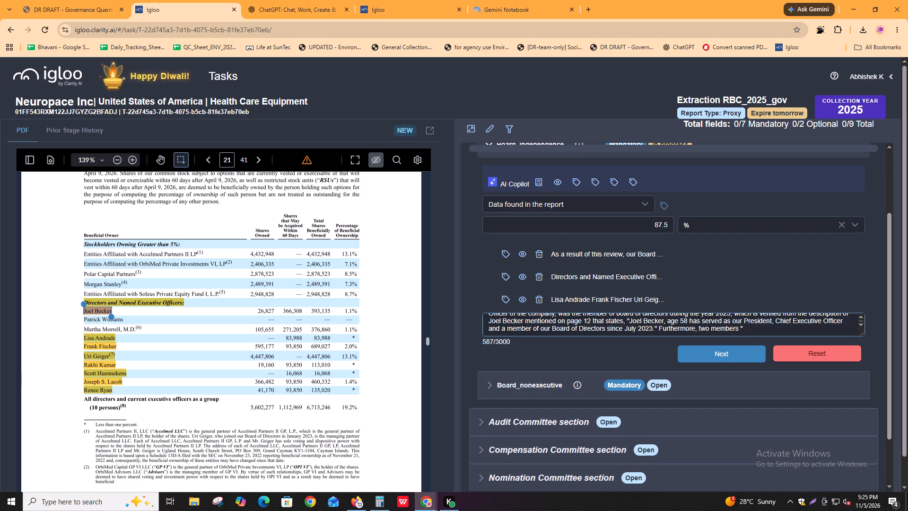
pyautogui.moveTo(80, 319); pyautogui.dragTo(134, 334)
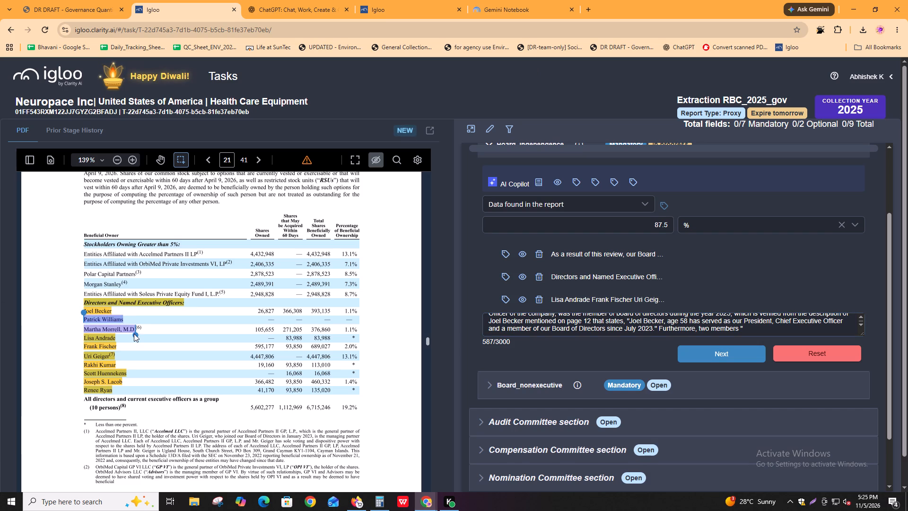
pyautogui.moveTo(134, 334); pyautogui.dragTo(134, 334)
pyautogui.hotkey('ctrl', 'c')
pyautogui.hotkey('ctrl', 'c')
pyautogui.hotkey('ctrl', 'c')
pyautogui.keyDown('ctrl'); pyautogui.click(762, 330); pyautogui.keyUp('ctrl')
pyautogui.hotkey('ctrl', 'v')
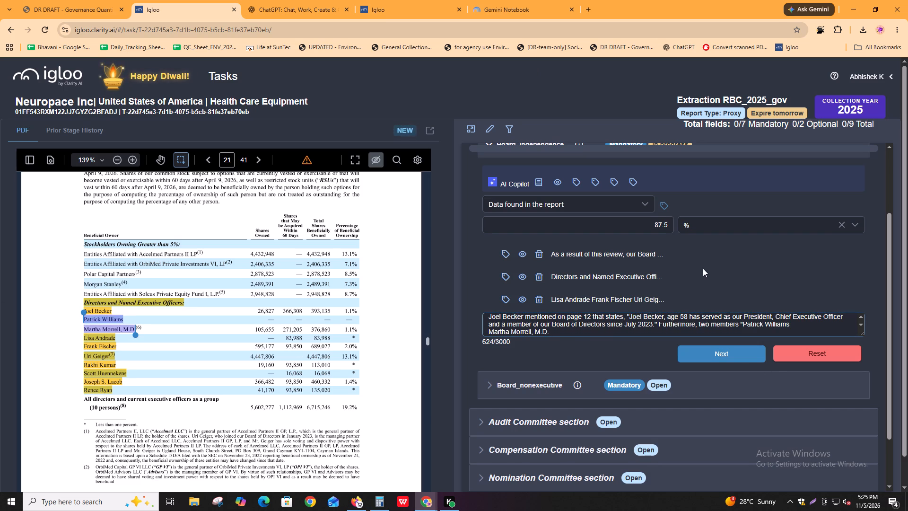
# Put each of the two pasted names in its own quotation marks and join them on one line with "and".
pyautogui.hotkey('shift', '"')
pyautogui.hotkey('ctrl', 'Left')
pyautogui.hotkey('ctrl', 'Left')
pyautogui.hotkey('ctrl', 'Left')
pyautogui.hotkey('ctrl', 'Left')
pyautogui.hotkey('ctrl', 'Left')
pyautogui.hotkey('ctrl', 'Left')
pyautogui.hotkey('ctrl', 'Left')
pyautogui.hotkey('shift', '"')
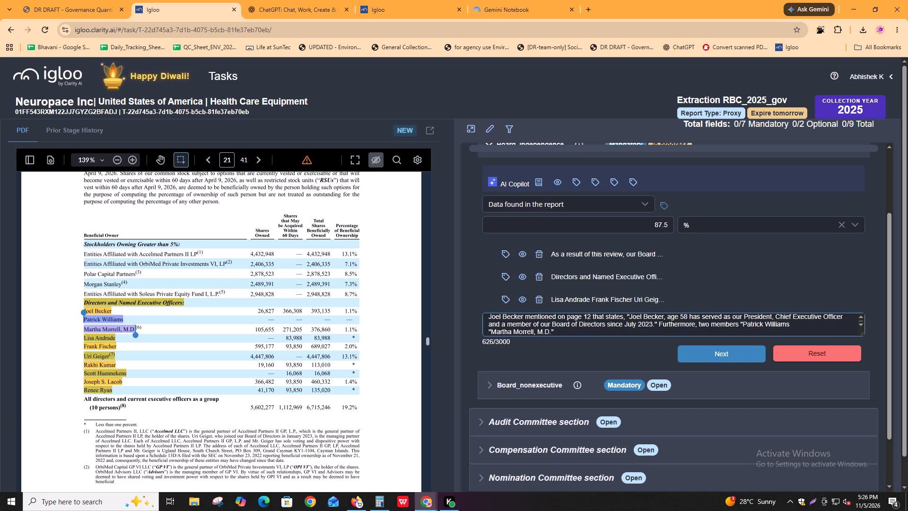
pyautogui.hotkey('ctrl', 'Left')
pyautogui.press('Left')
pyautogui.hotkey('ctrl', 'Right')
pyautogui.press('BackSpace')
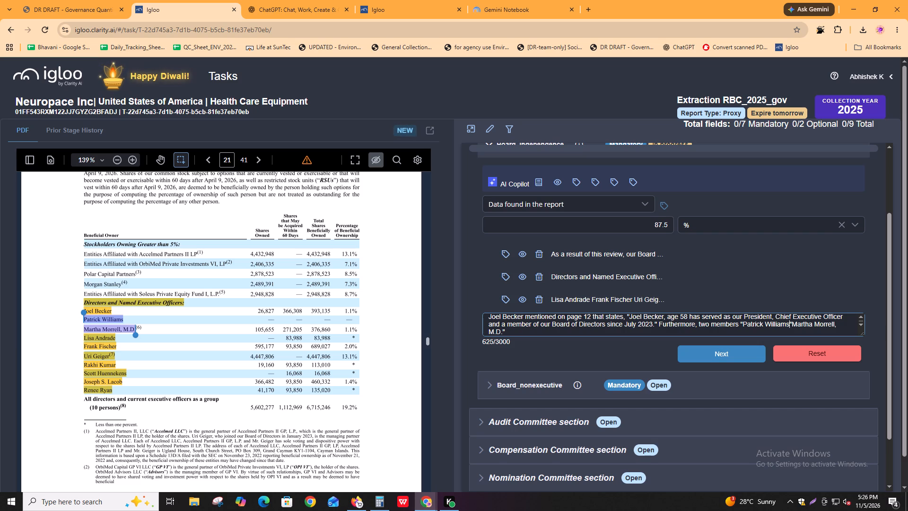
pyautogui.write('" and')
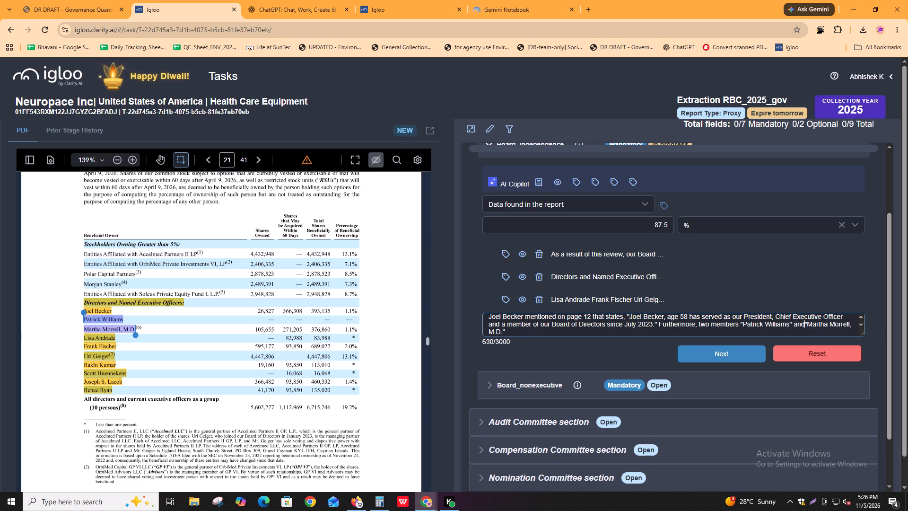
pyautogui.press('space')
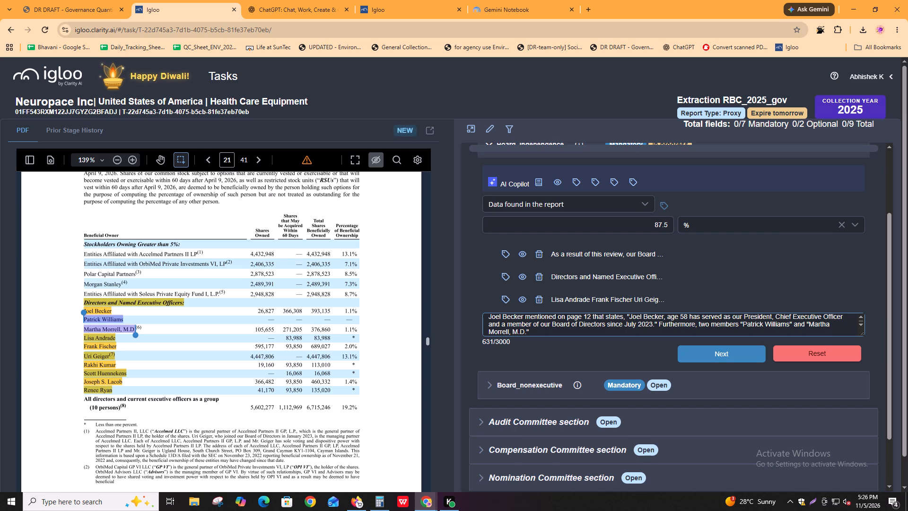
pyautogui.press('space')
pyautogui.press('BackSpace')
# Append "are not the directors of the company" after the two quoted names in the comment.
pyautogui.click(582, 330)
pyautogui.press('space')
pyautogui.write('are not the')
pyautogui.press('space')
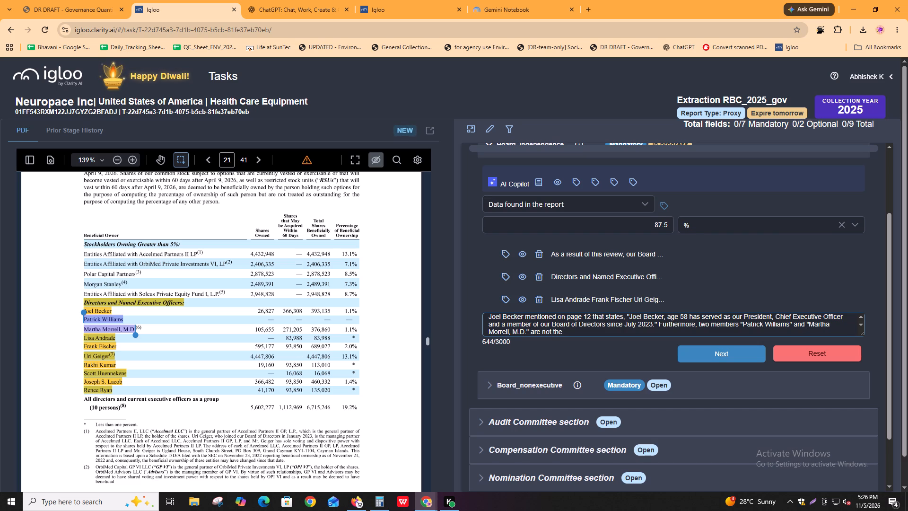
pyautogui.write('directors of the company')
pyautogui.press('space')
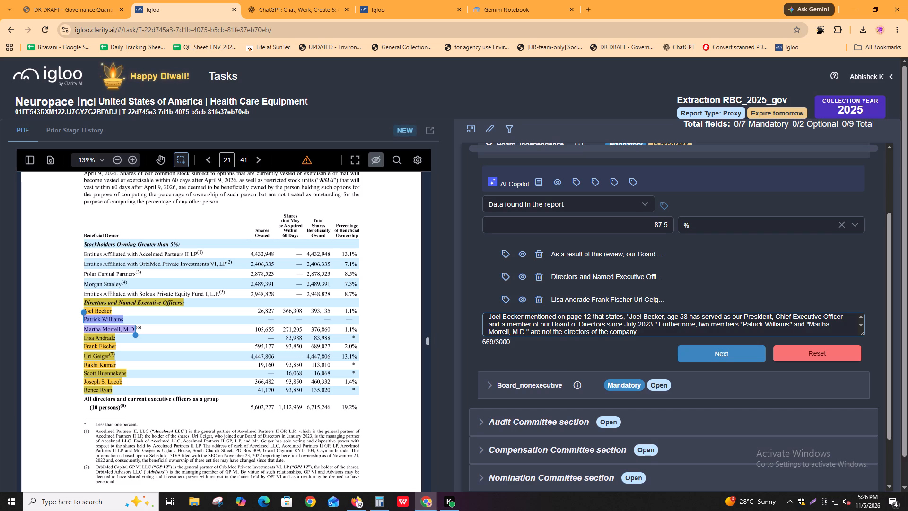
# End the comment's current sentence with a full stop and begin the next one with "This is verified from page".
pyautogui.press('BackSpace')
pyautogui.press('space')
pyautogui.press('BackSpace')
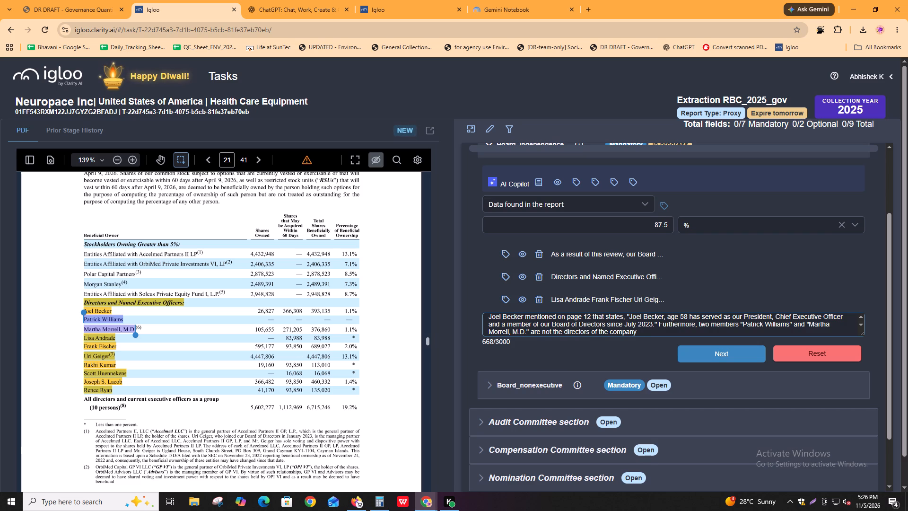
pyautogui.write('.')
pyautogui.press('space')
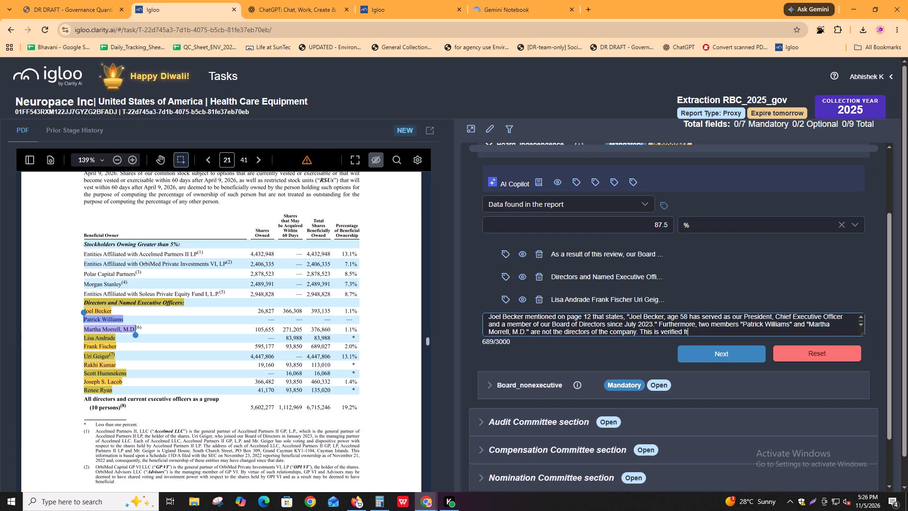
pyautogui.press('BackSpace')
pyautogui.press('BackSpace')
pyautogui.press('space')
pyautogui.write('pg')
pyautogui.press('BackSpace')
pyautogui.write('age')
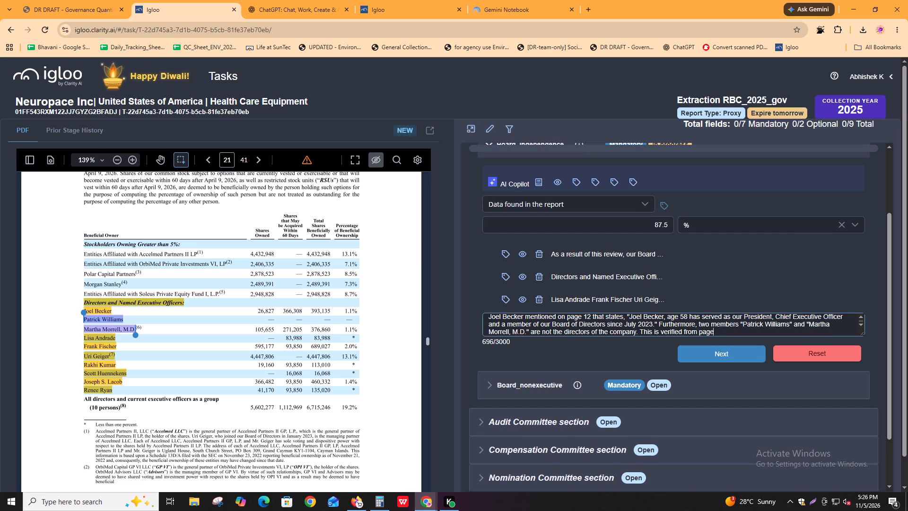
pyautogui.press('space')
# Search the proxy PDF for the CEO's name to locate the table of executive officers and their positions.
pyautogui.hotkey('alt', 'Tab')
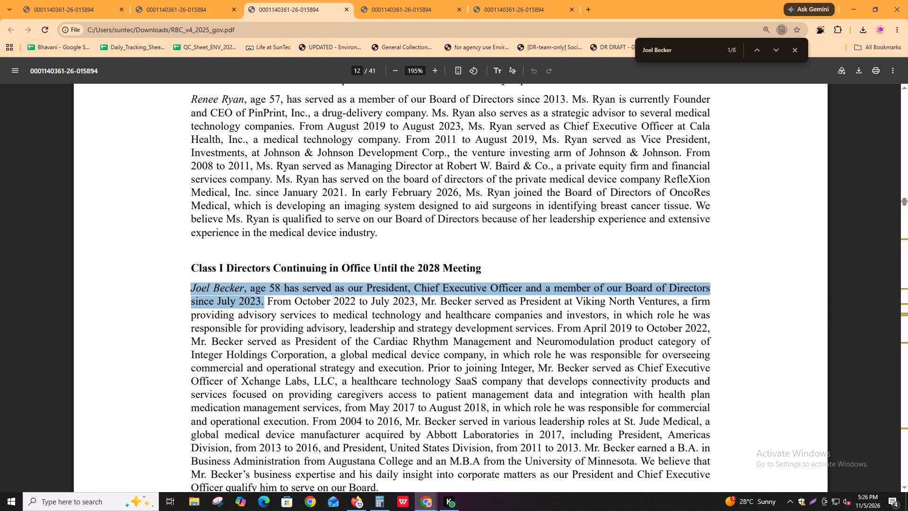
pyautogui.scroll(-1, 322, 340)
pyautogui.click(205, 0)
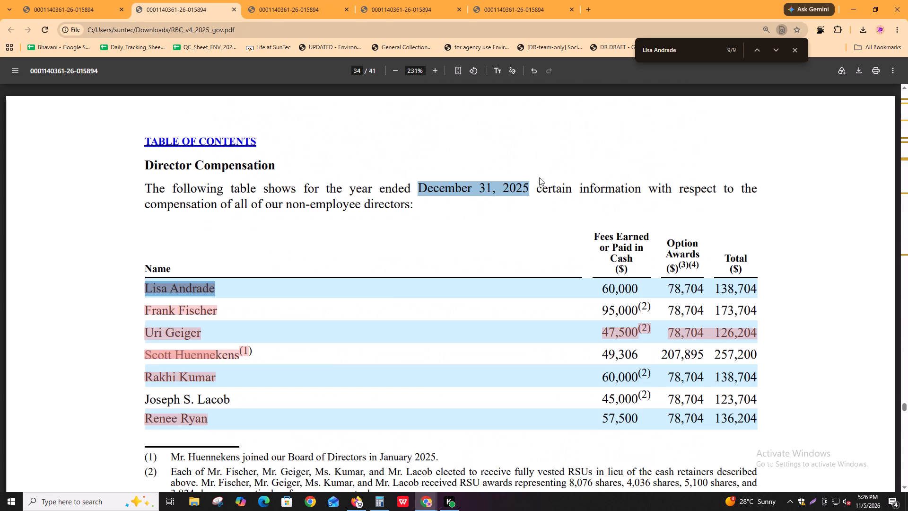
pyautogui.click(411, 0)
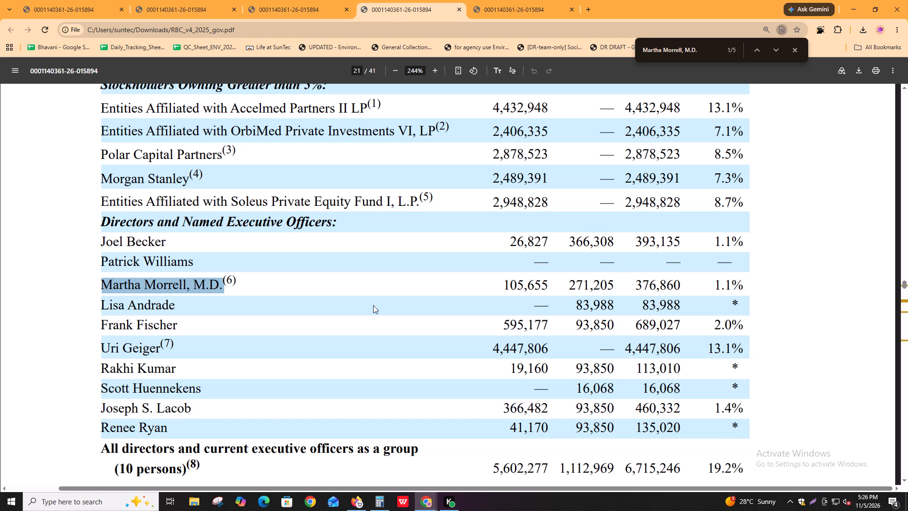
pyautogui.click(299, 0)
pyautogui.click(202, 0)
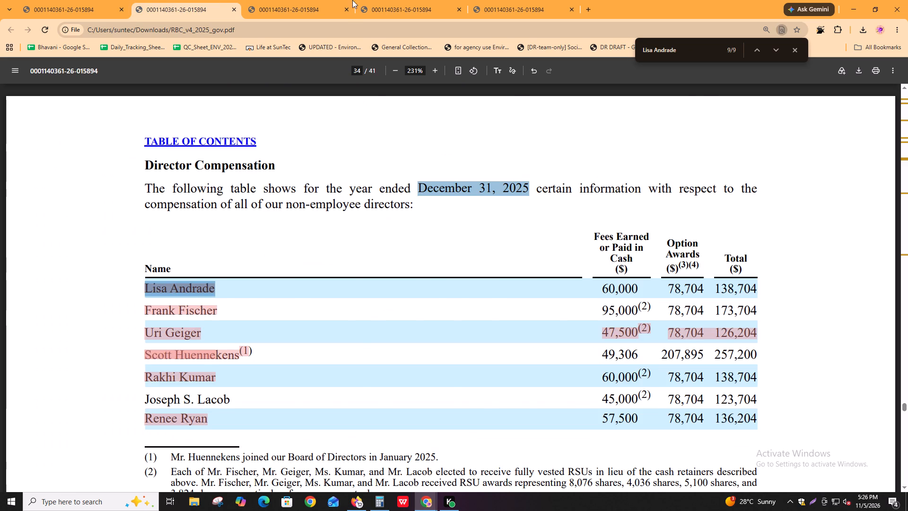
pyautogui.click(307, 0)
pyautogui.hotkey('ctrl', 'f')
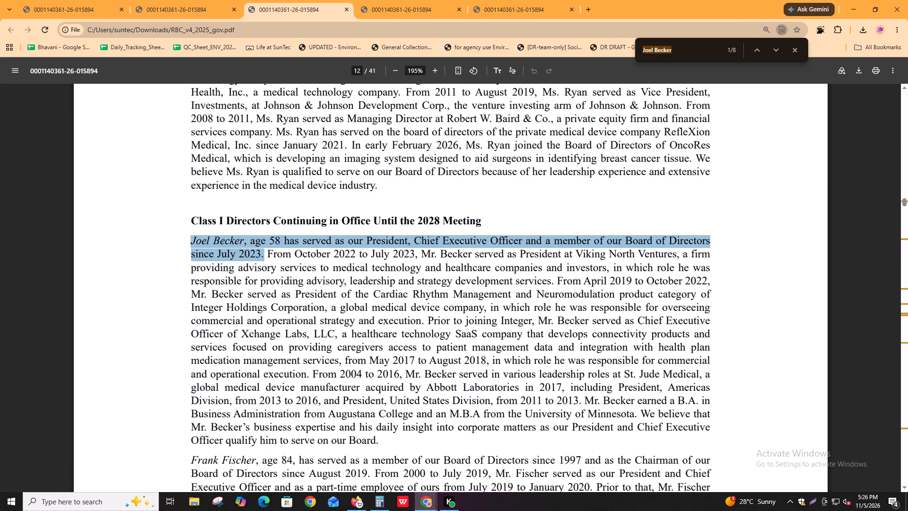
pyautogui.press('Return')
pyautogui.press('Return')
pyautogui.press('Return')
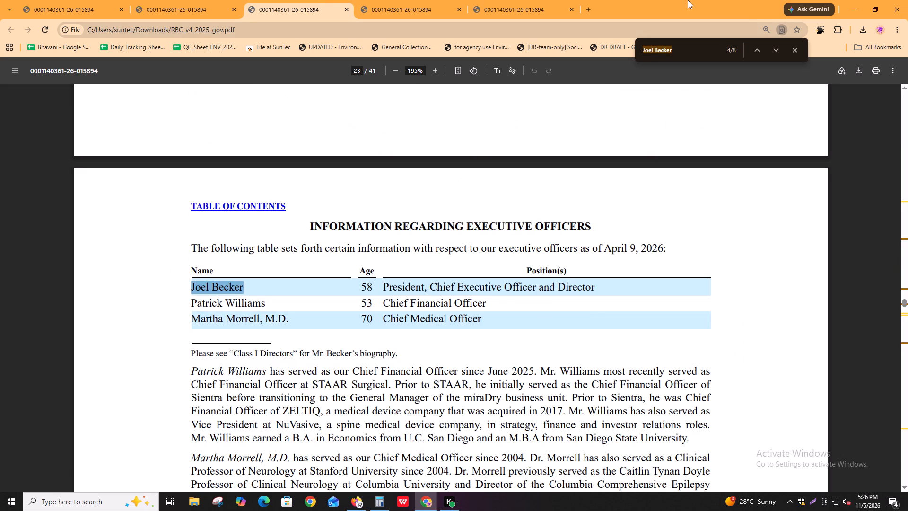
# Append "23 on which the names of both of these directors are" to the comment.
pyautogui.hotkey('alt', 'Tab')
pyautogui.hotkey('alt', 'Tab')
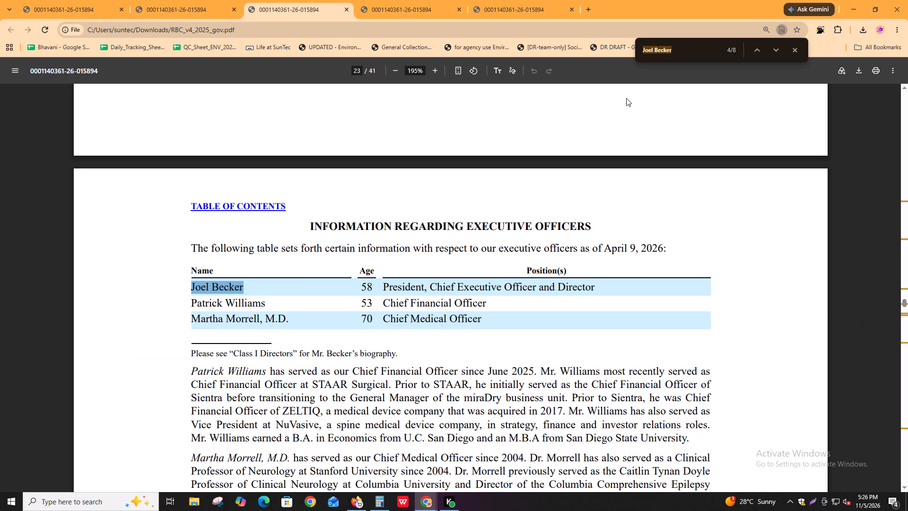
pyautogui.hotkey('alt', 'Tab')
pyautogui.write('23 wh')
pyautogui.press('BackSpace')
pyautogui.press('BackSpace')
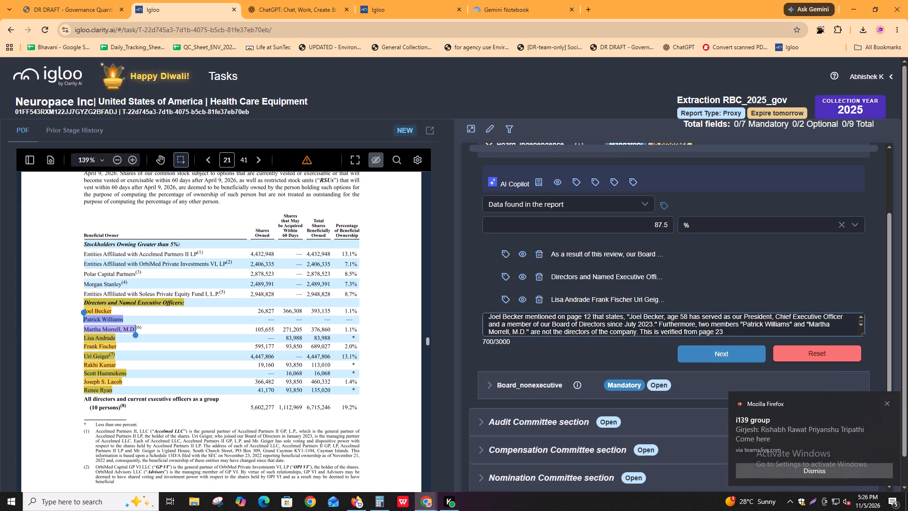
pyautogui.write('on which')
pyautogui.press('space')
pyautogui.hotkey('alt', 'Tab')
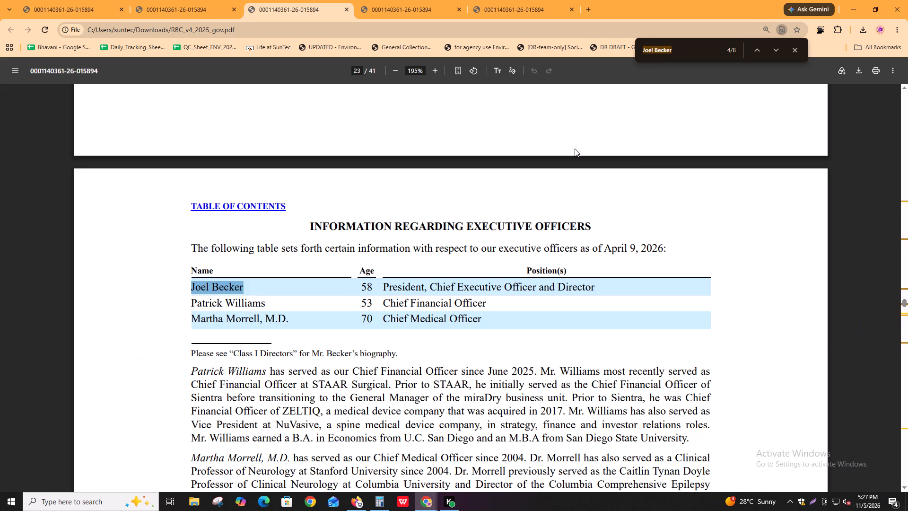
pyautogui.hotkey('alt', 'Tab')
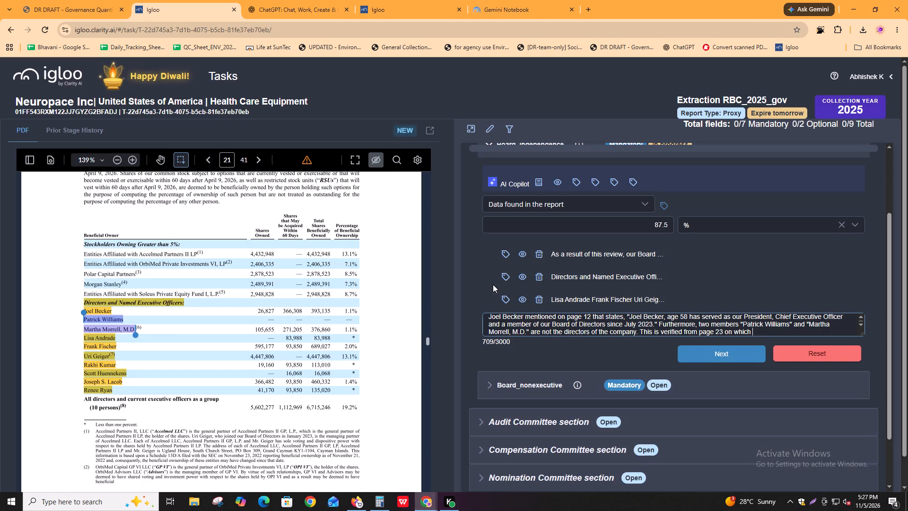
pyautogui.write('the names of both of these direc')
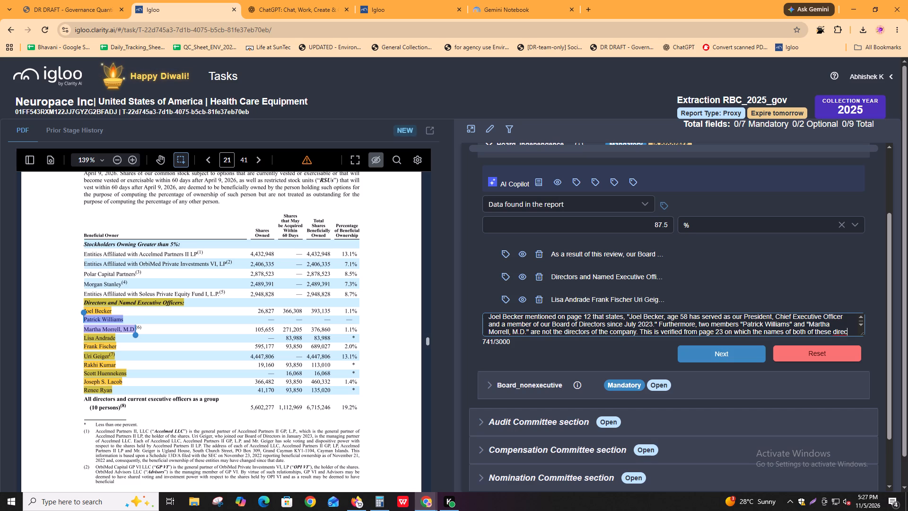
pyautogui.write('tors')
pyautogui.press('space')
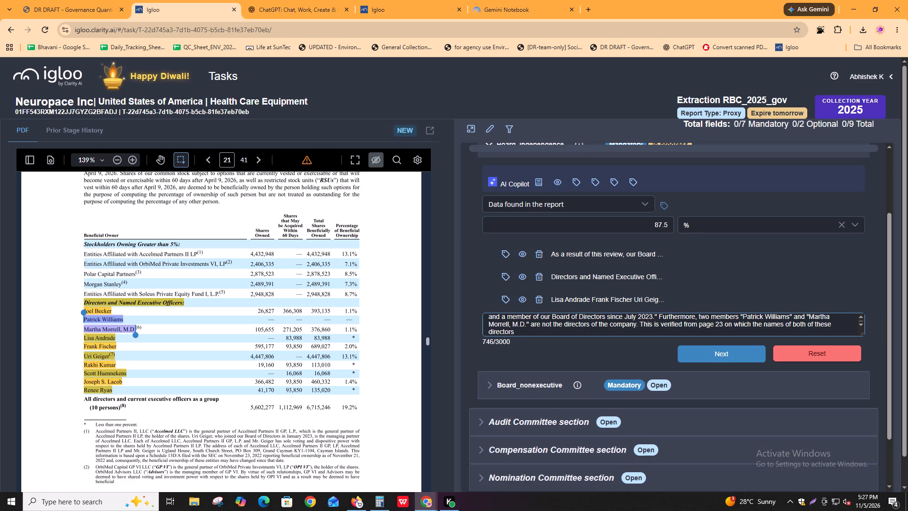
pyautogui.write('are')
# Replace the word "directors" with "members" in the comment's last phrase.
pyautogui.hotkey('ctrl', 'Left')
pyautogui.hotkey('ctrl', 'shift', 'Left')
pyautogui.write('members')
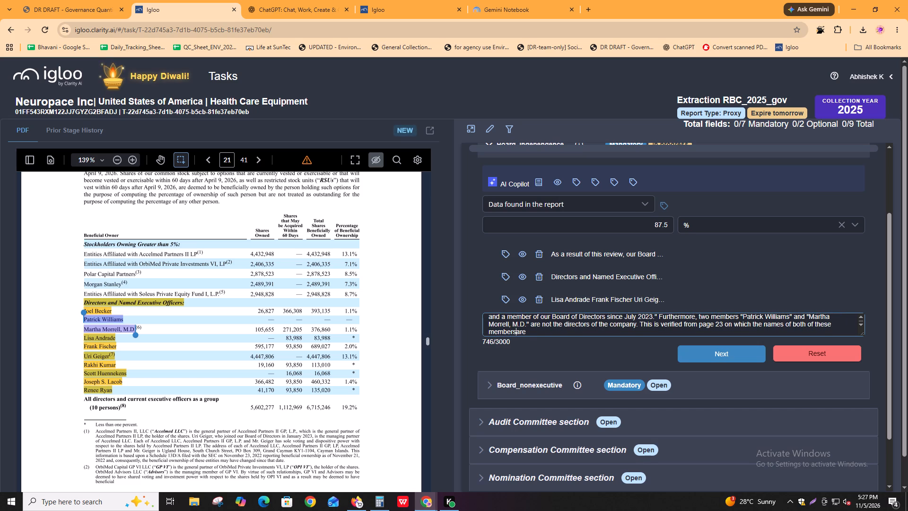
pyautogui.press('space')
# Append "listed under" to the end of the comment.
pyautogui.hotkey('ctrl', 'Right')
pyautogui.hotkey('ctrl', 'Right')
pyautogui.press('space')
pyautogui.write('listed undr')
pyautogui.press('BackSpace')
pyautogui.write('er')
pyautogui.press('space')
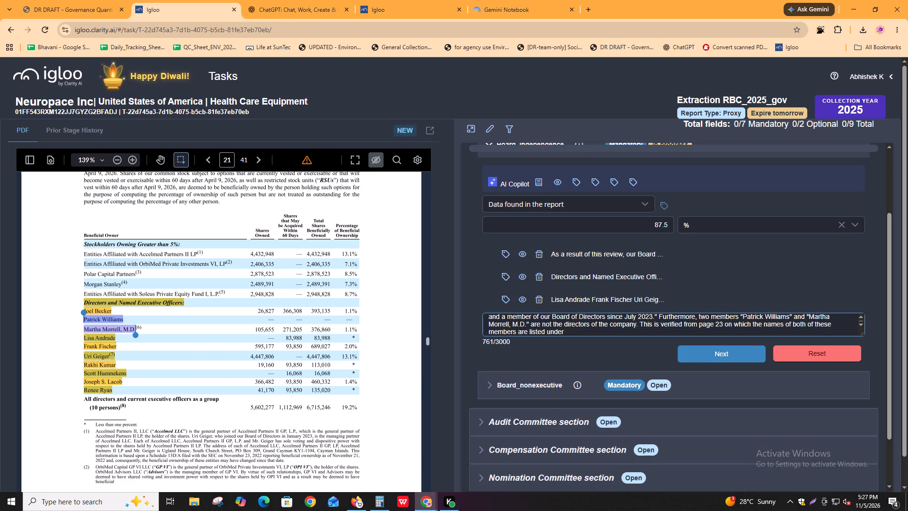
# Add "EXECUTIVE OFFICERS", copied from the heading on page 23, in quotation marks at the end of the comment.
pyautogui.hotkey('alt', 'Tab')
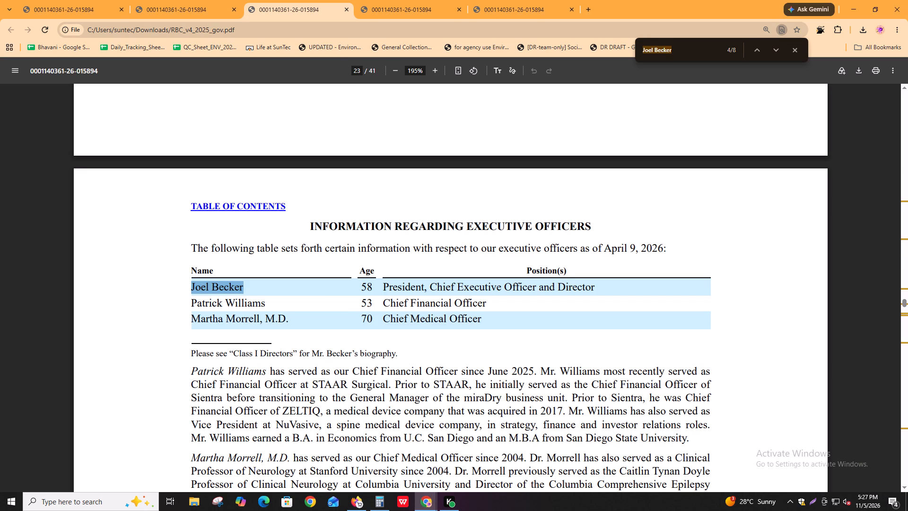
pyautogui.moveTo(469, 224); pyautogui.dragTo(479, 225)
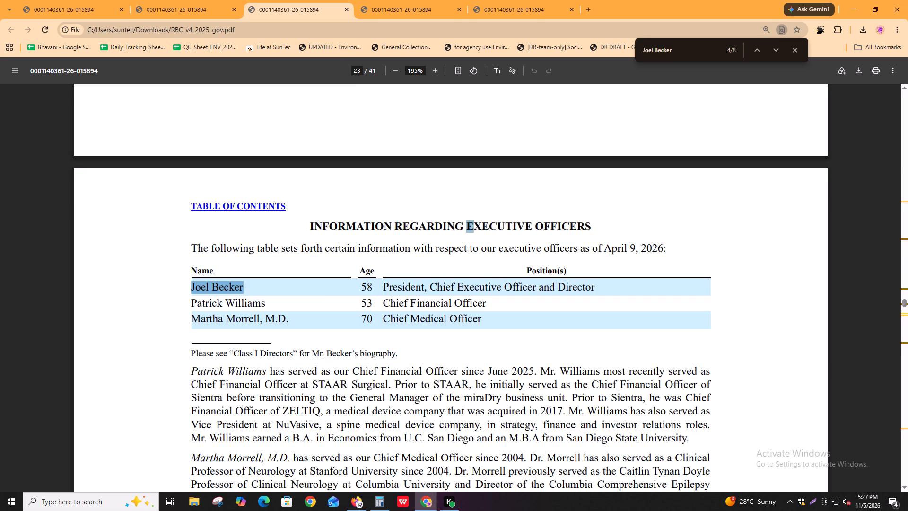
pyautogui.moveTo(479, 225); pyautogui.dragTo(598, 226)
pyautogui.hotkey('ctrl', 'c')
pyautogui.hotkey('ctrl', 'c')
pyautogui.hotkey('ctrl', 'c')
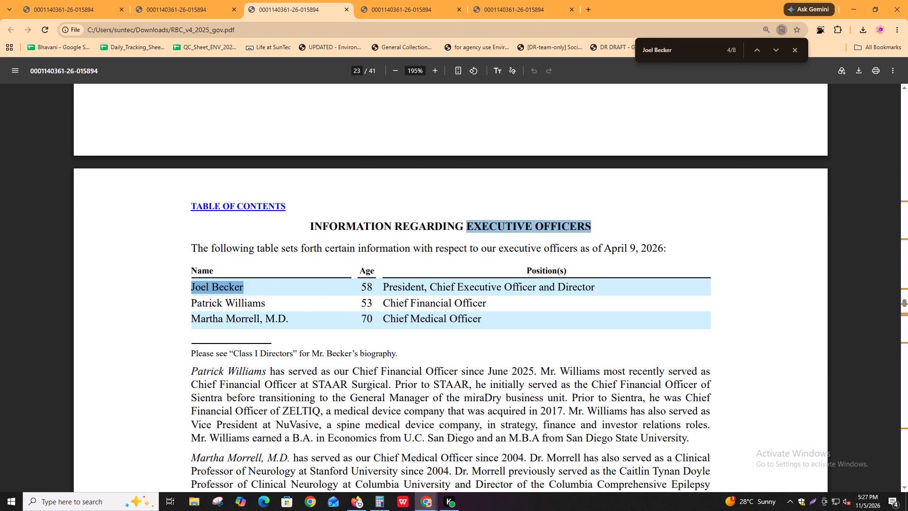
pyautogui.hotkey('alt', 'Tab')
pyautogui.hotkey('shift', '"')
pyautogui.hotkey('ctrl', 'v')
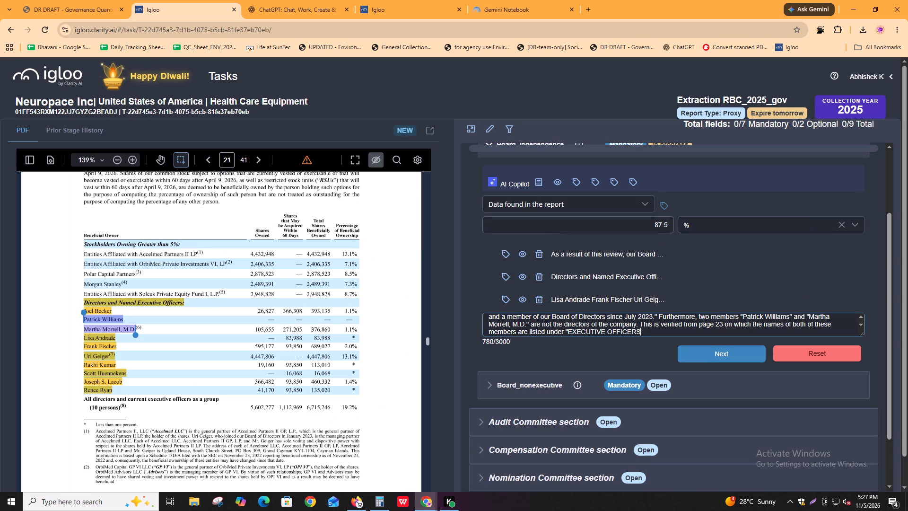
pyautogui.hotkey('shift', '"')
pyautogui.hotkey('alt', 'Tab')
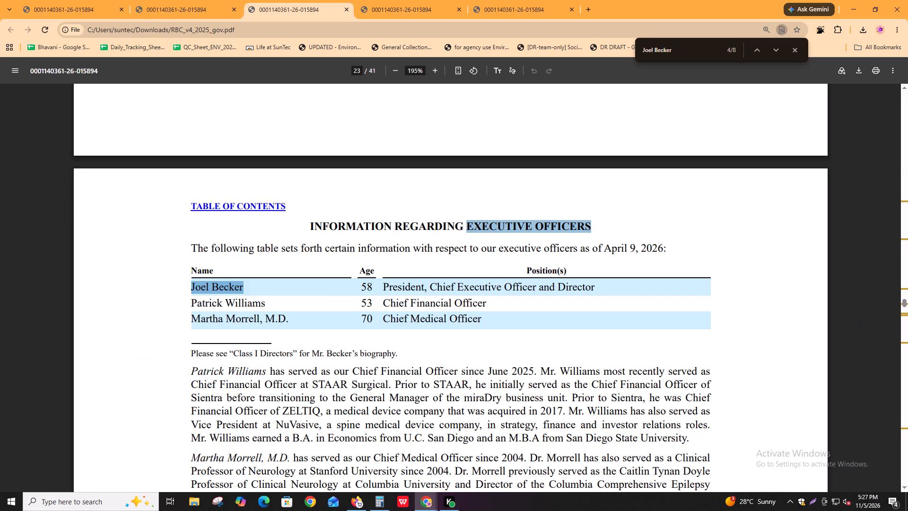
pyautogui.hotkey('alt', 'Tab')
pyautogui.hotkey('alt', 'Tab')
pyautogui.hotkey('alt', 'Tab')
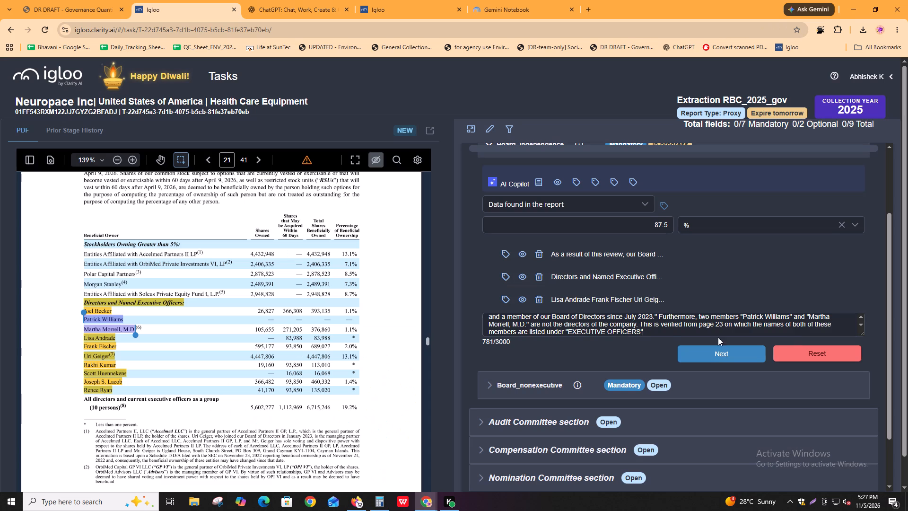
# Append "and they are designated as" plus "Chief Financial Officer" copied from the page 23 table, without a trailing line break.
pyautogui.press('space')
pyautogui.write('and')
pyautogui.press('space')
pyautogui.write('they ar')
pyautogui.write('e designate')
pyautogui.write('d as')
pyautogui.press('space')
pyautogui.hotkey('alt', 'Tab')
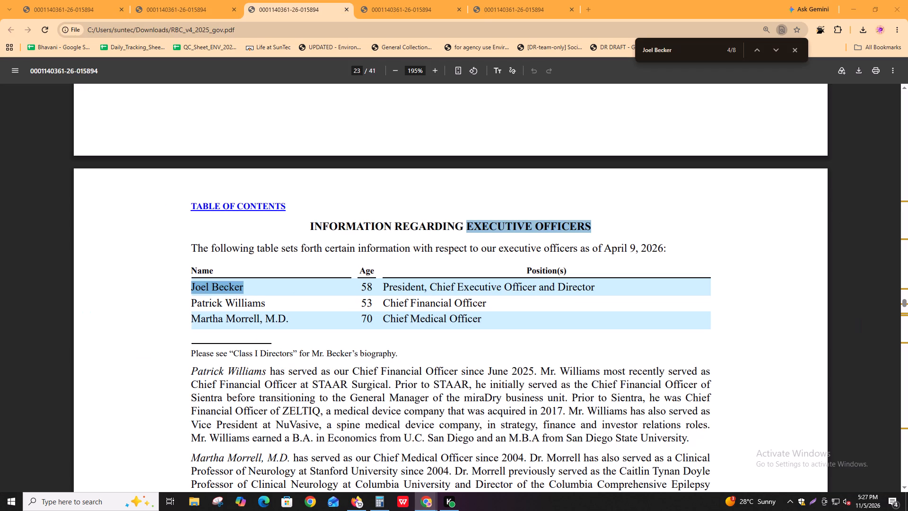
pyautogui.moveTo(385, 304); pyautogui.dragTo(492, 303)
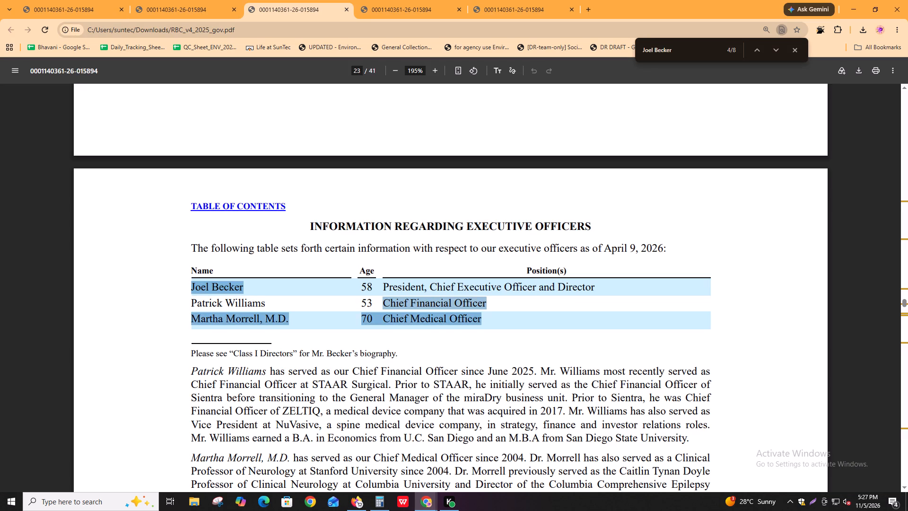
pyautogui.moveTo(492, 303); pyautogui.dragTo(492, 301)
pyautogui.hotkey('ctrl', 'c')
pyautogui.hotkey('alt', 'Tab')
pyautogui.hotkey('ctrl', 'v')
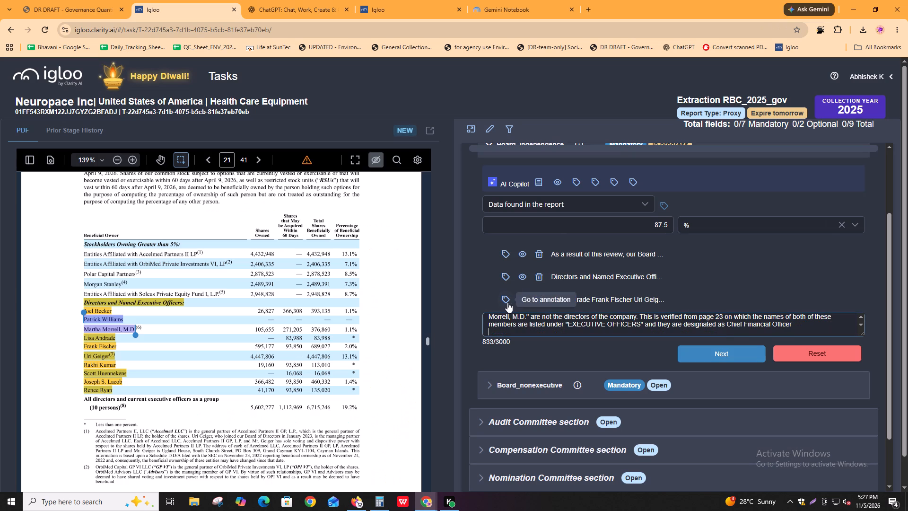
pyautogui.press('BackSpace')
# Append "and", the title "Chief Medical Officer" copied from the page 23 table, and "respectively." to the comment.
pyautogui.press('space')
pyautogui.write('and')
pyautogui.press('space')
pyautogui.hotkey('alt', 'Tab')
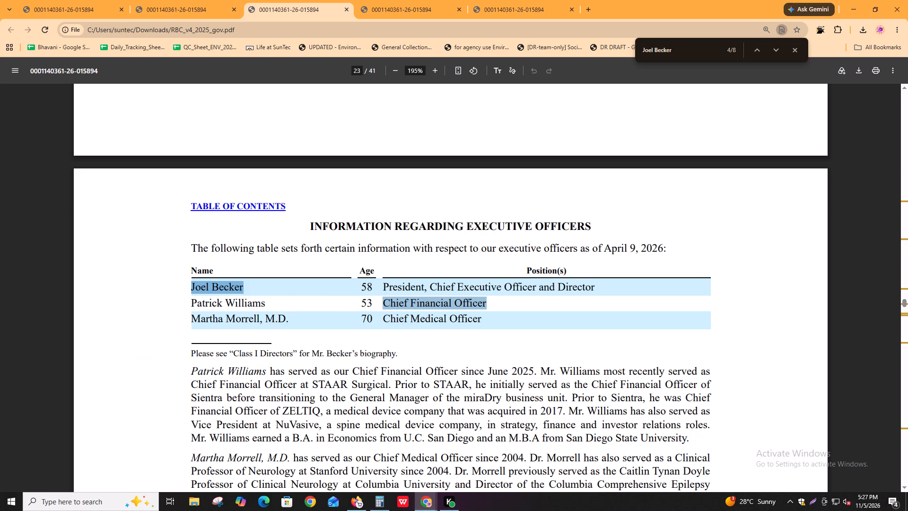
pyautogui.moveTo(384, 318); pyautogui.dragTo(507, 321)
pyautogui.hotkey('ctrl', 'c')
pyautogui.hotkey('alt', 'Tab')
pyautogui.hotkey('ctrl', 'v')
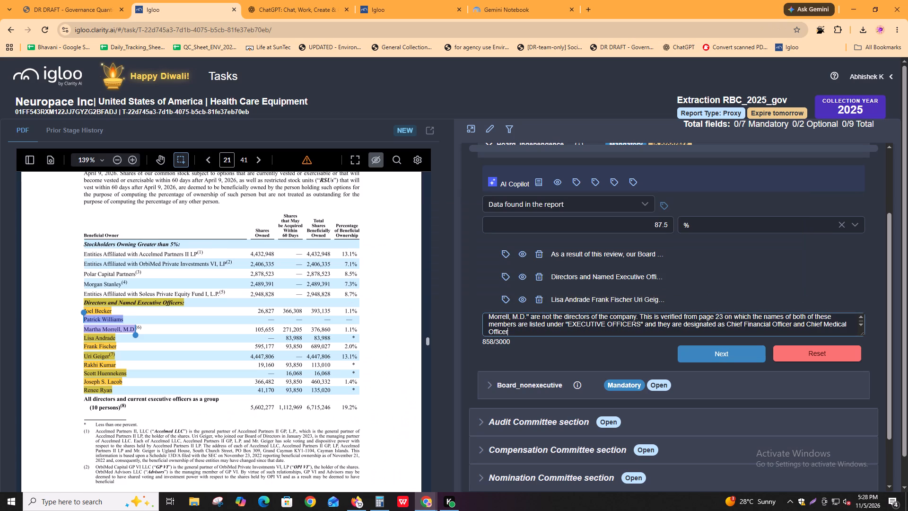
pyautogui.press('space')
pyautogui.write('respectively.')
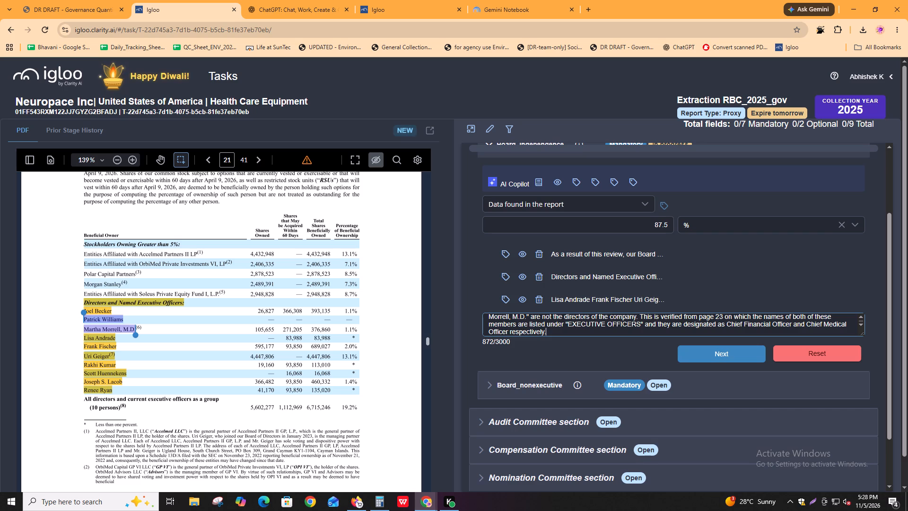
# Append "Therefore, as at 31 december 2025" to the end of the Board_independence comment.
pyautogui.click(568, 333)
pyautogui.hotkey('alt', 'Tab')
pyautogui.hotkey('alt', 'Tab')
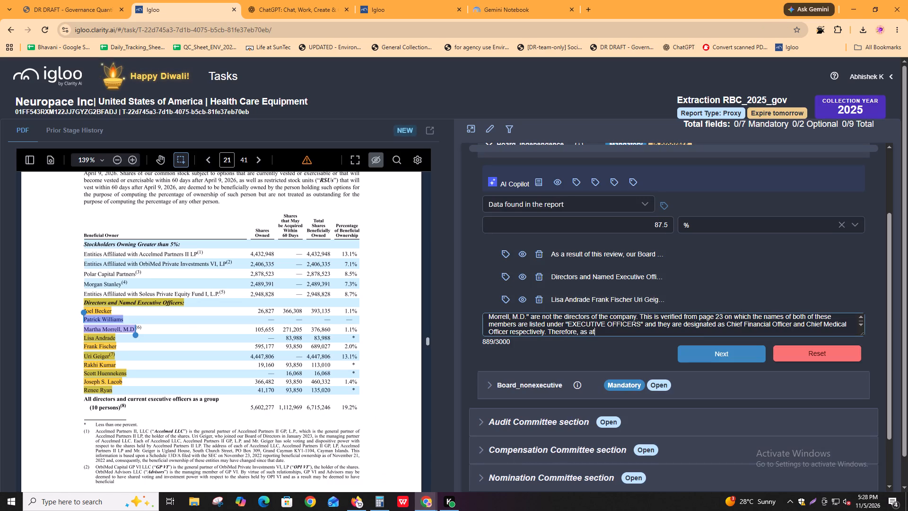
pyautogui.write('31d')
pyautogui.press('BackSpace')
pyautogui.press('space')
pyautogui.write('december 2025')
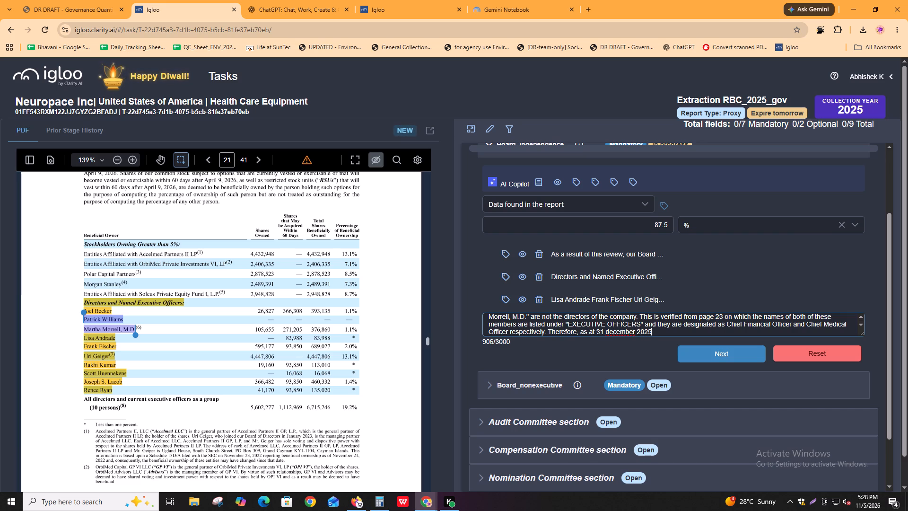
# Complete the comment's closing sentence with ", there were eight members in the board of directors of the company.".
pyautogui.write(', the')
pyautogui.write('re are')
pyautogui.press('space')
pyautogui.press('BackSpace')
pyautogui.press('BackSpace')
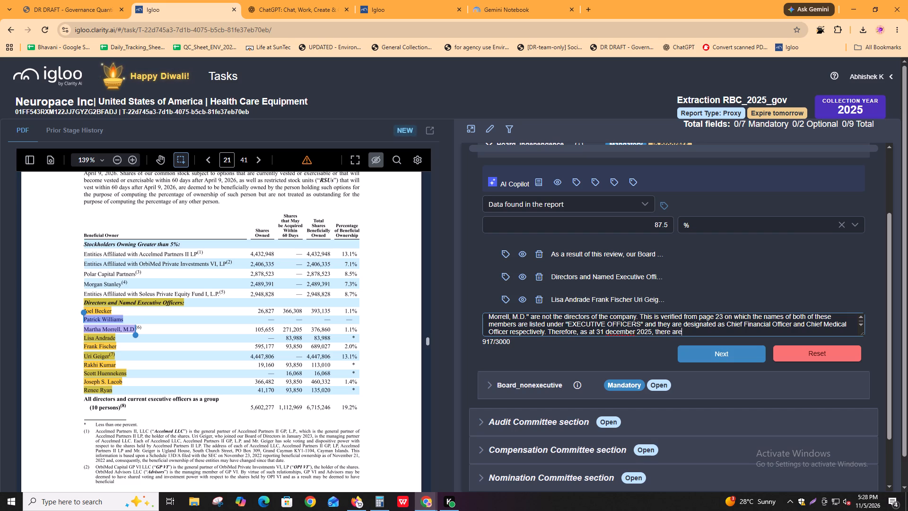
pyautogui.press('BackSpace')
pyautogui.press('BackSpace')
pyautogui.write('wr')
pyautogui.press('BackSpace')
pyautogui.write('ere')
pyautogui.press('space')
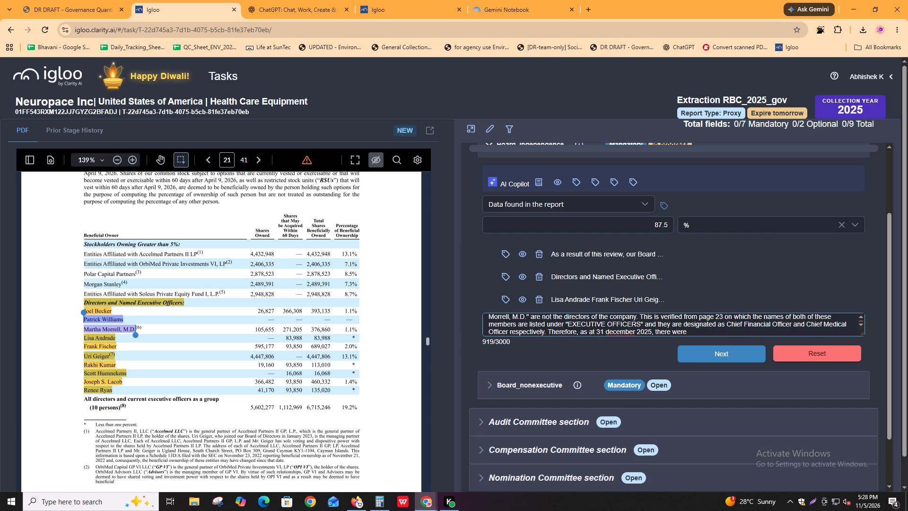
pyautogui.write('eight members')
pyautogui.press('space')
pyautogui.press('o')
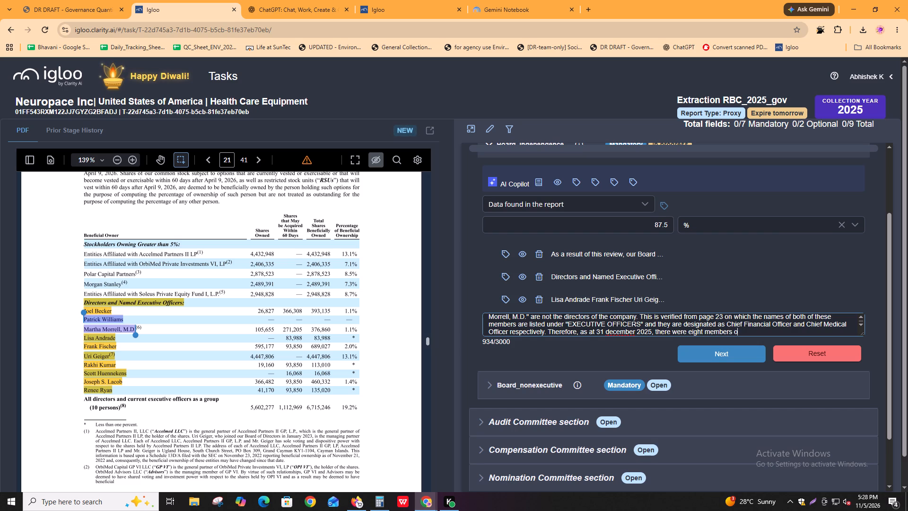
pyautogui.press('BackSpace')
pyautogui.write('in the board of directors of the comp')
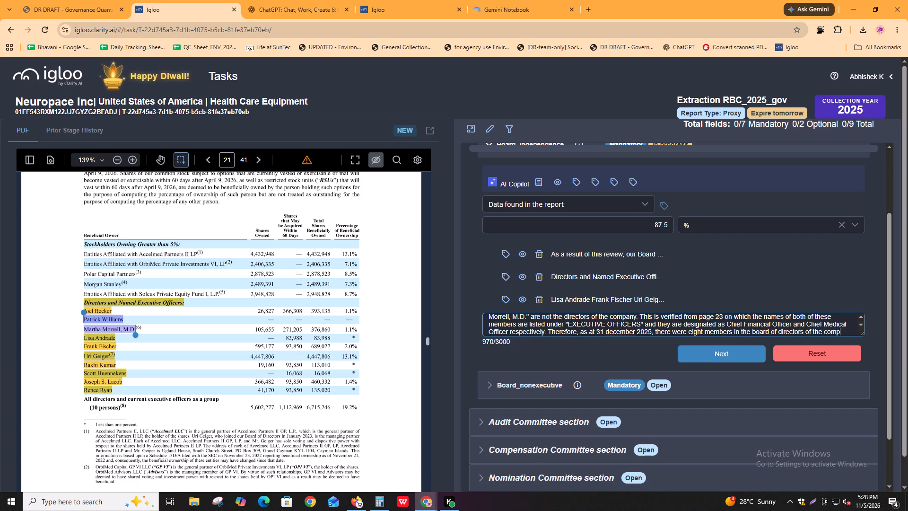
pyautogui.write('ma')
pyautogui.press('BackSpace')
pyautogui.press('BackSpace')
pyautogui.write('any.')
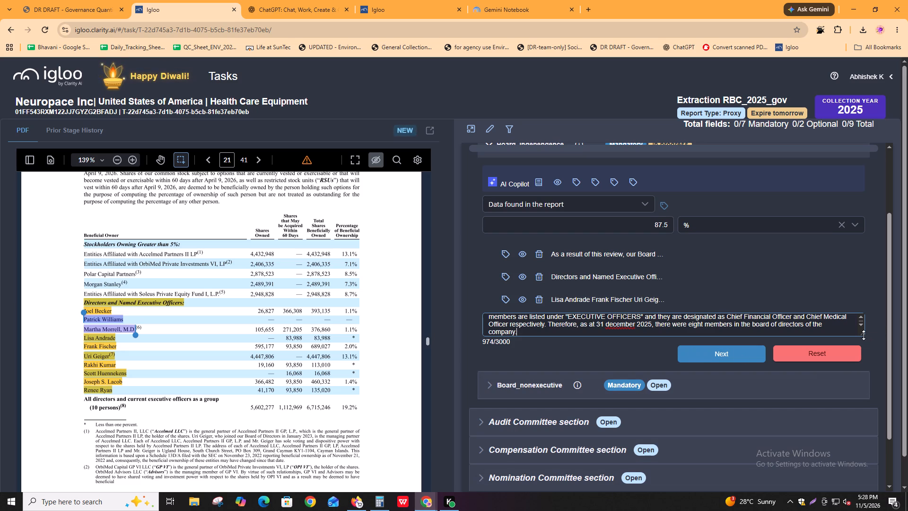
pyautogui.moveTo(863, 334); pyautogui.dragTo(859, 509)
pyautogui.moveTo(488, 328); pyautogui.dragTo(813, 430)
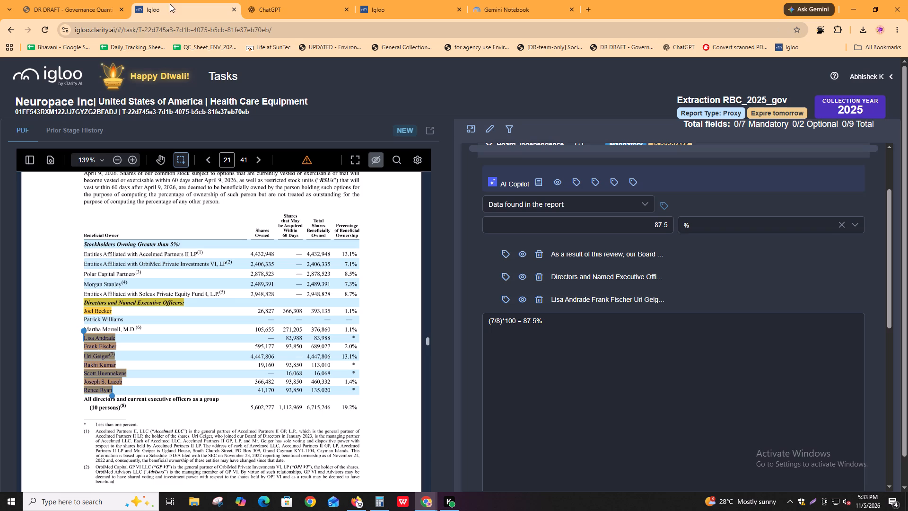
pyautogui.click(534, 343)
pyautogui.hotkey('ctrl', 'v')
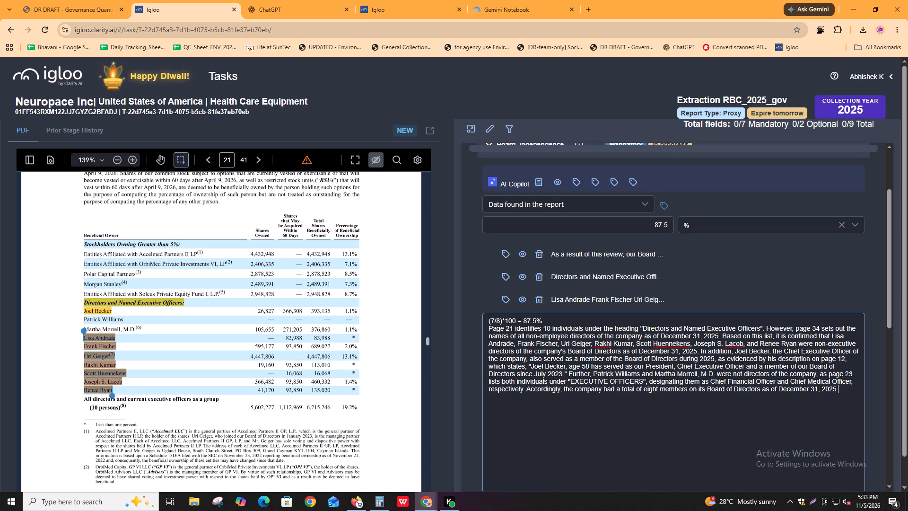
# Enclose the list of seven non-executive director names after "it is confirmed that" in double quotation marks.
pyautogui.click(831, 336)
pyautogui.hotkey('shift', '"')
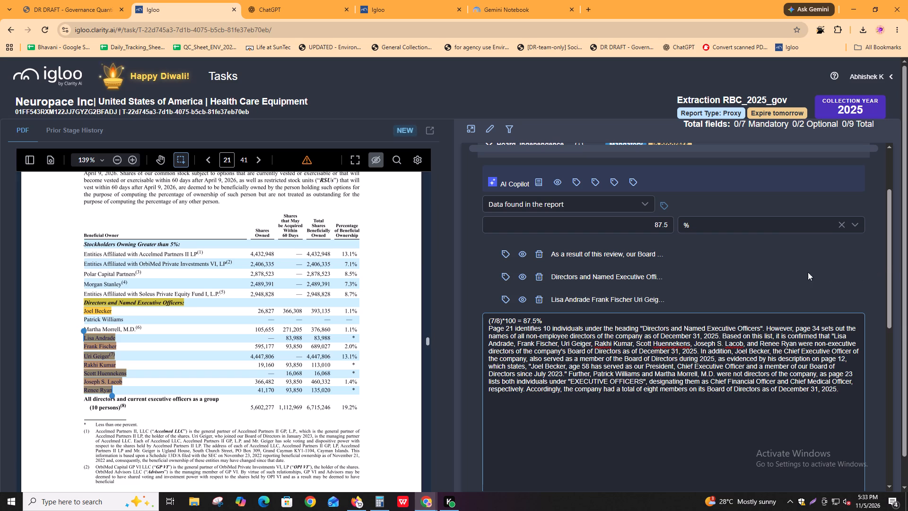
pyautogui.click(797, 339)
pyautogui.press('Down')
pyautogui.press('Left')
pyautogui.hotkey('shift', '"')
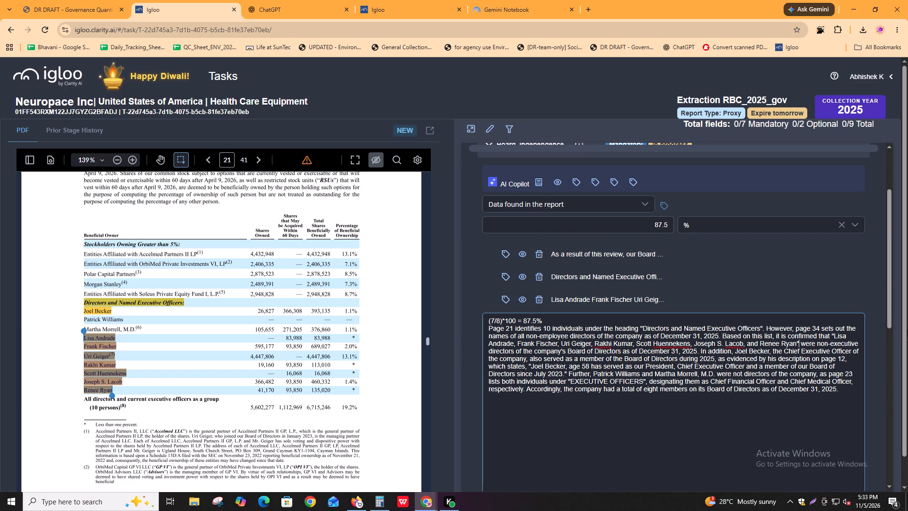
# Enclose the Chief Executive Officer's name after "In addition," in double quotation marks.
pyautogui.click(735, 348)
pyautogui.hotkey('shift', '"')
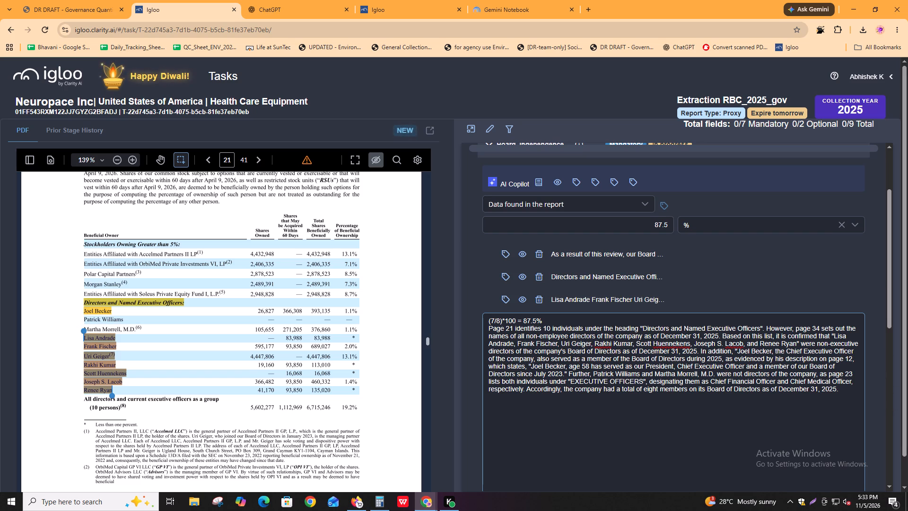
pyautogui.hotkey('ctrl', 'Right')
pyautogui.hotkey('ctrl', 'Right')
pyautogui.hotkey('ctrl', 'Right')
pyautogui.hotkey('ctrl', 'Left')
pyautogui.hotkey('shift', '"')
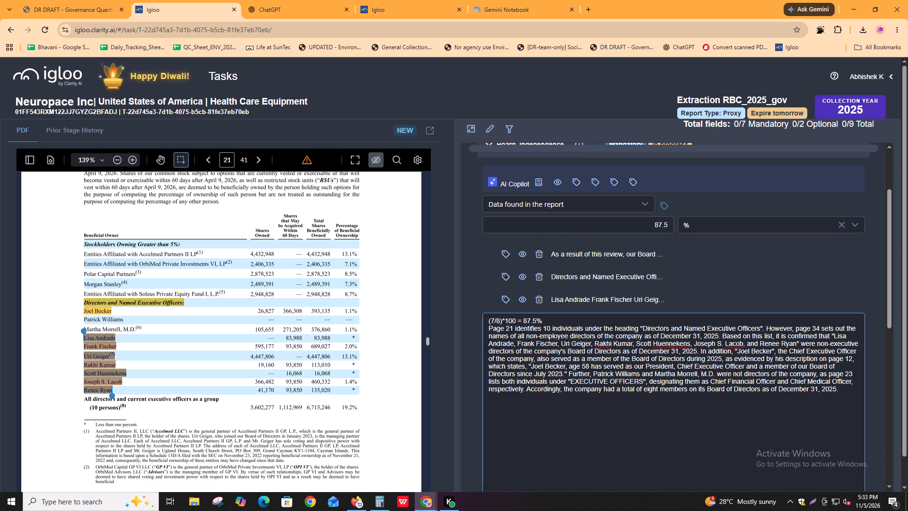
# Enclose the Chief Financial Officer's name after "Further," in double quotation marks.
pyautogui.click(594, 375)
pyautogui.hotkey('shift', '"')
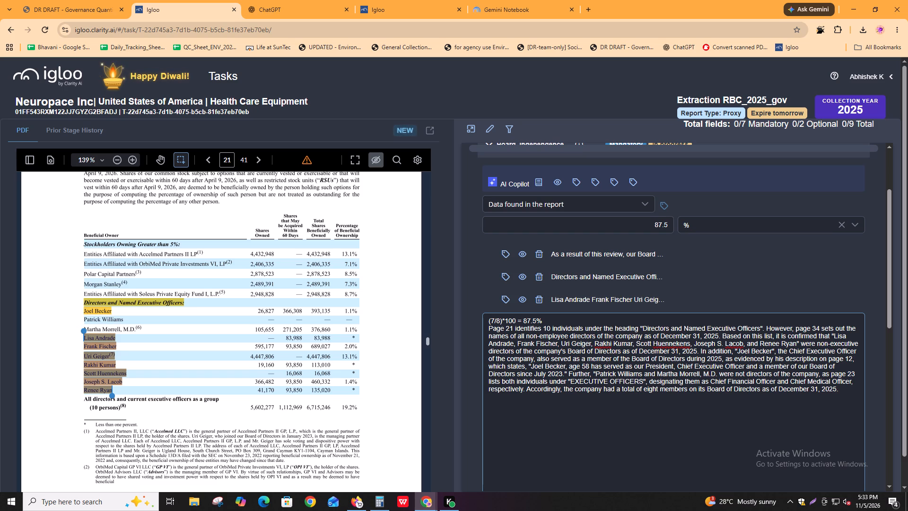
pyautogui.click(640, 374)
pyautogui.press('Right')
pyautogui.hotkey('shift', '"')
# Enclose the Chief Medical Officer's name, including "M.D.", in its own double quotation marks, keeping a space before "were".
pyautogui.hotkey('ctrl', 'Right')
pyautogui.hotkey('ctrl', 'Right')
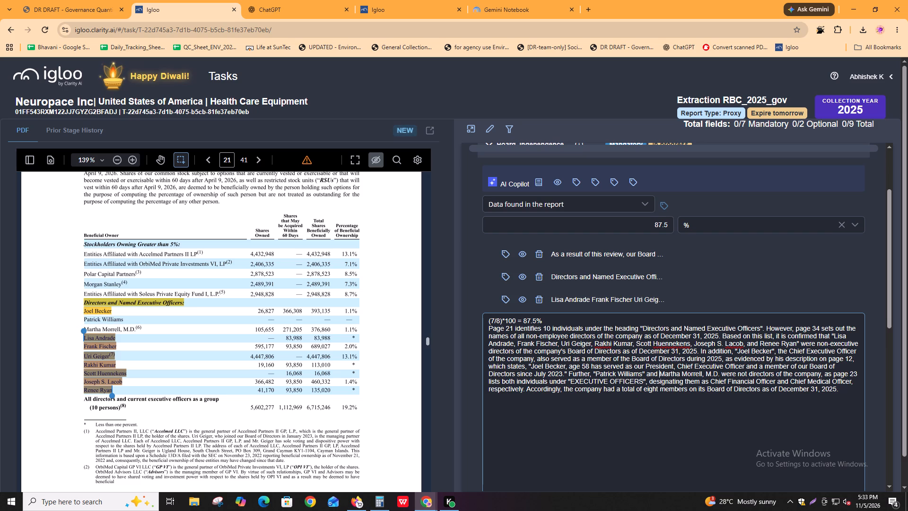
pyautogui.hotkey('shift', '"')
pyautogui.hotkey('ctrl', 'Right')
pyautogui.hotkey('ctrl', 'Right')
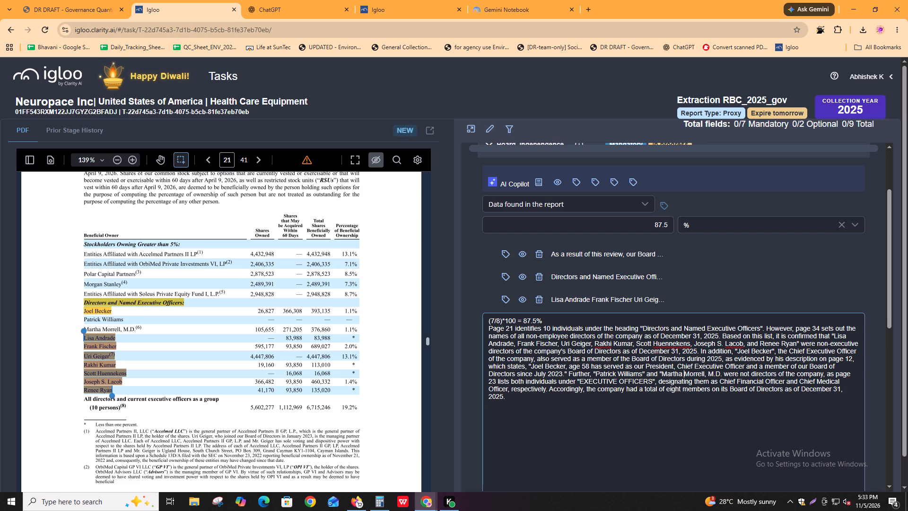
pyautogui.hotkey('shift', '"')
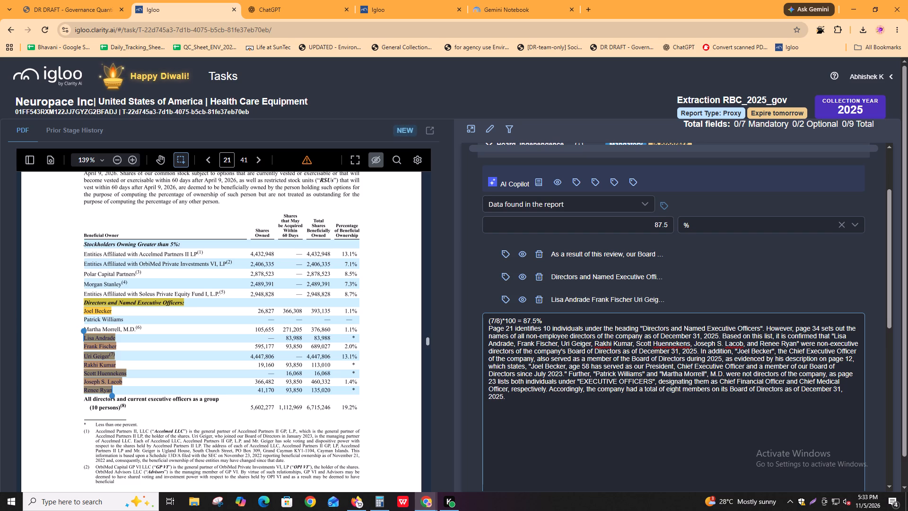
pyautogui.press('BackSpace')
pyautogui.hotkey('ctrl', 'Right')
pyautogui.hotkey('ctrl', 'Right')
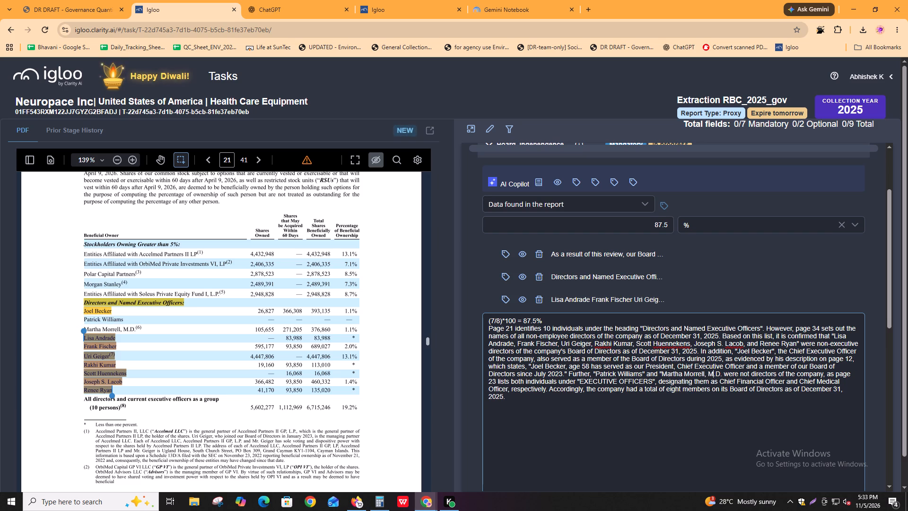
pyautogui.hotkey('ctrl', 'Right')
pyautogui.hotkey('ctrl', 'Right')
pyautogui.hotkey('ctrl', 'Right')
pyautogui.hotkey('shift', '"')
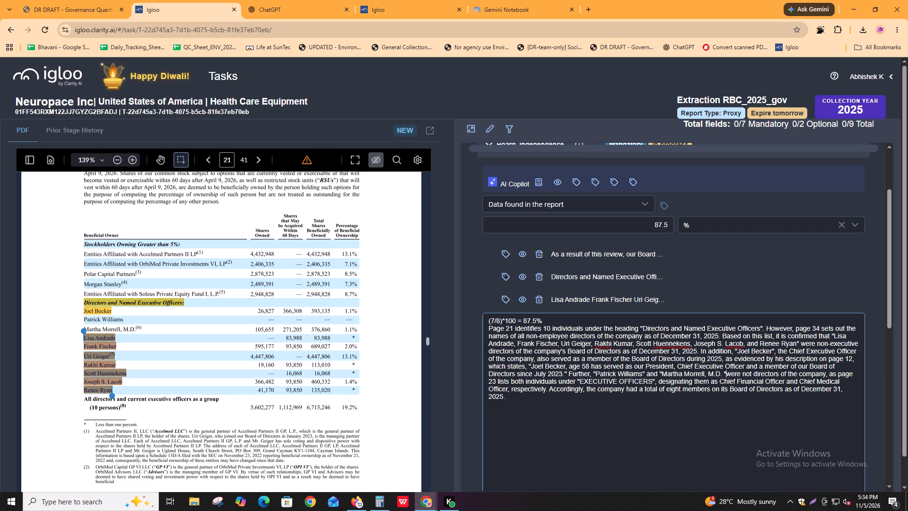
pyautogui.press('BackSpace')
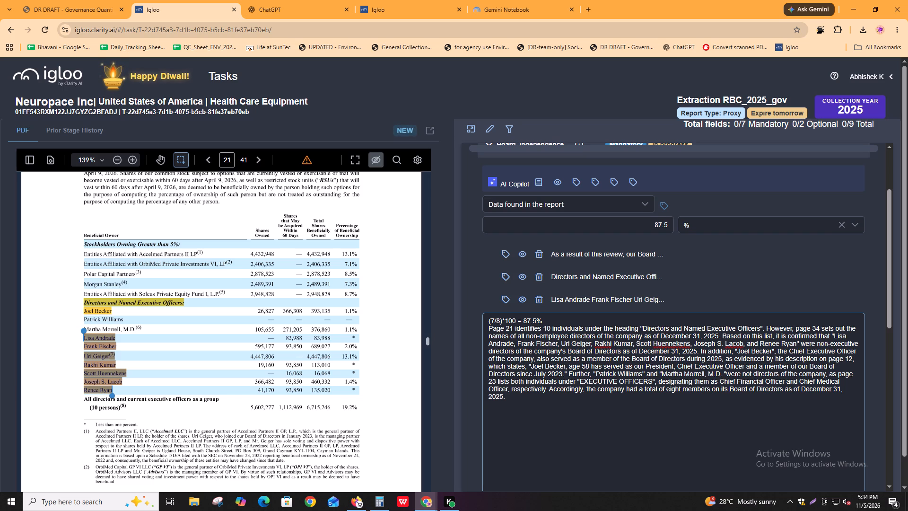
pyautogui.press('BackSpace')
pyautogui.write('"')
pyautogui.press('space')
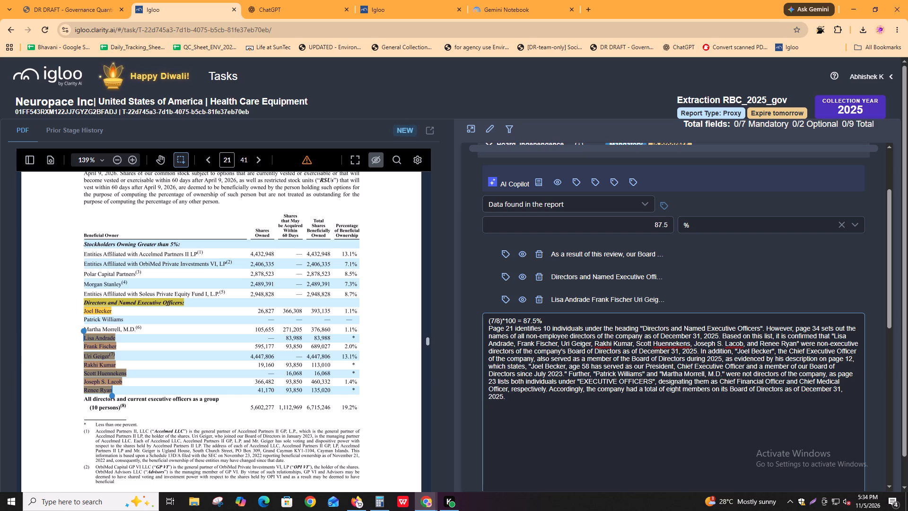
# Enclose the title "Chief Financial Officer" after "designating them as" in double quotation marks in the Board_independence comment.
pyautogui.click(723, 381)
pyautogui.press('Left')
pyautogui.hotkey('shift', '"')
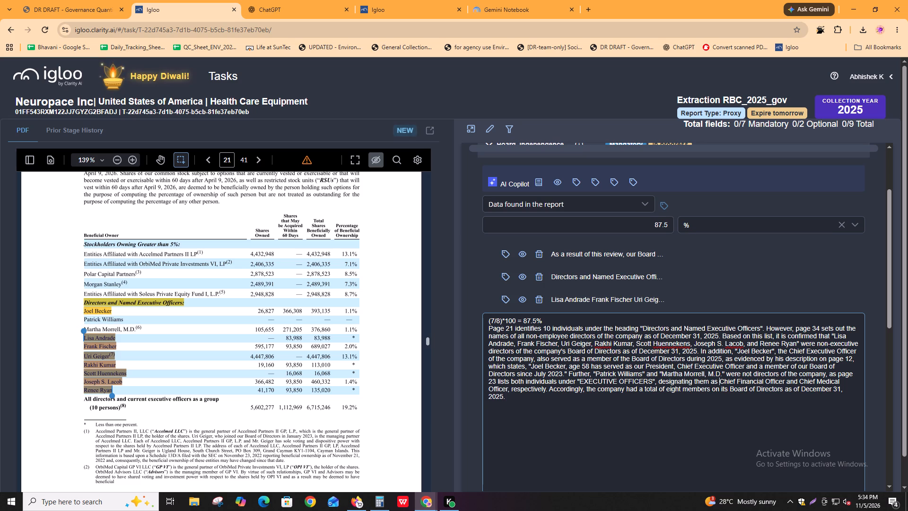
pyautogui.hotkey('ctrl', 'Right')
pyautogui.hotkey('ctrl', 'Right')
pyautogui.hotkey('ctrl', 'Right')
pyautogui.hotkey('ctrl', 'Right')
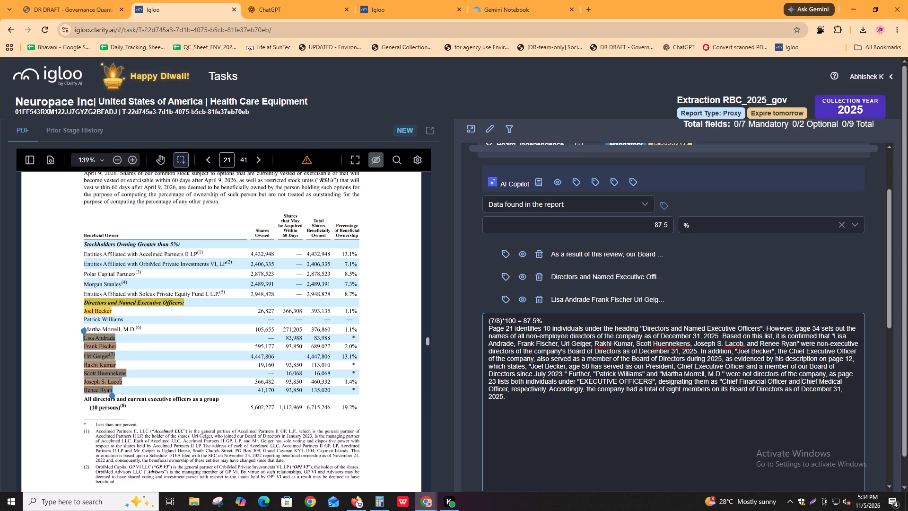
pyautogui.hotkey('ctrl', 'Left')
pyautogui.press('Left')
pyautogui.hotkey('shift', '"')
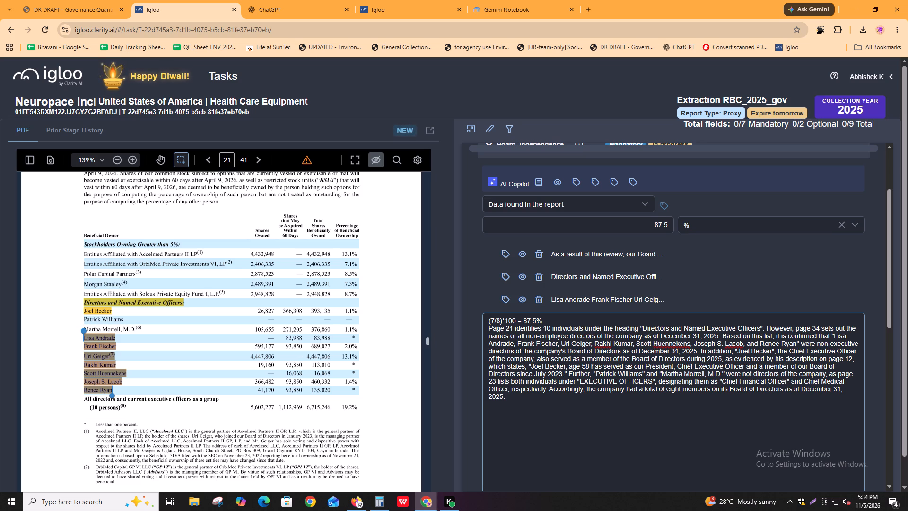
# Enclose the title "Chief Medical Officer" before ", respectively" in double quotation marks.
pyautogui.hotkey('ctrl', 'Right')
pyautogui.hotkey('ctrl', 'Right')
pyautogui.hotkey('shift', '"')
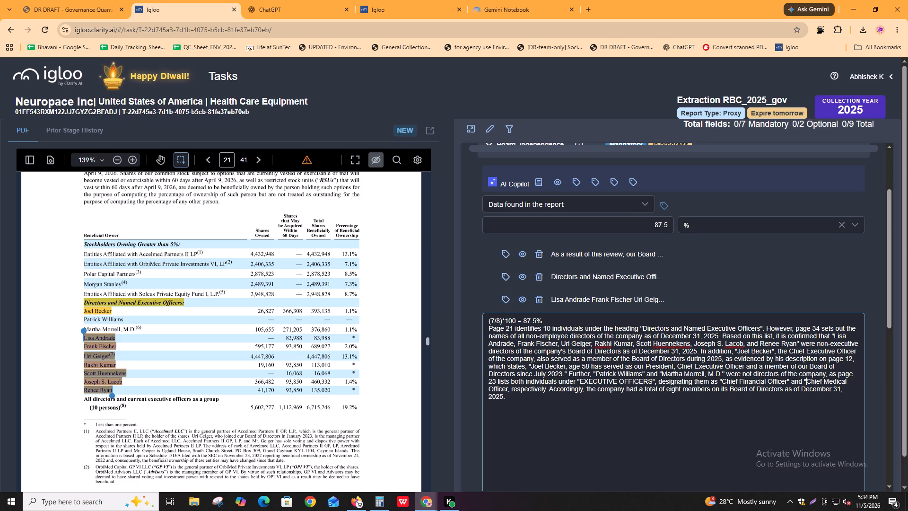
pyautogui.hotkey('ctrl', 'Right')
pyautogui.hotkey('ctrl', 'Right')
pyautogui.hotkey('ctrl', 'Right')
pyautogui.hotkey('shift', '"')
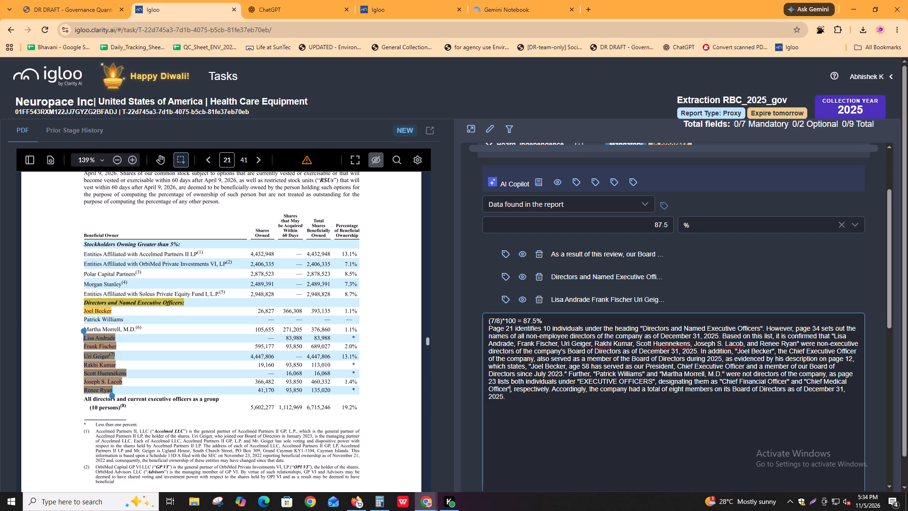
# Complete the Board_independence field and advance to the next field.
pyautogui.scroll(-3, 604, 454)
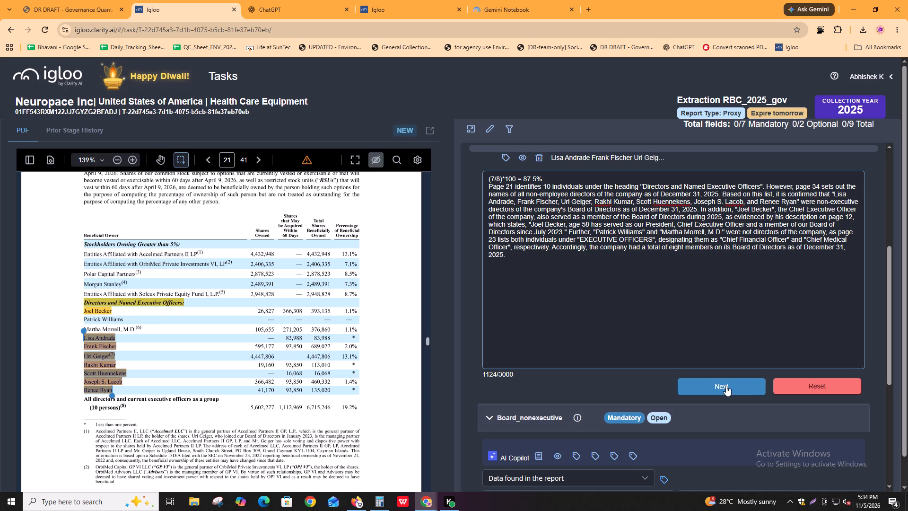
pyautogui.click(725, 385)
# Copy the full Board_independence comment into the Board_nonexecutive comment.
pyautogui.scroll(2, 724, 386)
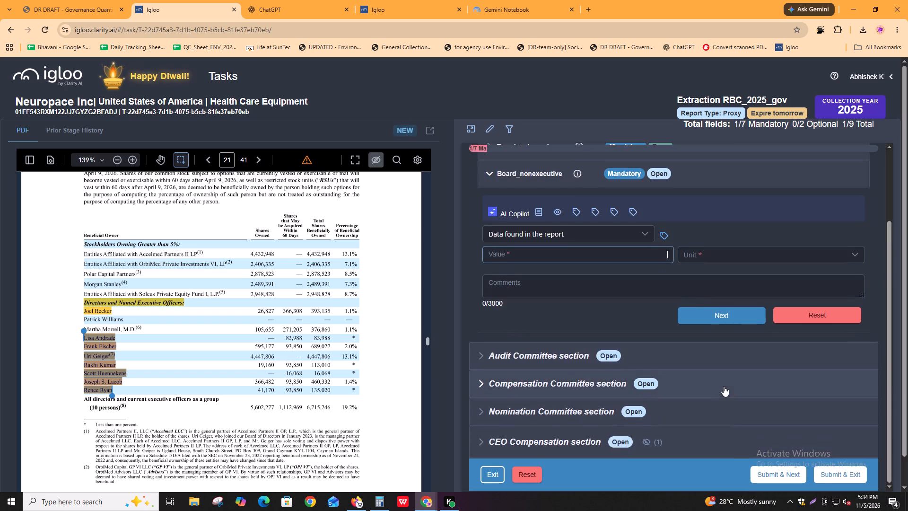
pyautogui.scroll(1, 724, 386)
pyautogui.click(576, 228)
pyautogui.keyDown('alt'); pyautogui.click(583, 458); pyautogui.keyUp('alt')
pyautogui.scroll(-8, 583, 458)
pyautogui.click(561, 384)
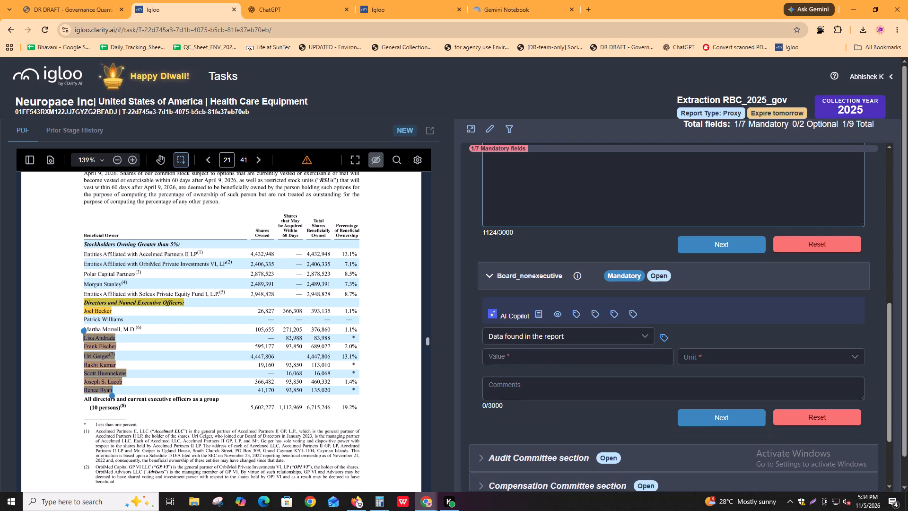
pyautogui.hotkey('ctrl', 'v')
# Copy the Board_independence value 87.5 into Board_nonexecutive and set its unit to %.
pyautogui.scroll(8, 564, 381)
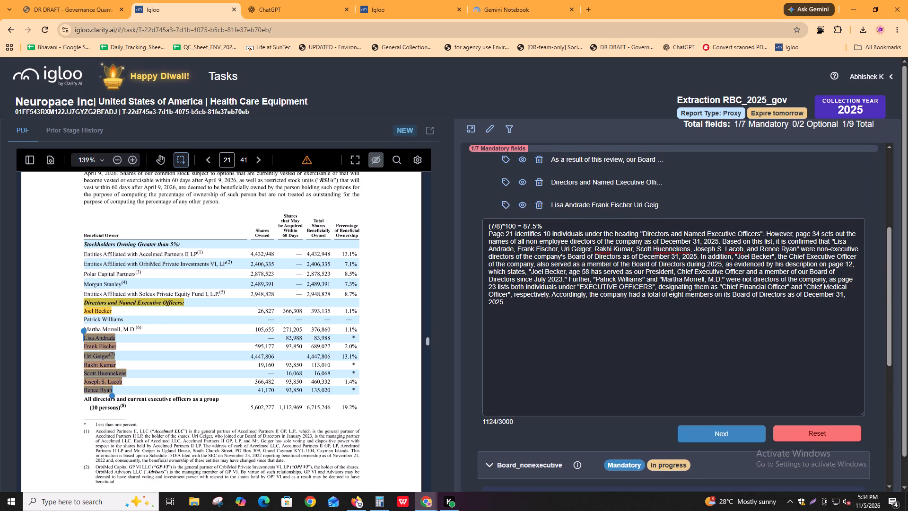
pyautogui.scroll(3, 629, 205)
pyautogui.keyDown('alt'); pyautogui.click(613, 268); pyautogui.keyUp('alt')
pyautogui.scroll(-2, 613, 307)
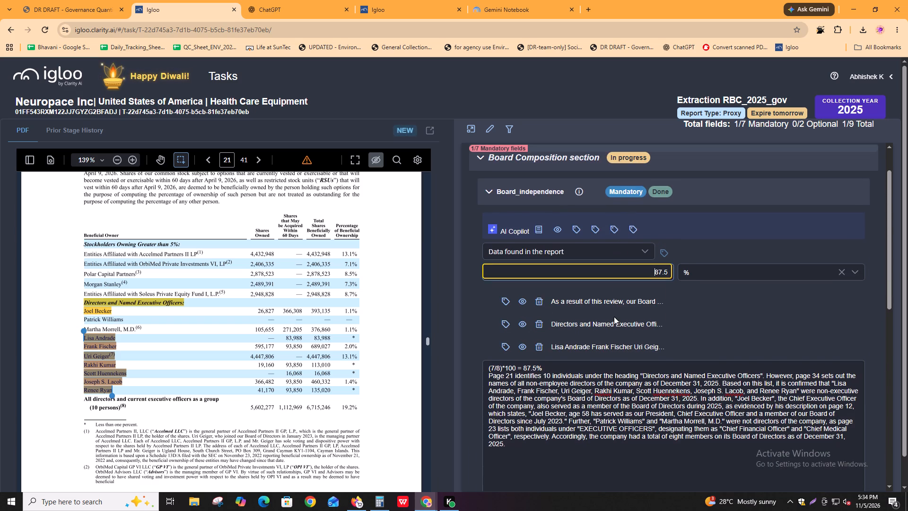
pyautogui.scroll(-6, 614, 317)
pyautogui.click(608, 316)
pyautogui.hotkey('ctrl', 'v')
pyautogui.click(700, 309)
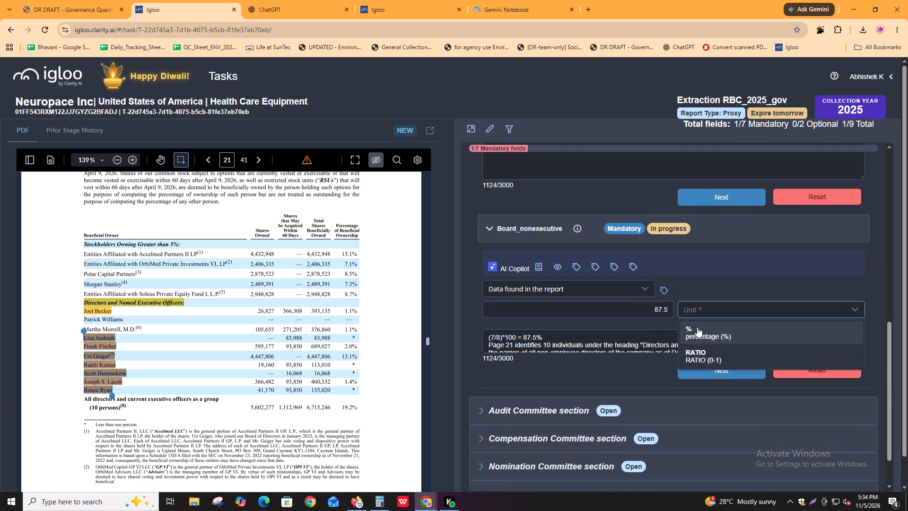
pyautogui.click(697, 327)
# Annotate the page 13 passage from "As a result of this review, our Board" to "Chief Executive Officer" as a Board_nonexecutive extract.
pyautogui.scroll(8, 679, 314)
pyautogui.click(505, 300)
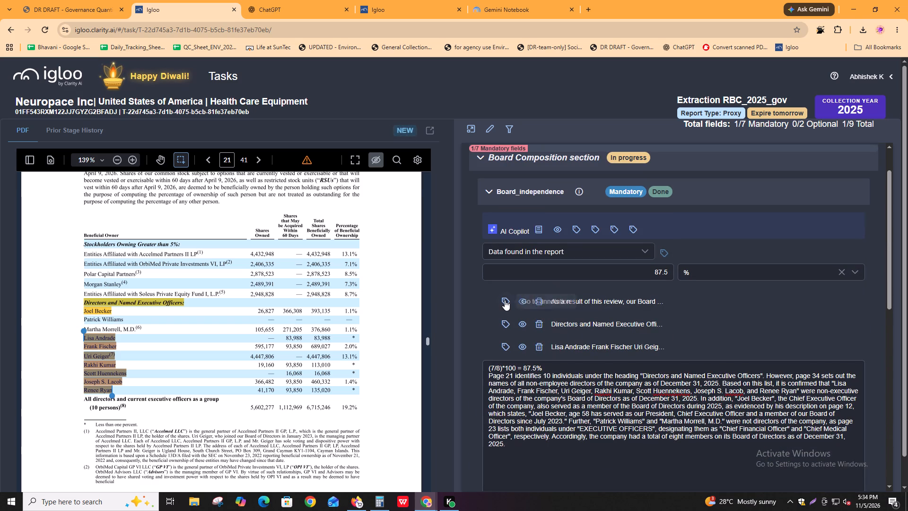
pyautogui.scroll(-7, 675, 364)
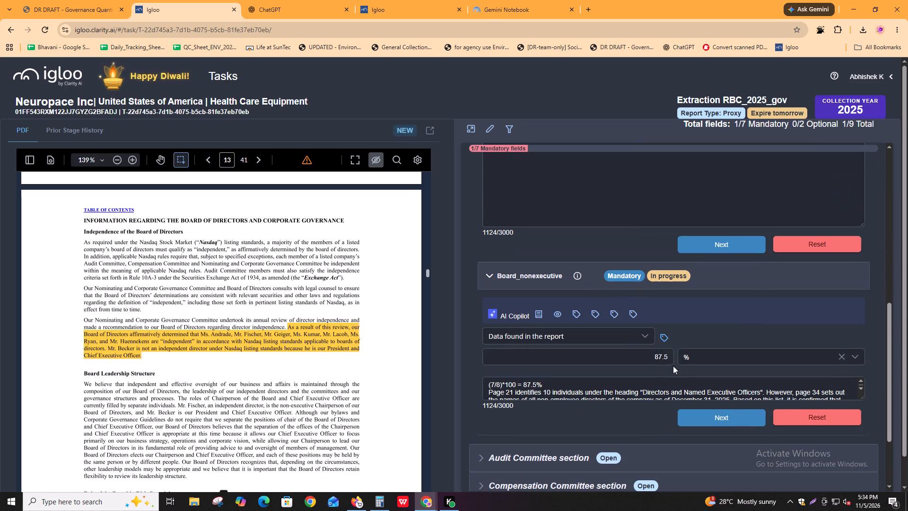
pyautogui.click(664, 343)
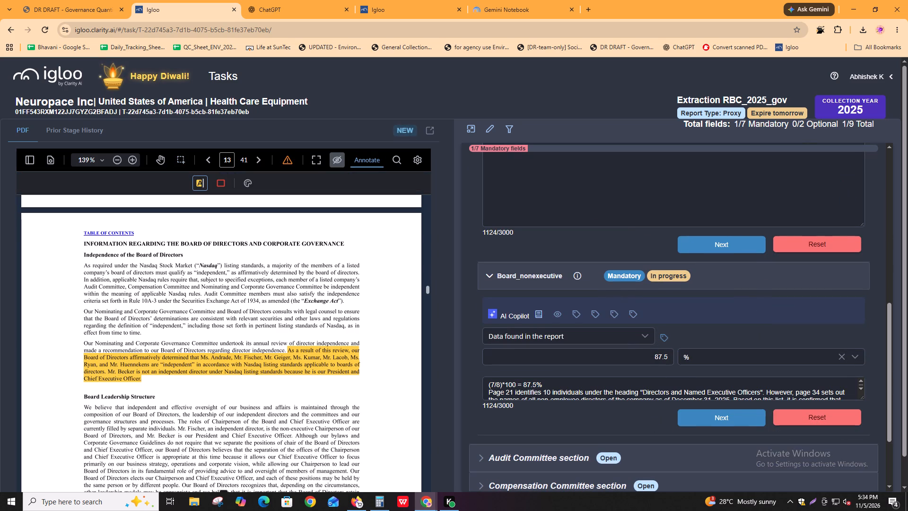
pyautogui.moveTo(288, 349); pyautogui.dragTo(304, 390)
# Annotate the "Directors and Named Executive Officers" heading and the Chief Executive Officer's name on page 21 as a Board_nonexecutive extract.
pyautogui.scroll(-2, 731, 371)
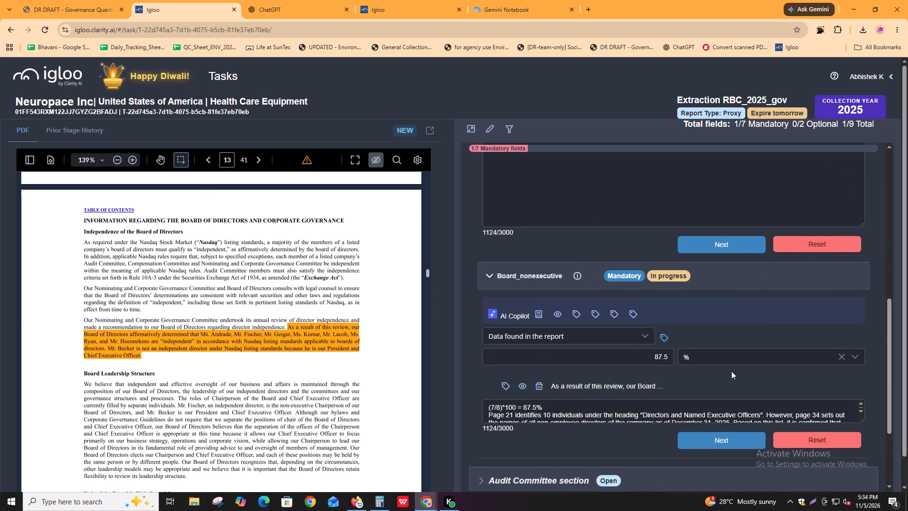
pyautogui.scroll(3, 675, 245)
pyautogui.scroll(4, 532, 272)
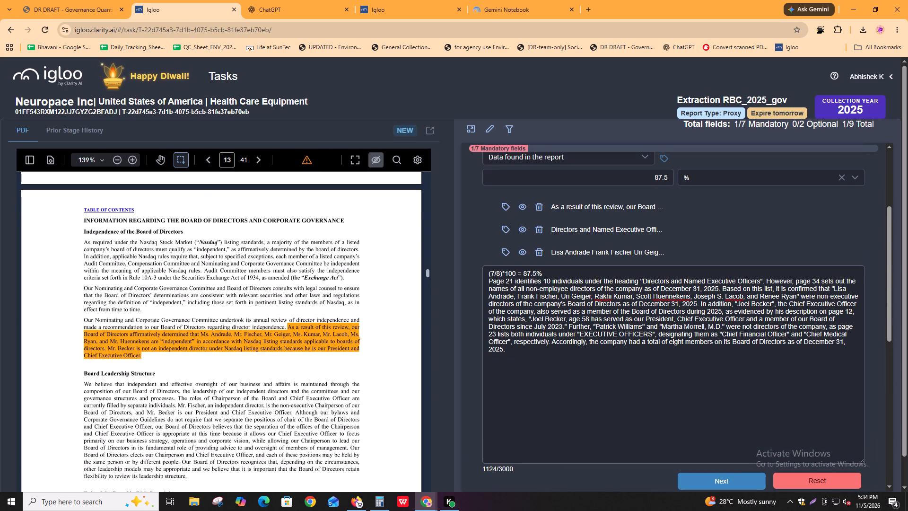
pyautogui.click(508, 228)
pyautogui.scroll(-3, 647, 407)
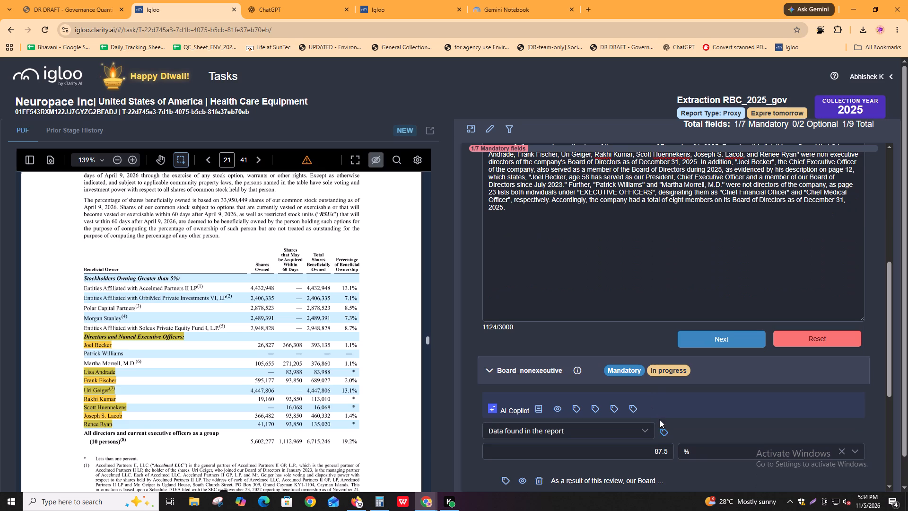
pyautogui.click(664, 429)
pyautogui.moveTo(81, 356); pyautogui.dragTo(106, 376)
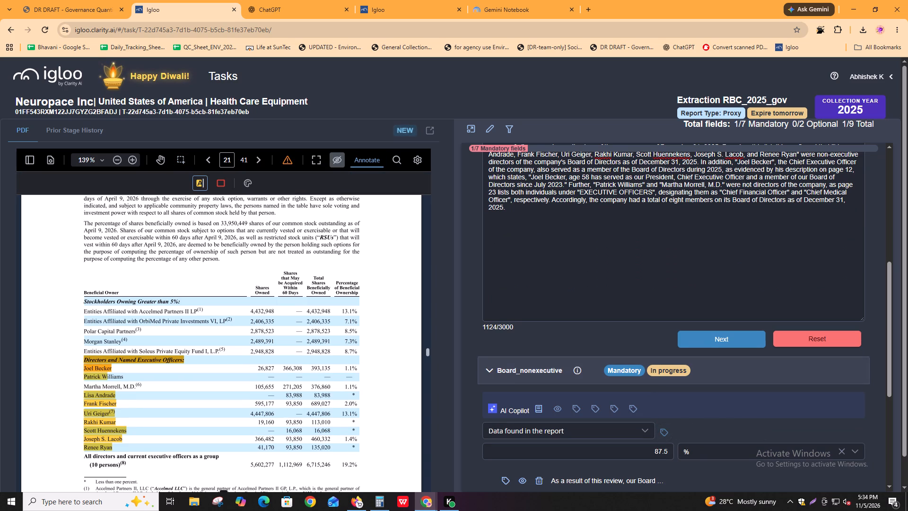
pyautogui.moveTo(106, 376); pyautogui.dragTo(112, 373)
# Annotate the seven non-executive director names in the page 21 ownership table as a Board_nonexecutive extract.
pyautogui.scroll(-4, 765, 431)
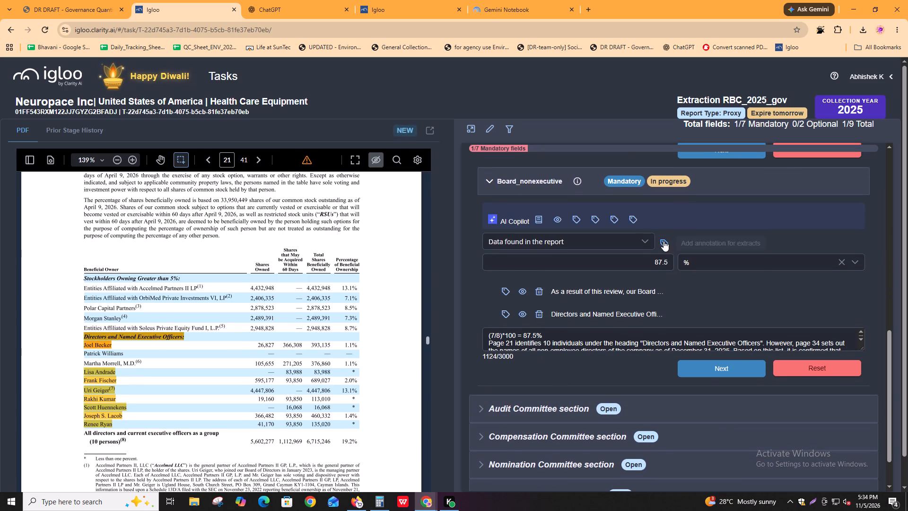
pyautogui.click(664, 241)
pyautogui.moveTo(79, 395); pyautogui.dragTo(120, 449)
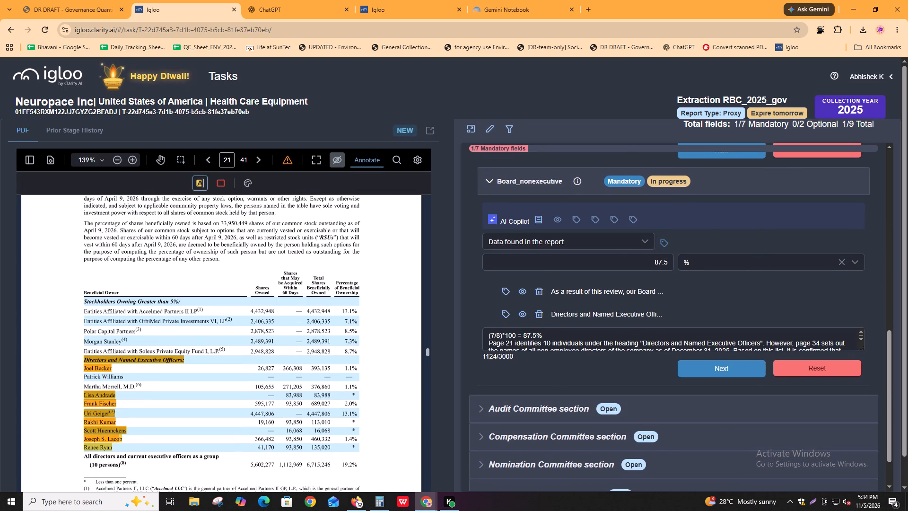
pyautogui.moveTo(120, 449); pyautogui.dragTo(120, 452)
# Complete the Board_nonexecutive field and advance to the Audit Committee section.
pyautogui.scroll(-3, 555, 447)
pyautogui.click(694, 312)
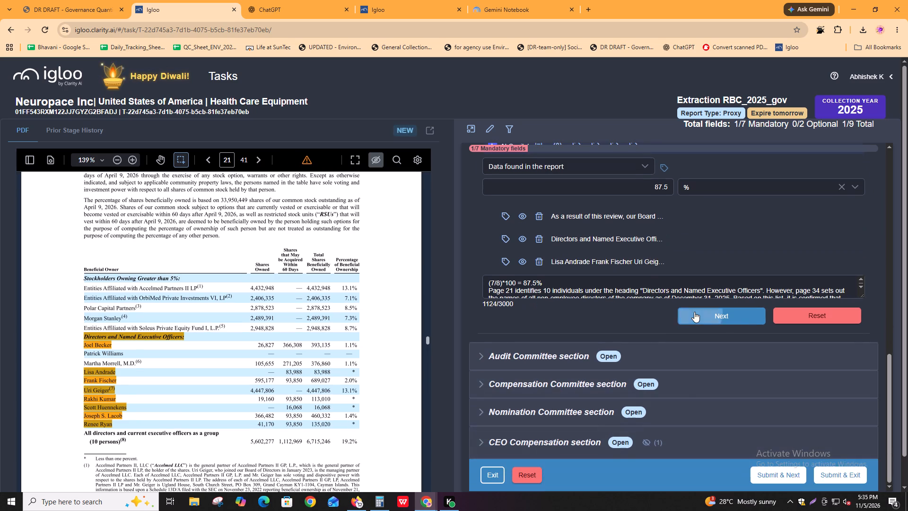
# Switch to the proxy report PDF, search for "audit comm" to check the Audit Committee's membership and independence, and return to Igloo.
pyautogui.scroll(4, 674, 349)
pyautogui.hotkey('alt', 'Tab')
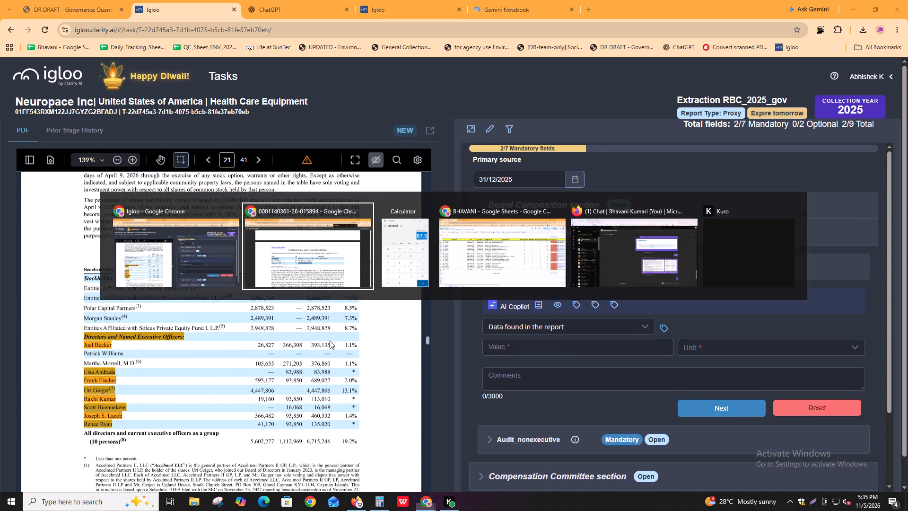
pyautogui.hotkey('ctrl', 'f')
pyautogui.write('aud')
pyautogui.write('it comm')
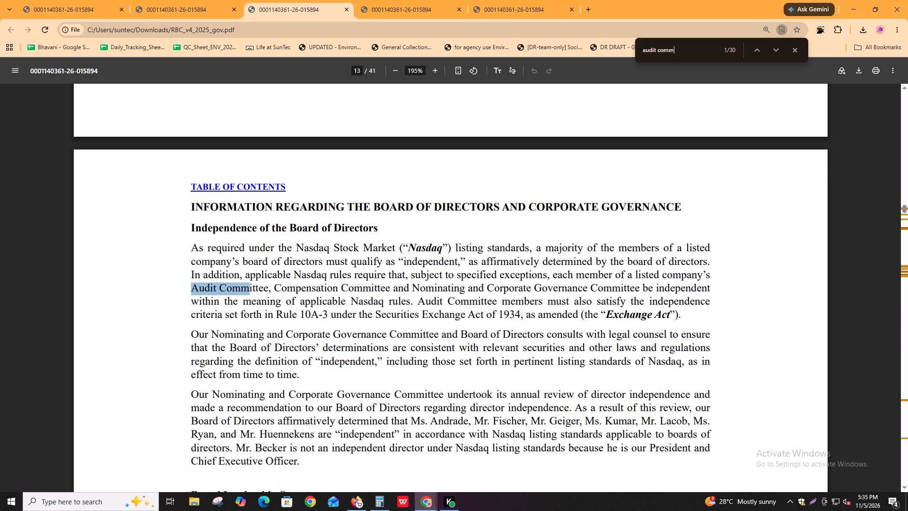
pyautogui.press('Return')
pyautogui.press('Return')
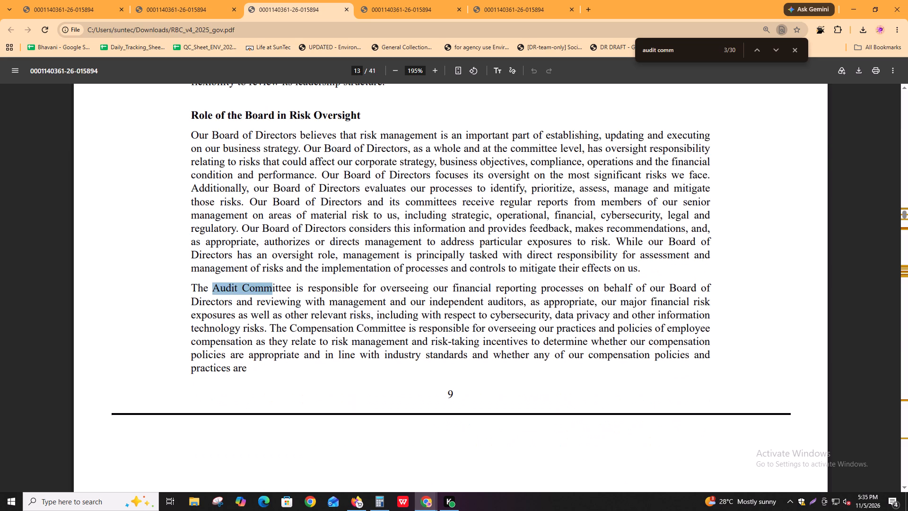
pyautogui.press('Return')
pyautogui.press('Return')
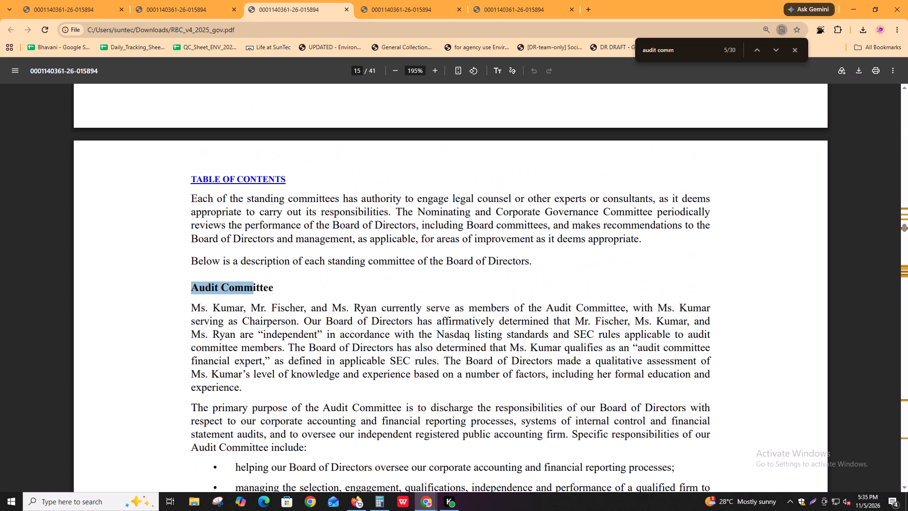
pyautogui.hotkey('alt', 'Tab')
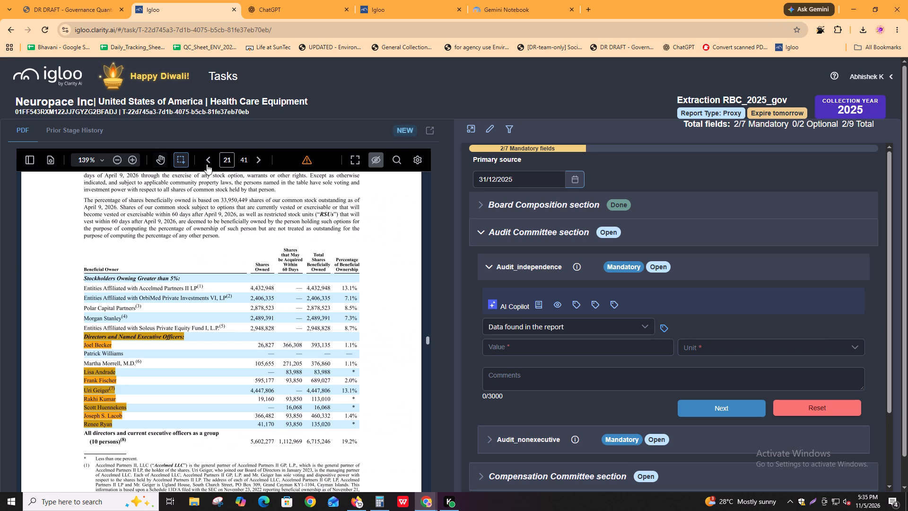
# Annotate the page 15 "Audit Committee" heading and its membership and independence text, through "committee members.", as an Audit_independence extract.
pyautogui.click(227, 162)
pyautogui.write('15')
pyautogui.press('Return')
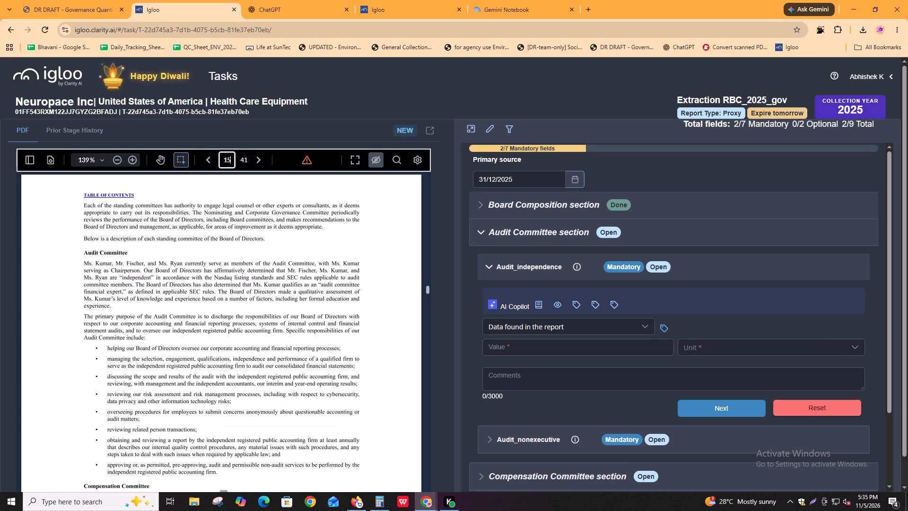
pyautogui.scroll(-2, 192, 399)
pyautogui.scroll(3, 139, 297)
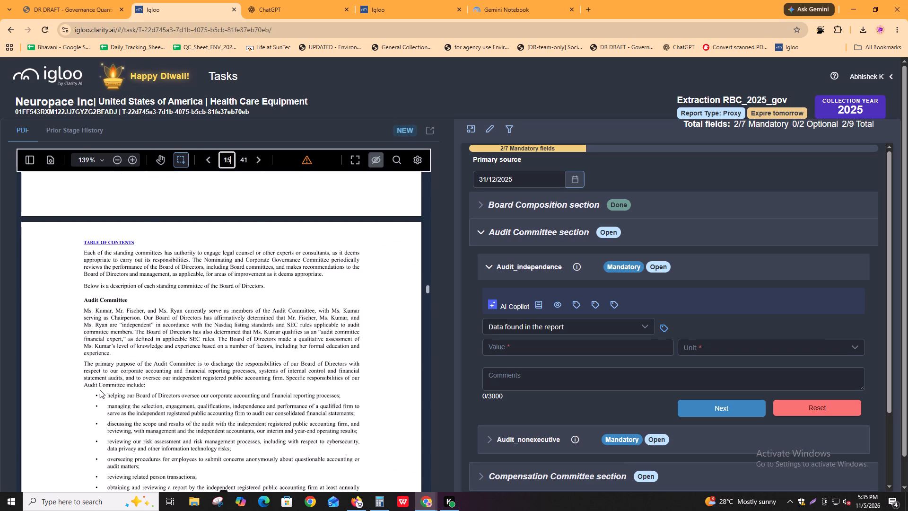
pyautogui.keyDown('ctrl'); pyautogui.scroll(2, 88, 387); pyautogui.keyUp('ctrl')
pyautogui.keyDown('shift'); pyautogui.scroll(-2, 88, 384); pyautogui.keyUp('shift')
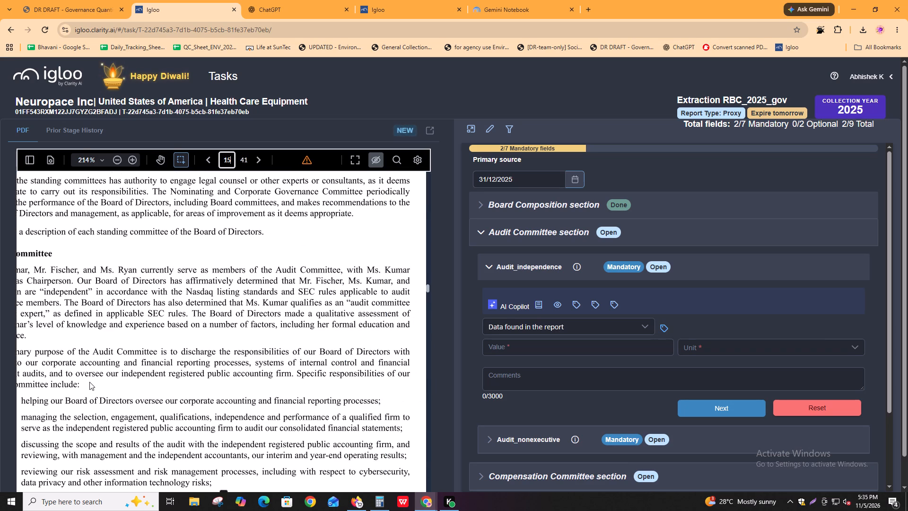
pyautogui.keyDown('shift'); pyautogui.scroll(1, 90, 382); pyautogui.keyUp('shift')
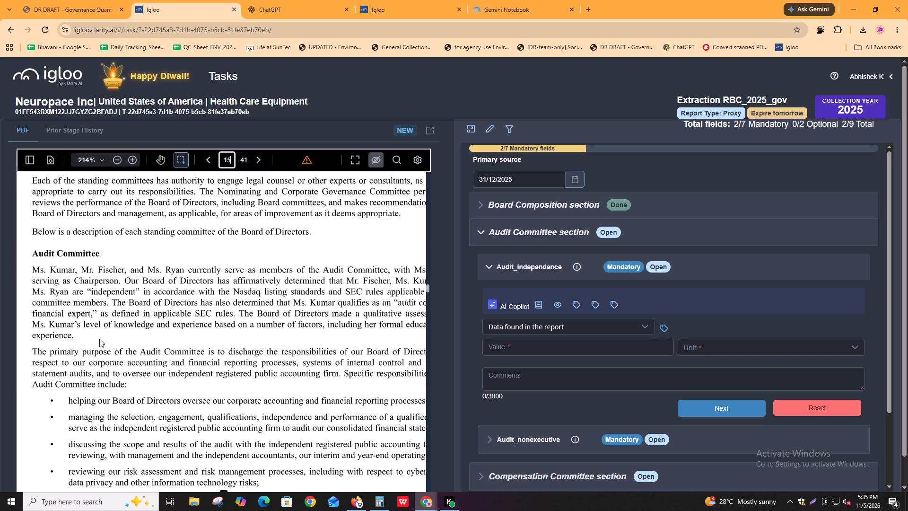
pyautogui.keyDown('ctrl'); pyautogui.scroll(-1, 99, 339); pyautogui.keyUp('ctrl')
pyautogui.moveTo(204, 294); pyautogui.dragTo(315, 289)
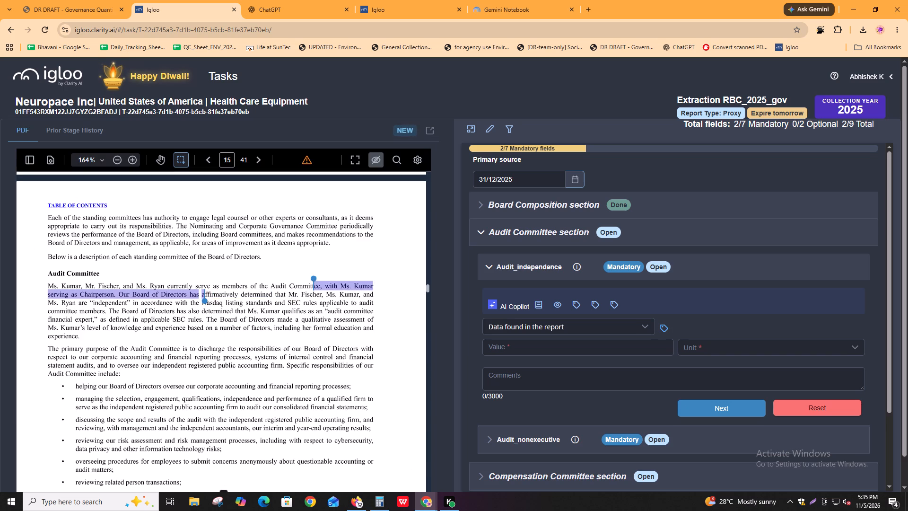
pyautogui.click(315, 289)
pyautogui.moveTo(62, 301); pyautogui.dragTo(67, 301)
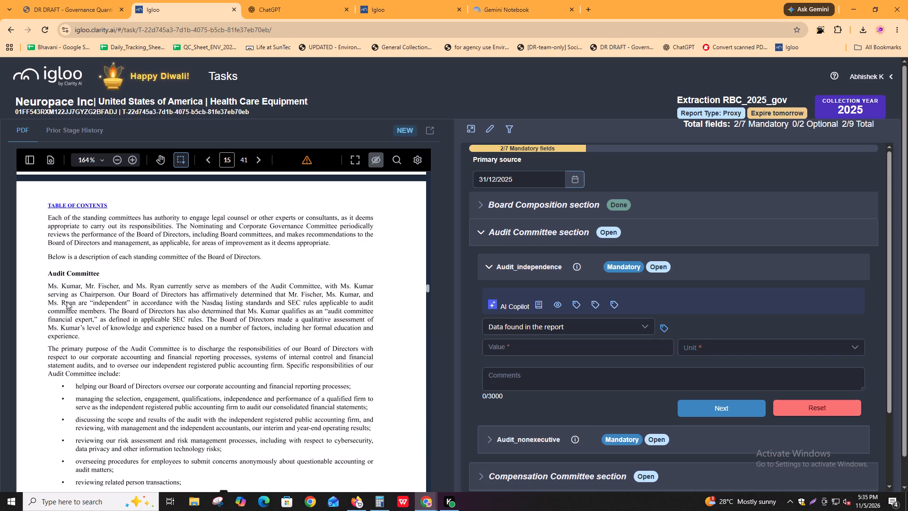
pyautogui.moveTo(67, 301); pyautogui.dragTo(81, 301)
pyautogui.moveTo(91, 303); pyautogui.dragTo(262, 303)
pyautogui.click(262, 303)
pyautogui.click(660, 327)
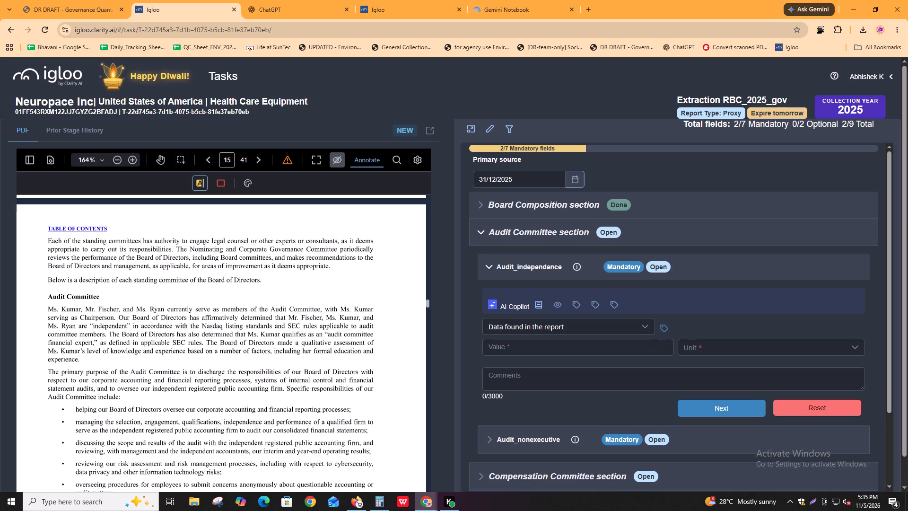
pyautogui.moveTo(43, 293); pyautogui.dragTo(146, 332)
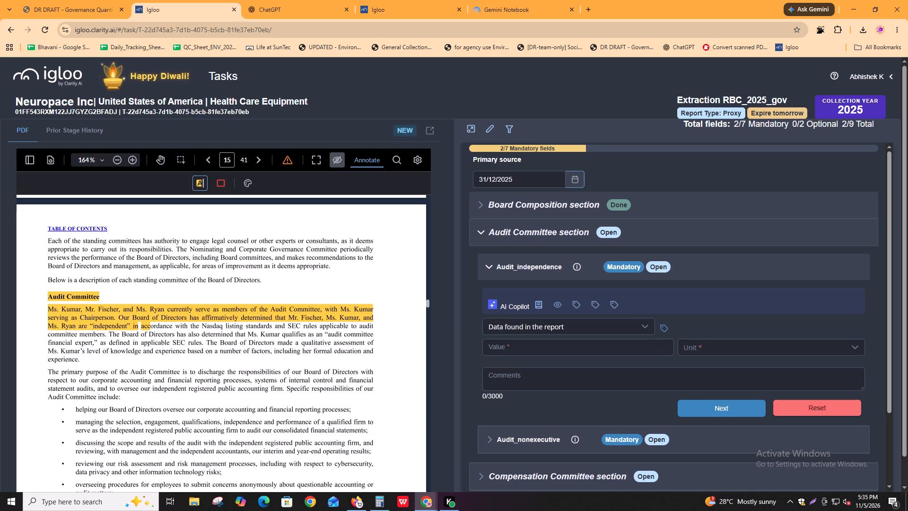
pyautogui.moveTo(146, 332); pyautogui.dragTo(107, 340)
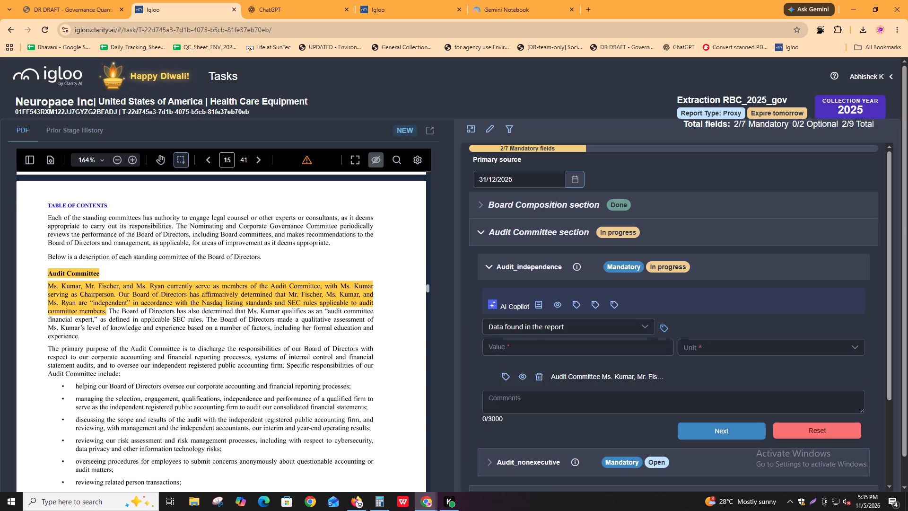
# Fill in the Audit_independence field with the comment "(3/3)*100 = 100%", the value 100 and the unit %.
pyautogui.click(546, 398)
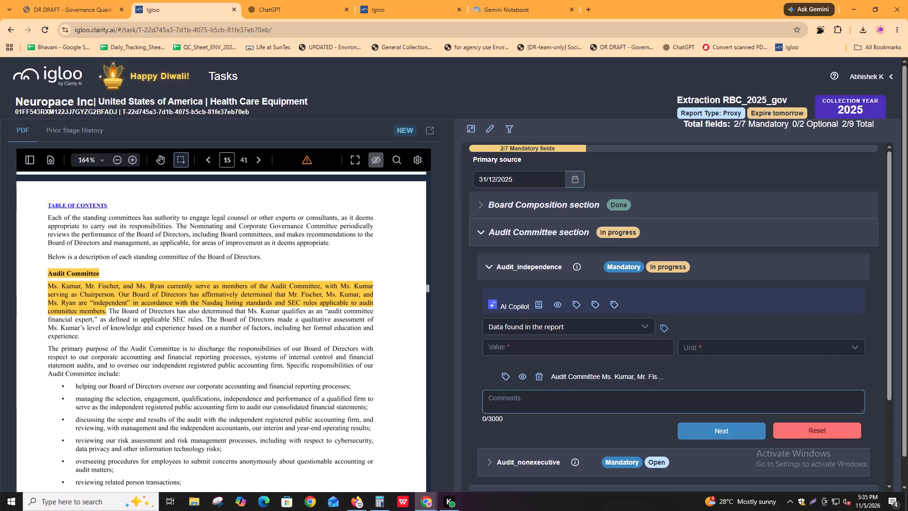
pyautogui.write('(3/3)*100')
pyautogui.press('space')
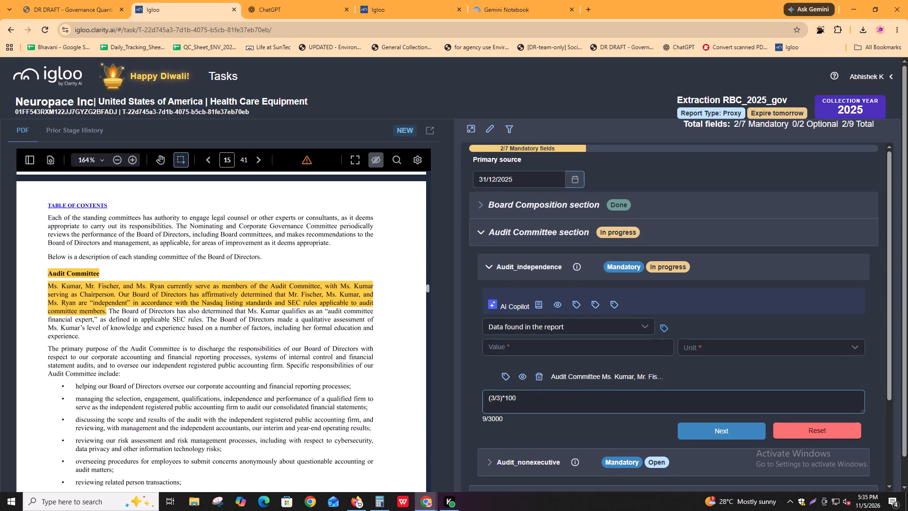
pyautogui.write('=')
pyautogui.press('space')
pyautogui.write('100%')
pyautogui.click(589, 350)
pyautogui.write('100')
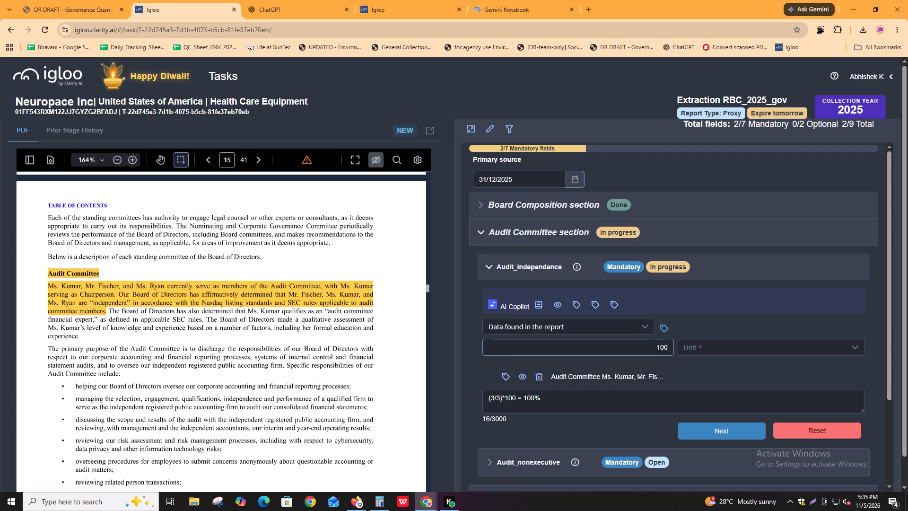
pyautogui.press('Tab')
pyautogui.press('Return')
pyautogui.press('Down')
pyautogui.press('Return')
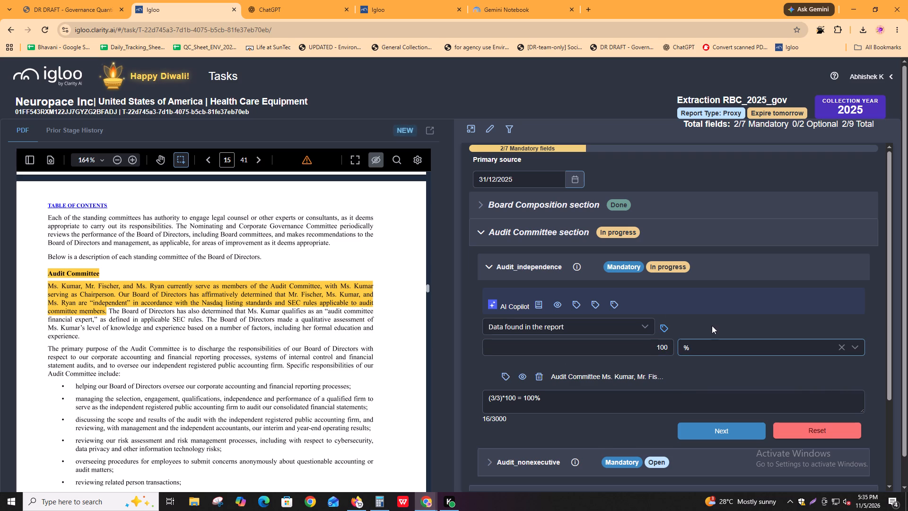
# Copy the Audit_independence comment "(3/3)*100 = 100%" into the Audit_nonexecutive comment.
pyautogui.scroll(-3, 712, 328)
pyautogui.keyDown('alt'); pyautogui.click(646, 296); pyautogui.keyUp('alt')
pyautogui.click(650, 350)
pyautogui.scroll(-4, 650, 350)
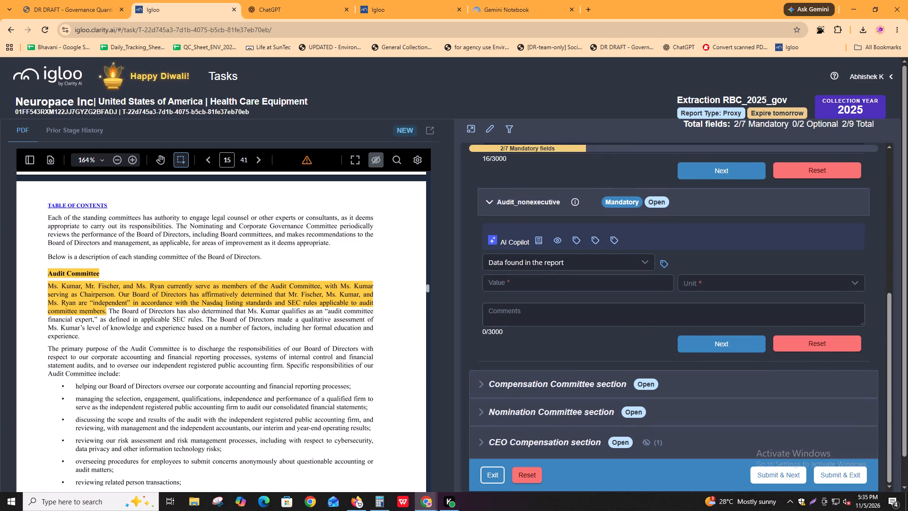
pyautogui.click(619, 308)
pyautogui.hotkey('ctrl', 'v')
# Copy the Audit_independence value 100 into Audit_nonexecutive and set its unit to %.
pyautogui.scroll(3, 622, 222)
pyautogui.keyDown('alt'); pyautogui.click(621, 227); pyautogui.keyUp('alt')
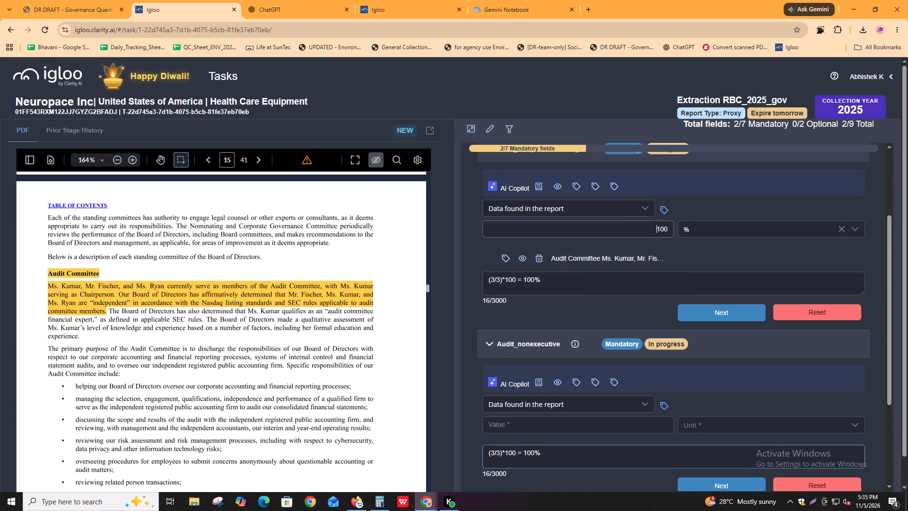
pyautogui.scroll(-4, 623, 238)
pyautogui.click(614, 284)
pyautogui.hotkey('ctrl', 'v')
pyautogui.click(694, 284)
pyautogui.click(694, 304)
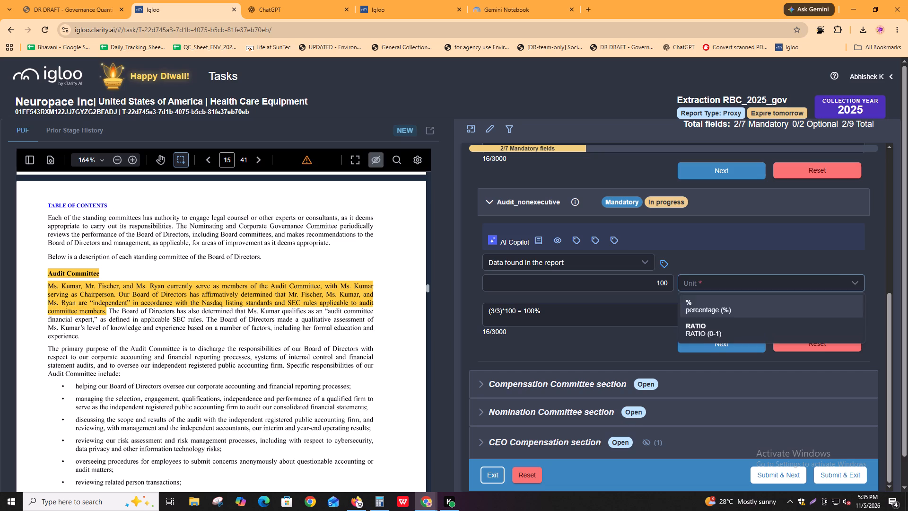
# Annotate the page 15 "Audit Committee" heading and text through "audit committee members." as the Audit_nonexecutive extract.
pyautogui.click(666, 264)
pyautogui.moveTo(43, 294); pyautogui.dragTo(96, 334)
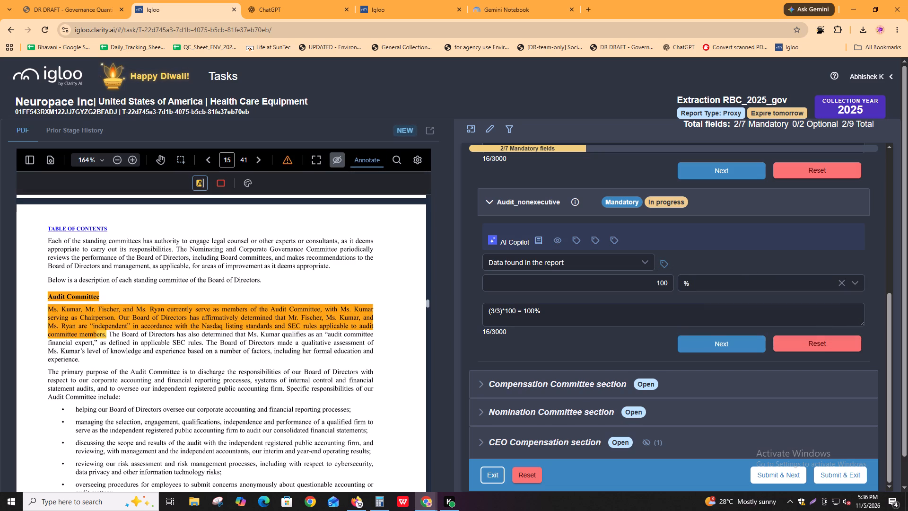
pyautogui.moveTo(96, 334); pyautogui.dragTo(105, 336)
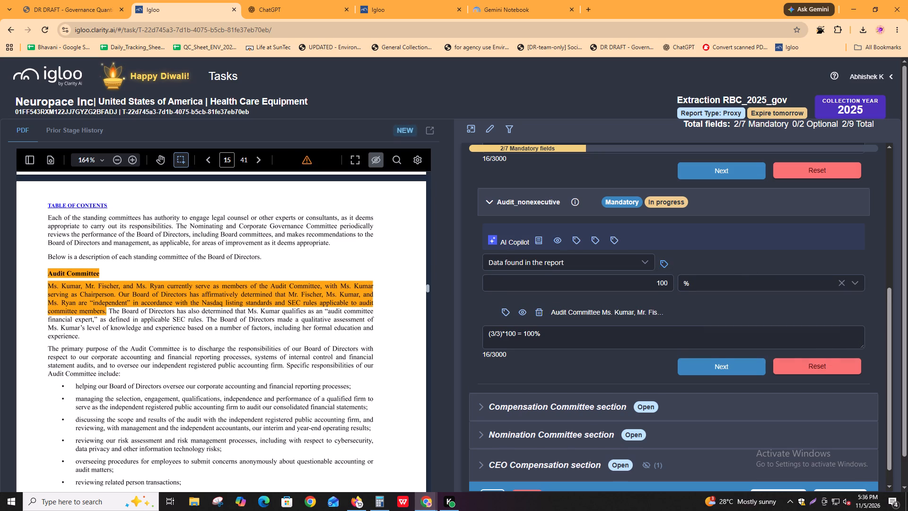
# Switch to the proxy report PDF and step through the "audit comm" matches to check the Audit Committee member list on page 20.
pyautogui.scroll(-1, 861, 351)
pyautogui.hotkey('alt', 'Tab')
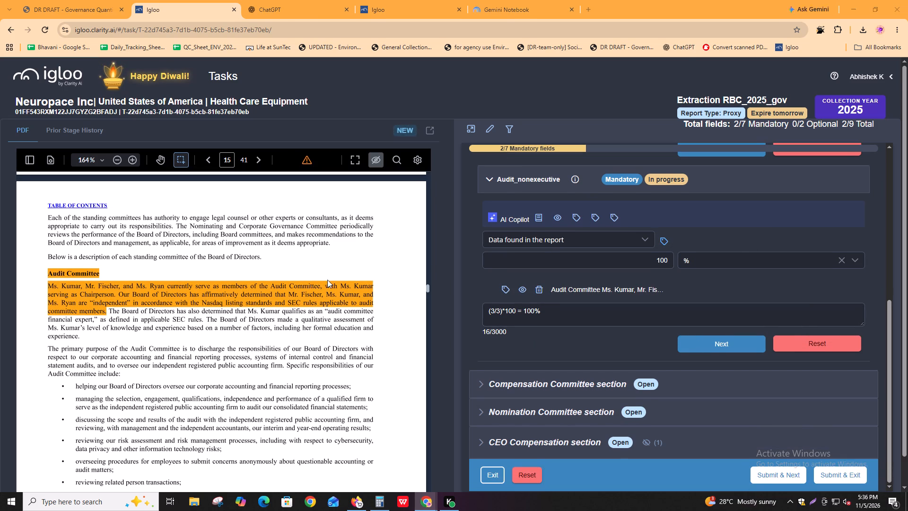
pyautogui.hotkey('ctrl', 'f')
pyautogui.press('Return')
pyautogui.press('Return')
pyautogui.press('Return')
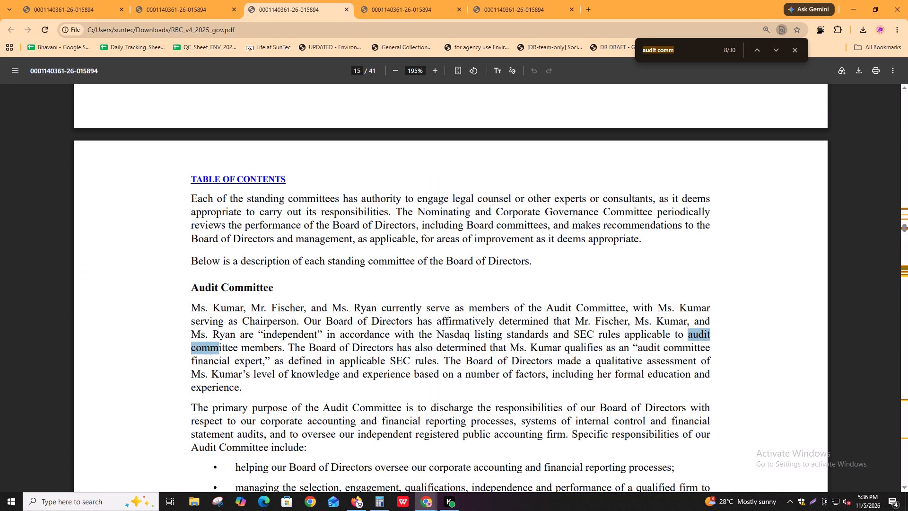
pyautogui.press('Return')
pyautogui.press('Return')
pyautogui.press('Return')
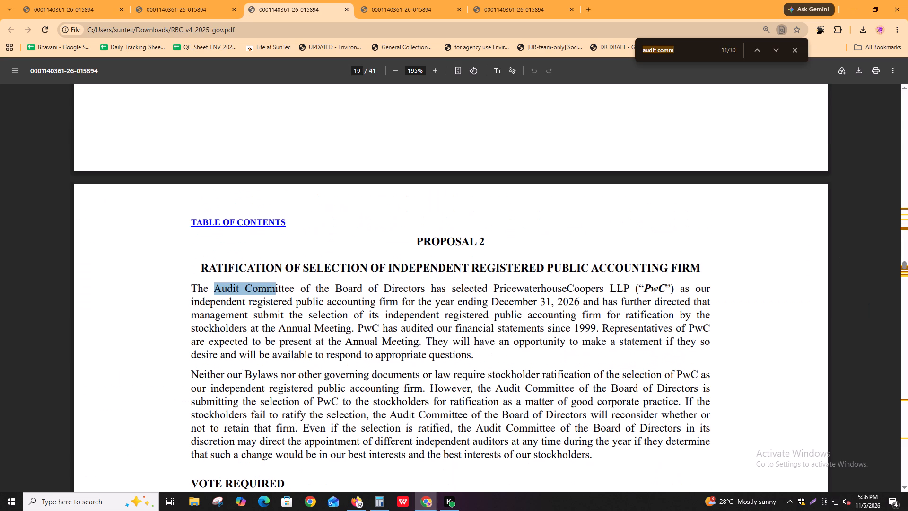
pyautogui.press('Return')
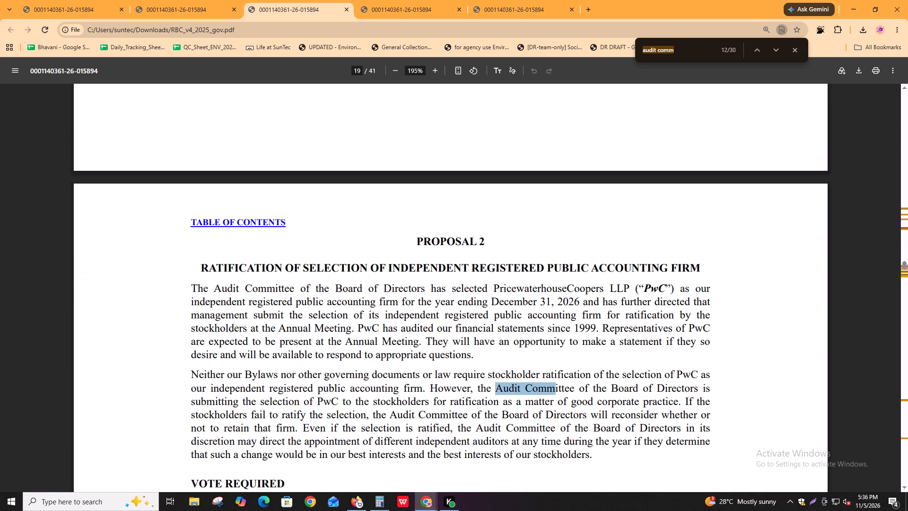
pyautogui.press('Return')
pyautogui.press('Return')
pyautogui.press('Return')
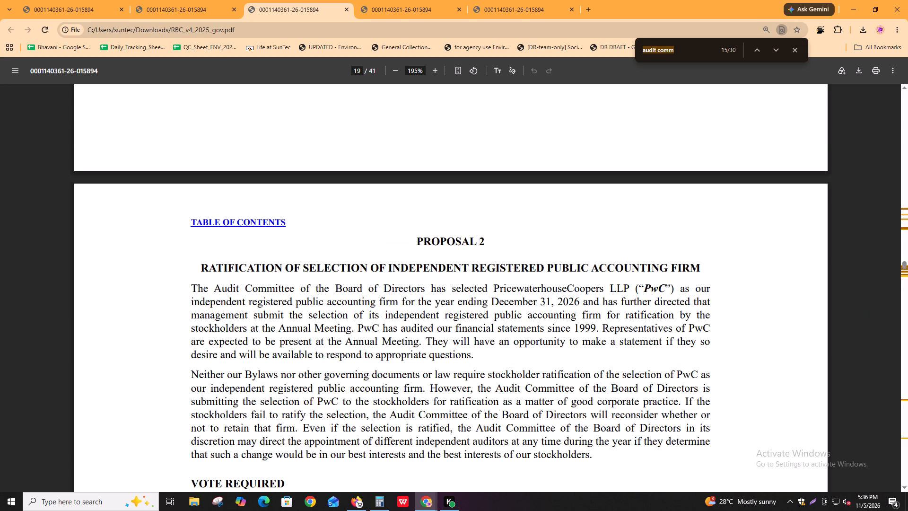
pyautogui.press('Return')
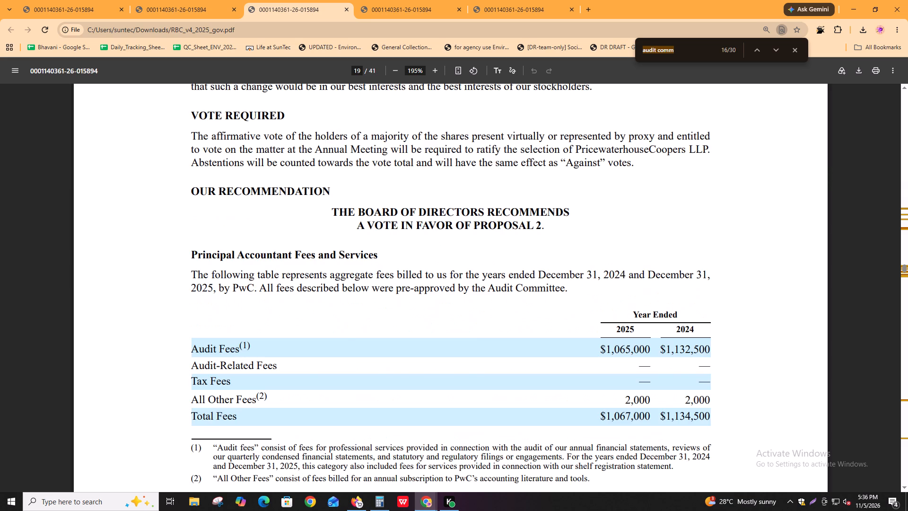
pyautogui.press('Return')
pyautogui.press('Return')
pyautogui.press('Return')
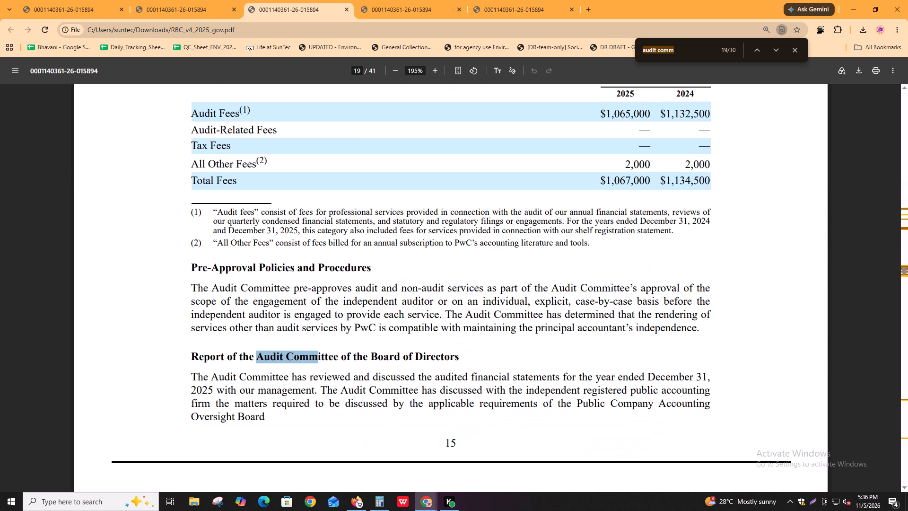
pyautogui.press('Return')
pyautogui.press('Return')
pyautogui.press('Return')
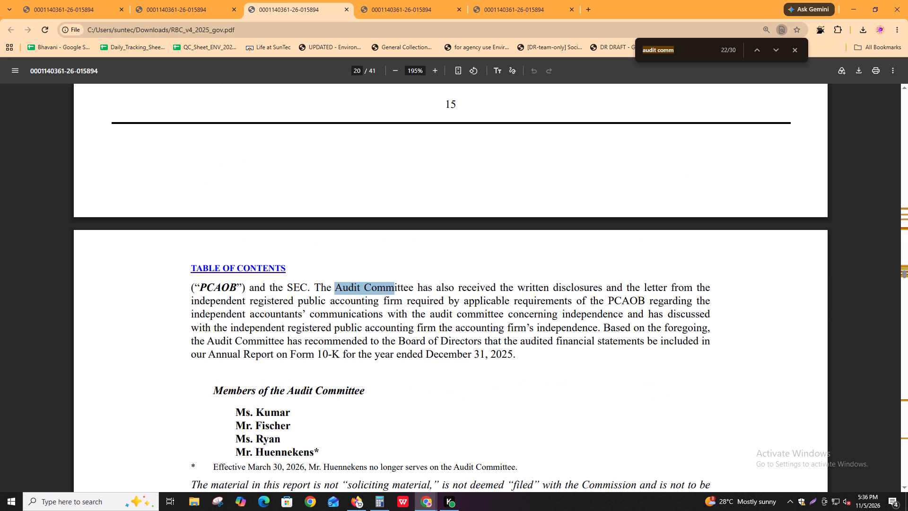
pyautogui.scroll(1, 359, 263)
pyautogui.scroll(-2, 309, 408)
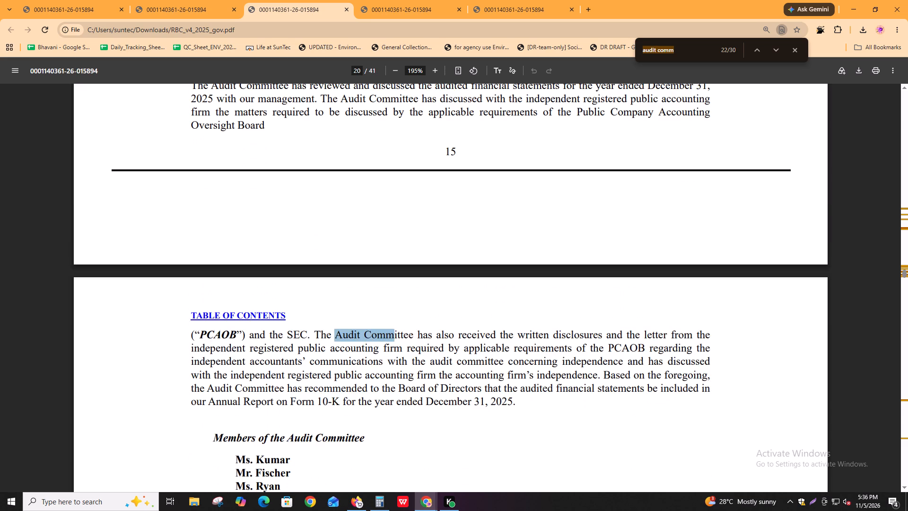
pyautogui.scroll(-2, 309, 408)
# Search another open copy of the proxy for "Huennekens" and read this director's appointment and biography details on page 11.
pyautogui.doubleClick(279, 314)
pyautogui.hotkey('ctrl', 'c')
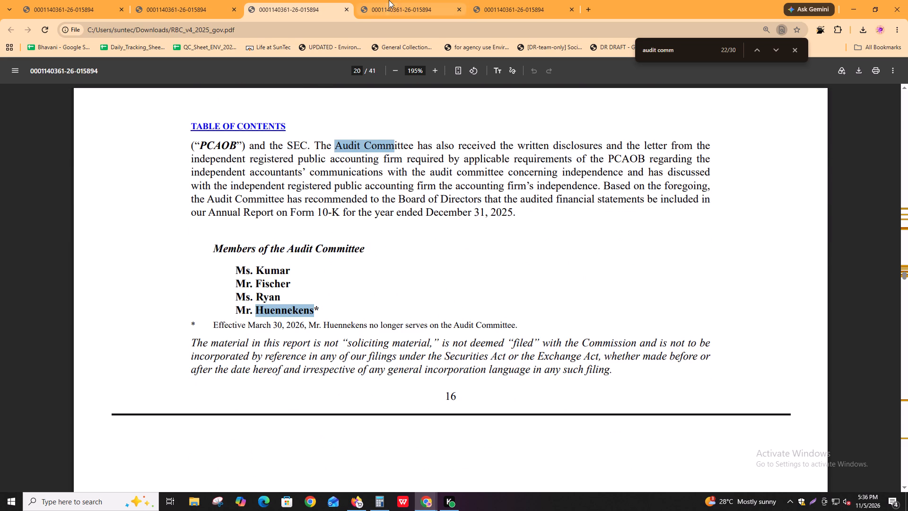
pyautogui.click(391, 0)
pyautogui.hotkey('ctrl', 'f')
pyautogui.hotkey('ctrl', 'v')
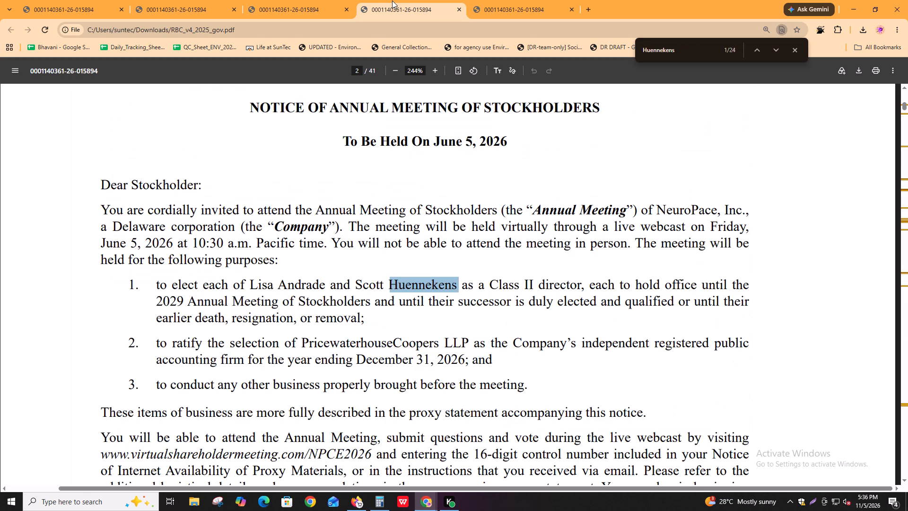
pyautogui.press('Return')
pyautogui.press('Return')
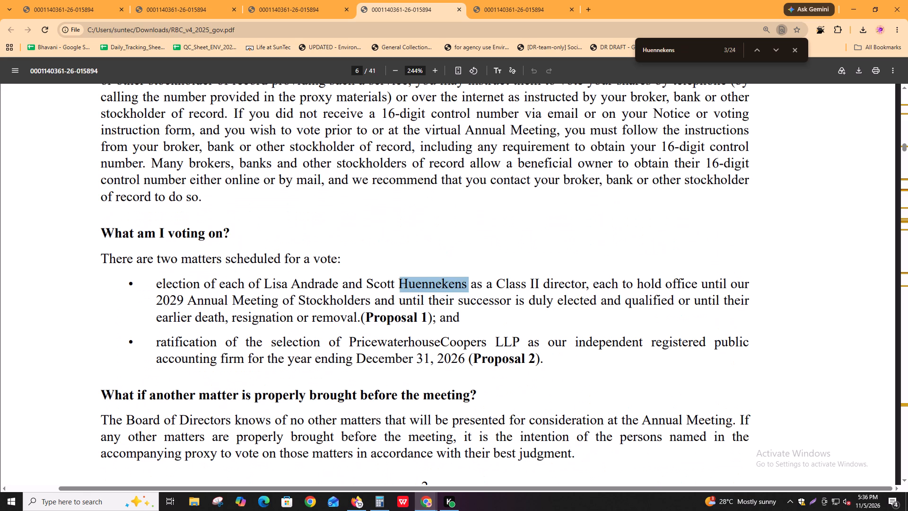
pyautogui.press('Return')
pyautogui.press('Return')
pyautogui.press('Return')
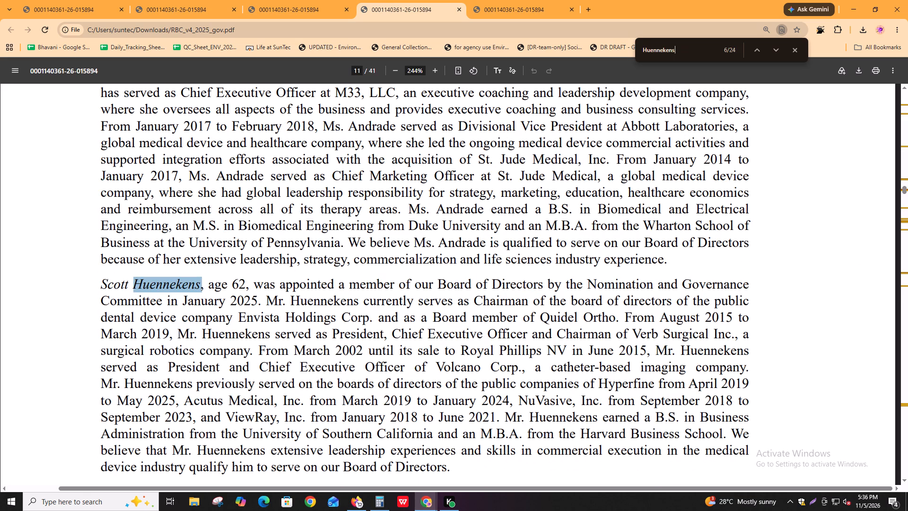
pyautogui.moveTo(356, 285); pyautogui.dragTo(436, 284)
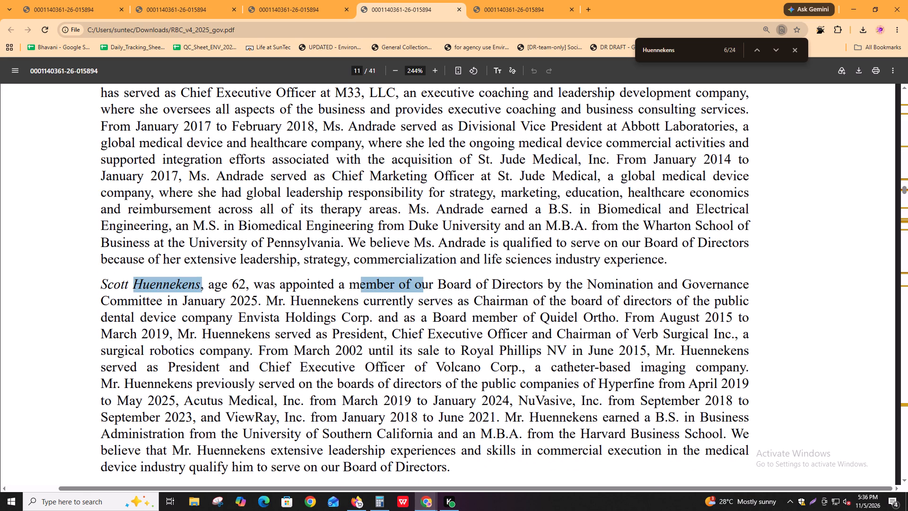
pyautogui.moveTo(436, 284); pyautogui.dragTo(698, 290)
pyautogui.click(698, 290)
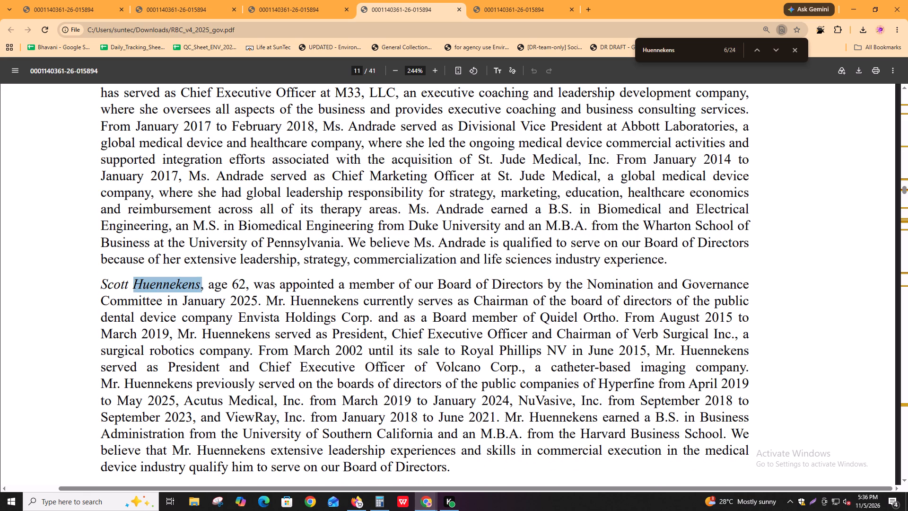
pyautogui.moveTo(181, 305); pyautogui.dragTo(557, 307)
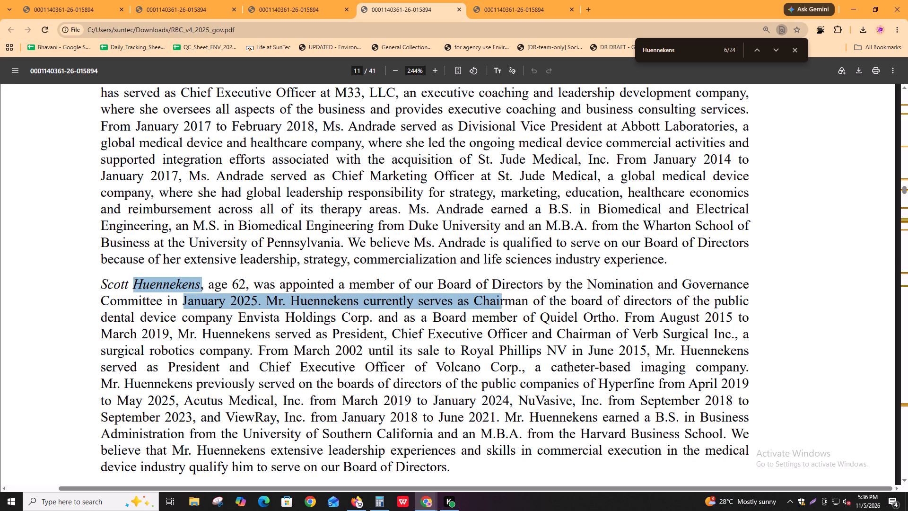
pyautogui.moveTo(557, 307); pyautogui.dragTo(769, 309)
pyautogui.click(769, 309)
pyautogui.moveTo(160, 330); pyautogui.dragTo(696, 333)
pyautogui.click(696, 333)
pyautogui.scroll(-3, 372, 330)
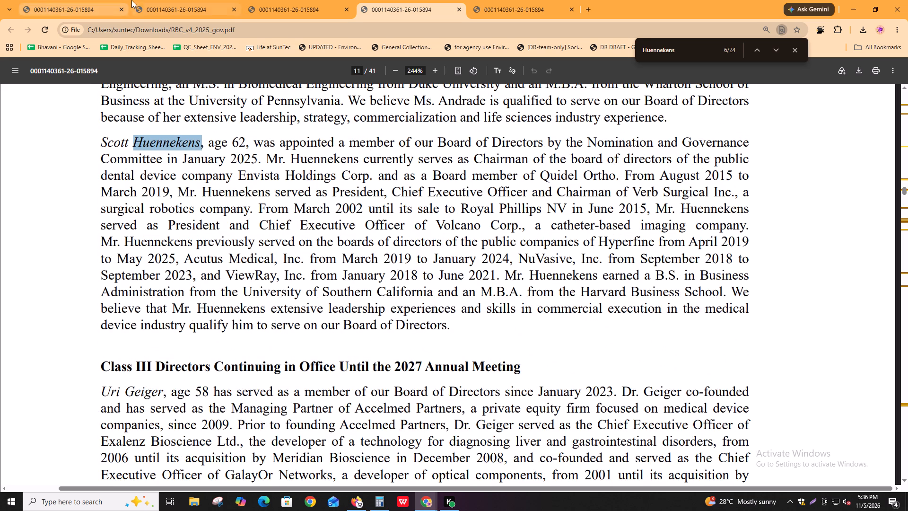
# Return to the Audit Committee footnote on page 20, read it, and recheck the "audit comm" matches across the proxy for committee membership.
pyautogui.click(284, 0)
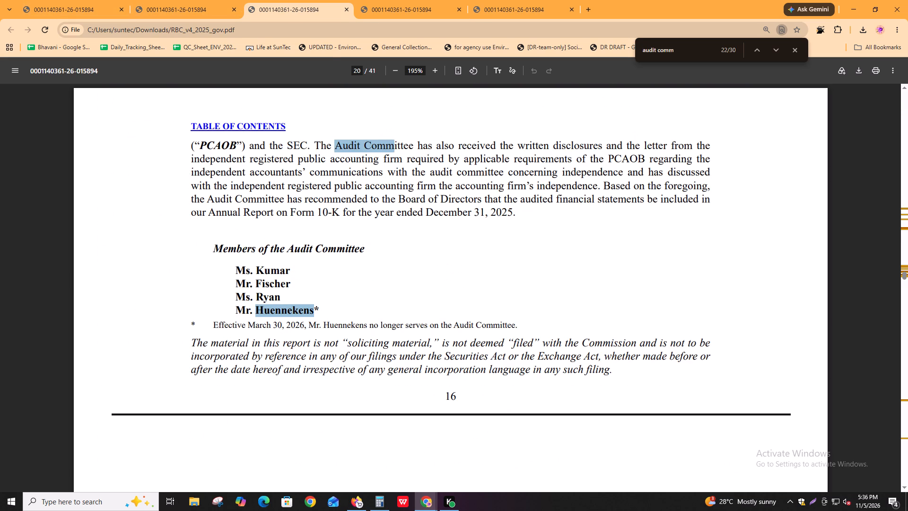
pyautogui.moveTo(343, 326); pyautogui.dragTo(374, 326)
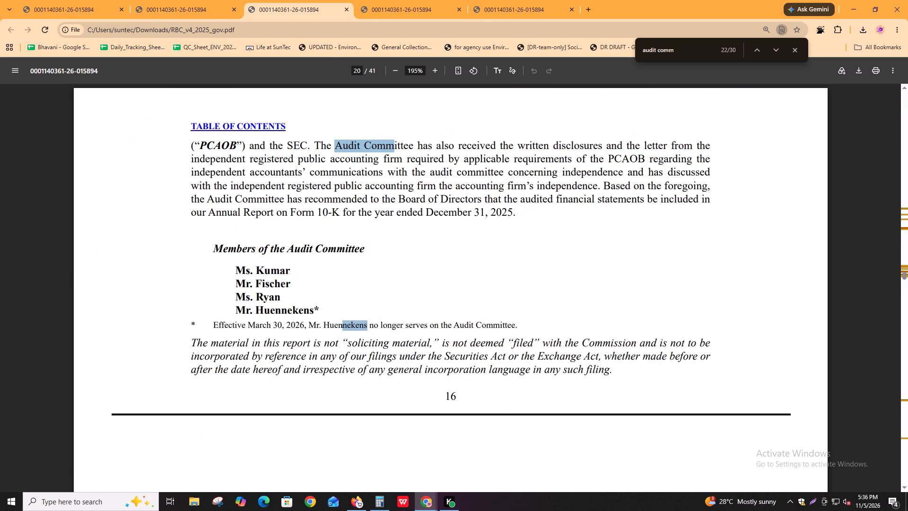
pyautogui.moveTo(374, 326); pyautogui.dragTo(456, 326)
pyautogui.click(456, 326)
pyautogui.hotkey('ctrl', 'f')
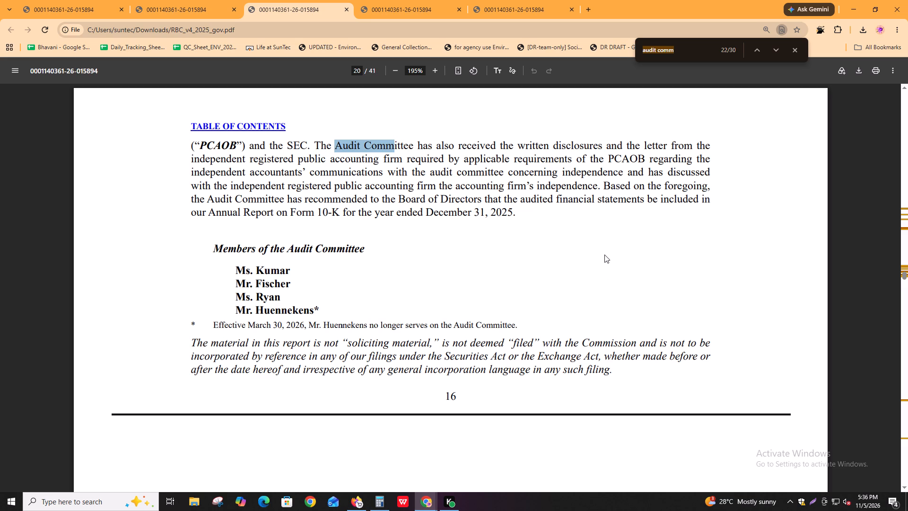
pyautogui.press('Return')
pyautogui.press('Return')
pyautogui.press('Return')
pyautogui.press('Return')
pyautogui.press('Return')
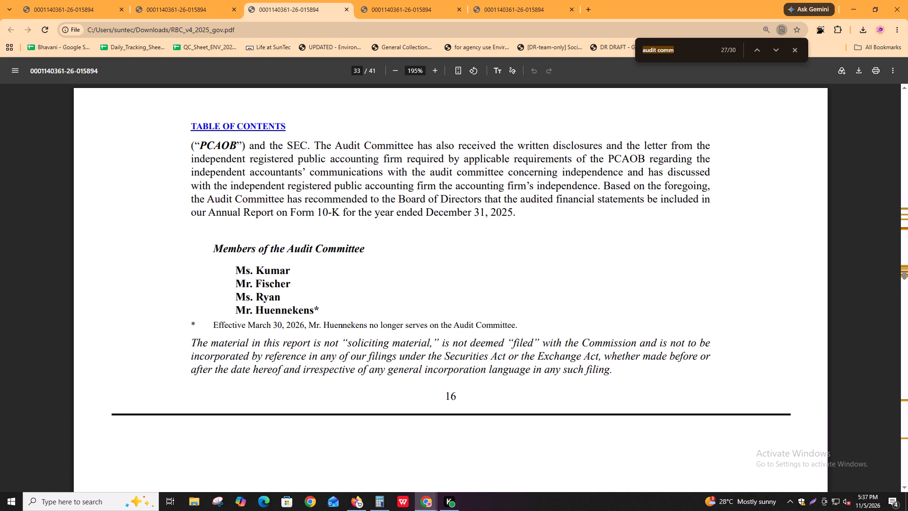
pyautogui.press('Return')
pyautogui.press('Return')
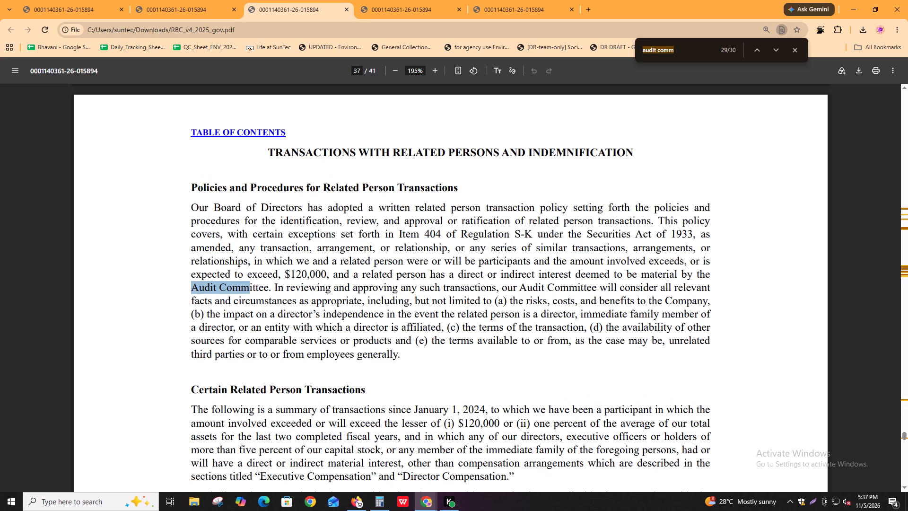
pyautogui.press('Return')
pyautogui.press('Return')
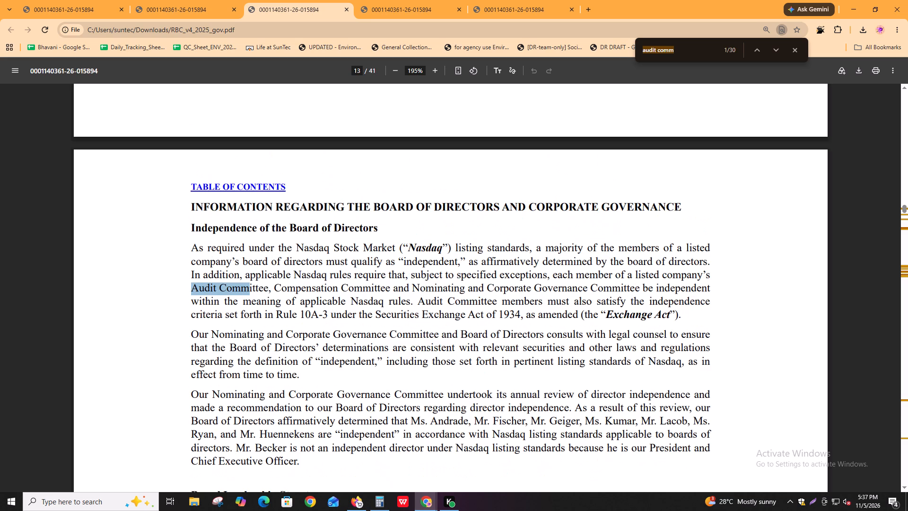
pyautogui.press('Return')
pyautogui.press('Return')
pyautogui.press('Return')
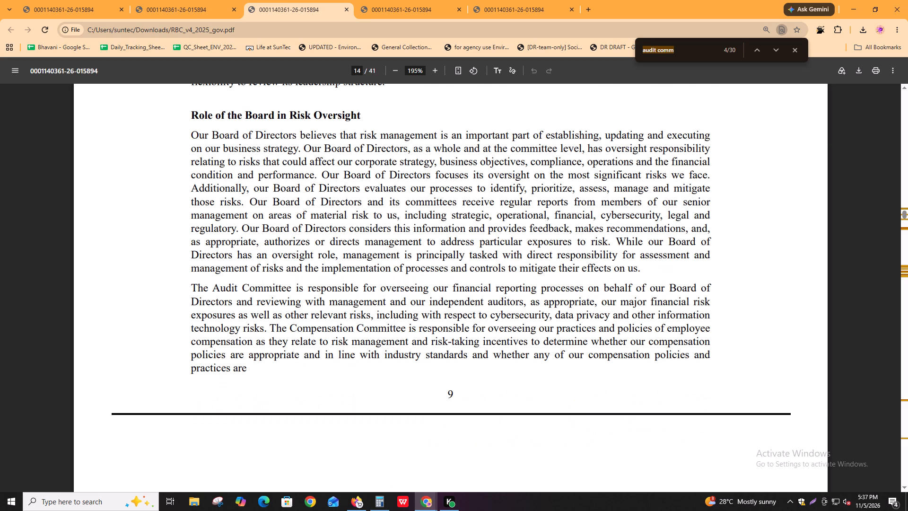
pyautogui.press('Return')
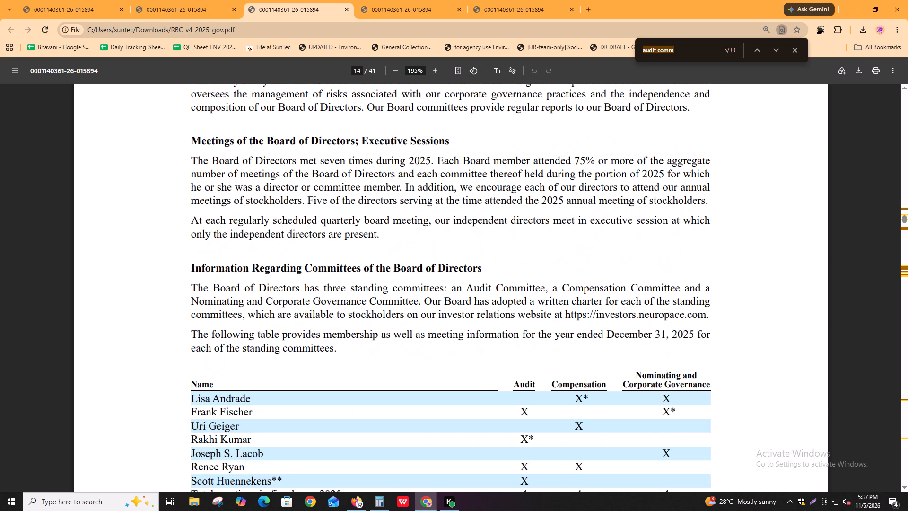
pyautogui.press('Return')
pyautogui.press('Return')
pyautogui.press('Return')
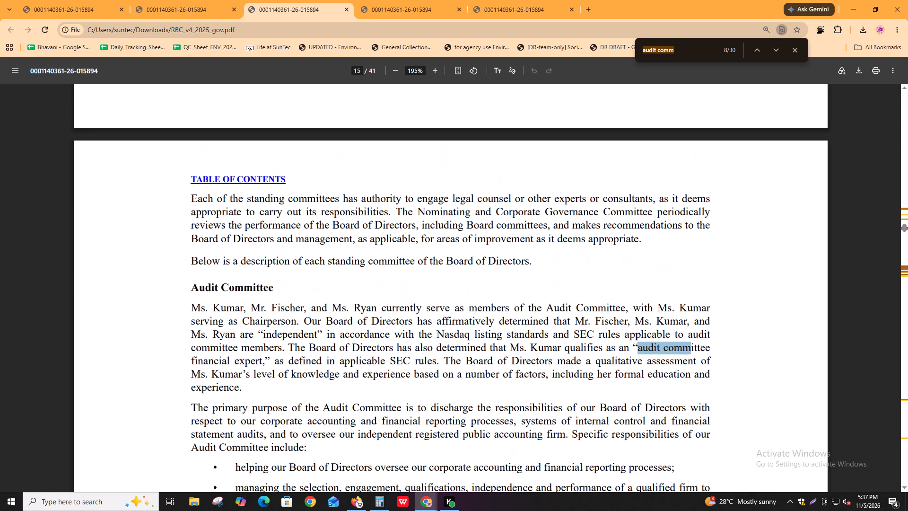
pyautogui.press('Return')
pyautogui.press('Return')
pyautogui.press('Return')
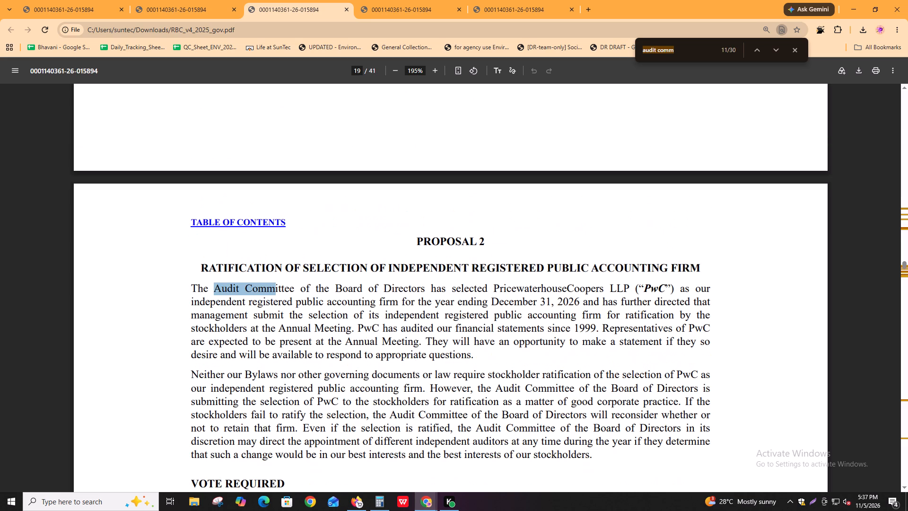
pyautogui.press('Return')
pyautogui.press('Return')
pyautogui.press('Return')
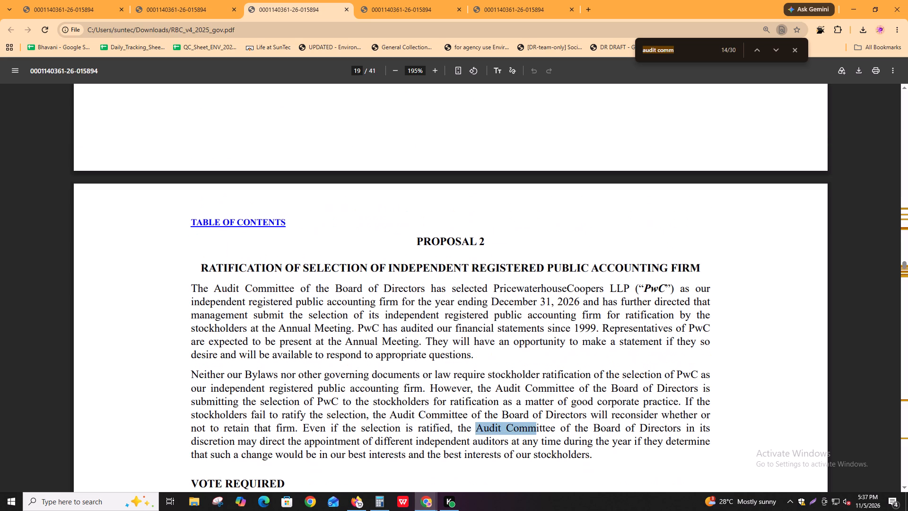
pyautogui.press('Return')
pyautogui.press('Return')
pyautogui.press('Return')
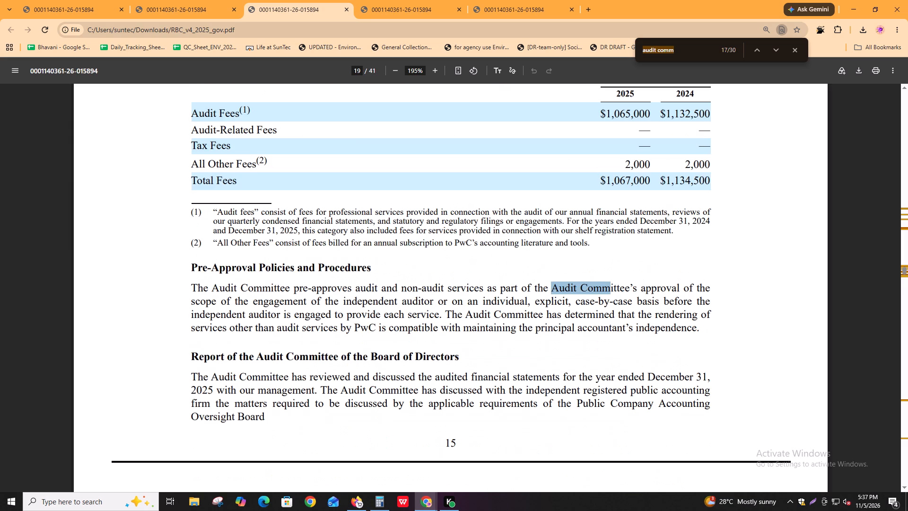
pyautogui.hotkey('shift', 'Return')
pyautogui.press('Return')
pyautogui.press('Return')
pyautogui.press('Return')
pyautogui.press('Return')
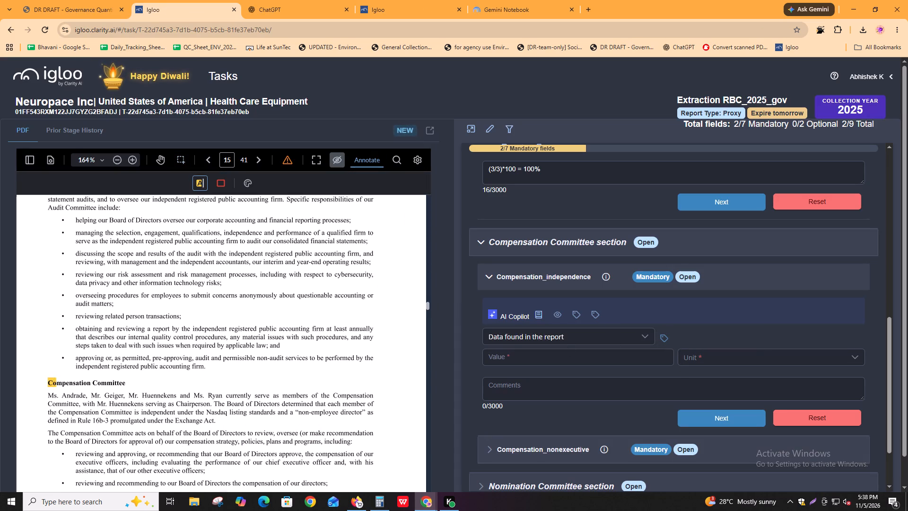
pyautogui.moveTo(63, 391); pyautogui.dragTo(216, 418)
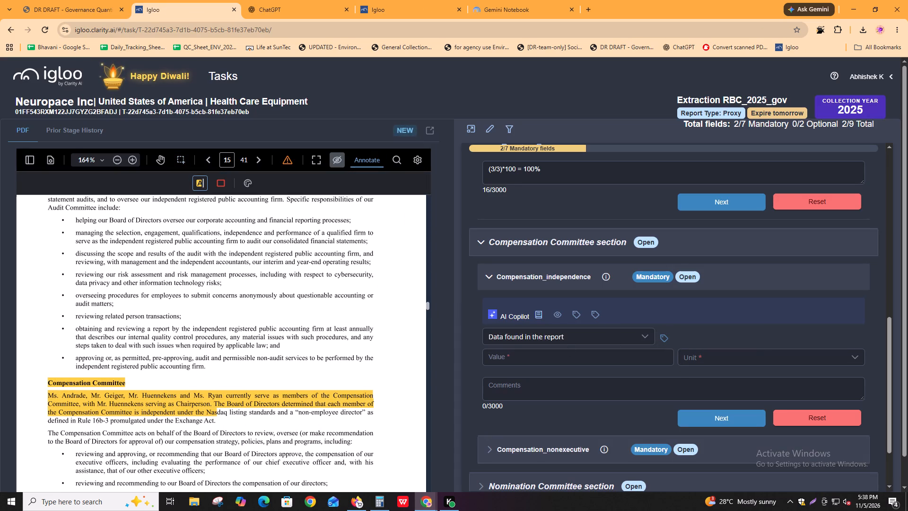
pyautogui.moveTo(216, 418); pyautogui.dragTo(219, 421)
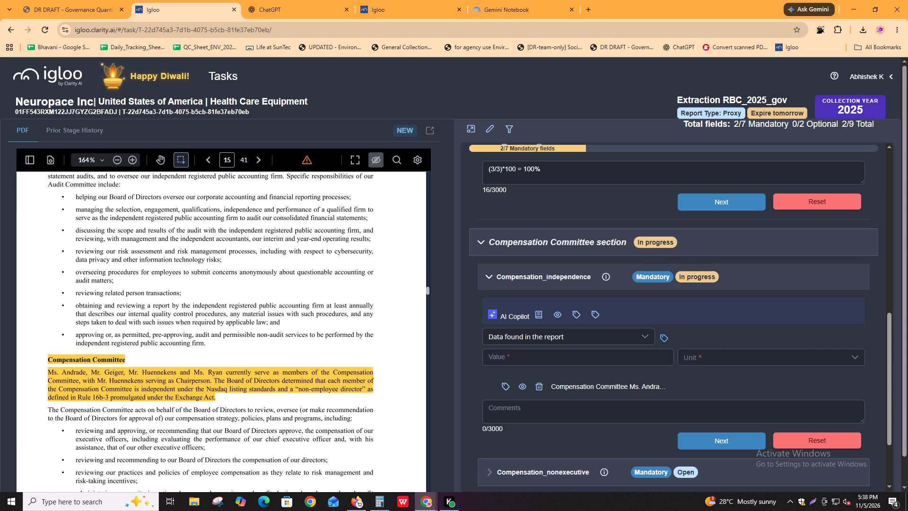
# Count the Compensation Committee members and complete Compensation_independence with comment "(4/4)*100 = 100%", value 100 and unit %.
pyautogui.moveTo(150, 373); pyautogui.dragTo(170, 373)
pyautogui.moveTo(203, 376); pyautogui.dragTo(210, 376)
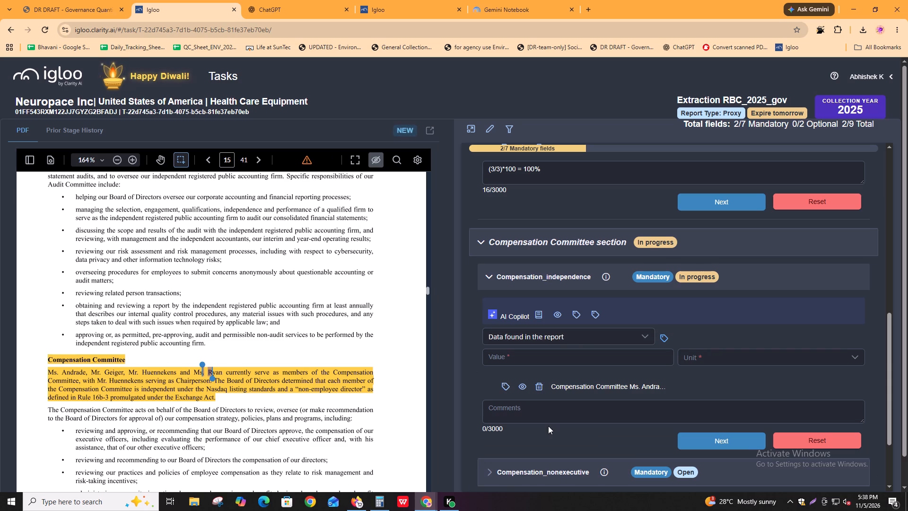
pyautogui.click(548, 426)
pyautogui.click(550, 411)
pyautogui.write('(4/4)*100 =')
pyautogui.press('space')
pyautogui.write('100%')
pyautogui.click(566, 364)
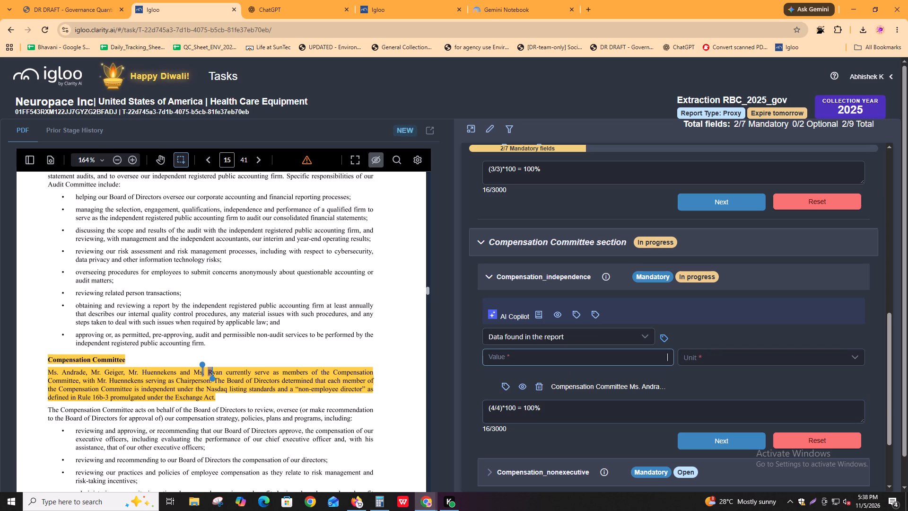
pyautogui.write('100')
pyautogui.press('Tab')
pyautogui.press('Return')
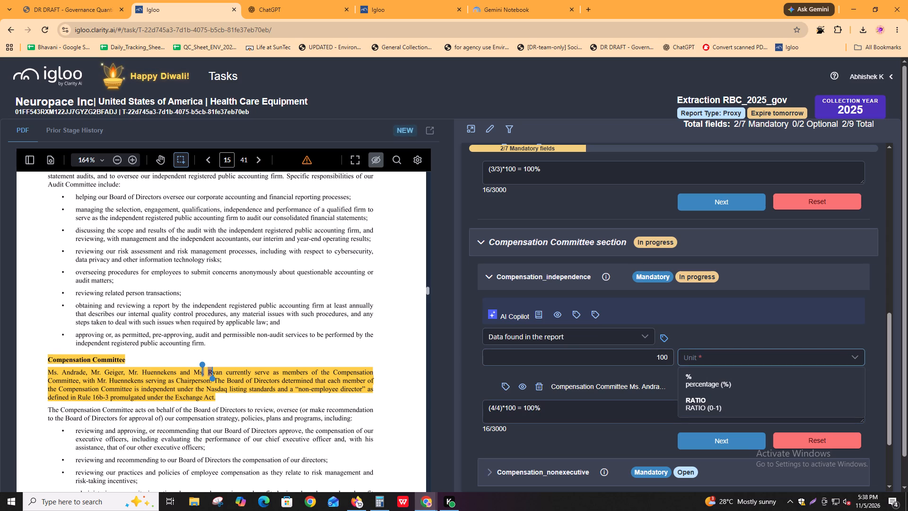
pyautogui.press('Down')
pyautogui.press('Return')
# Carry the Compensation_independence entries over to Compensation_nonexecutive: comment "(4/4)*100 = 100%", value 100 and unit %.
pyautogui.keyDown('alt'); pyautogui.click(574, 416); pyautogui.keyUp('alt')
pyautogui.scroll(-4, 590, 420)
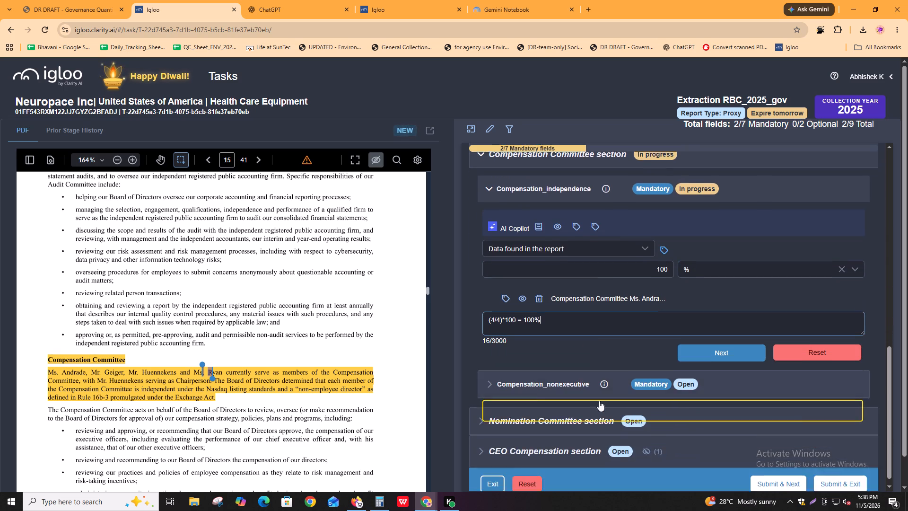
pyautogui.click(603, 375)
pyautogui.scroll(-3, 603, 375)
pyautogui.click(598, 359)
pyautogui.click(604, 349)
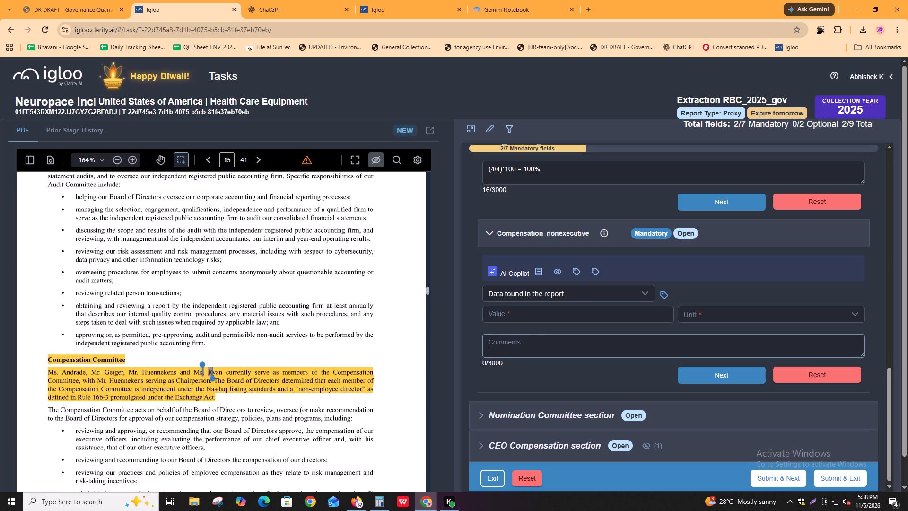
pyautogui.hotkey('ctrl', 'v')
pyautogui.scroll(3, 608, 312)
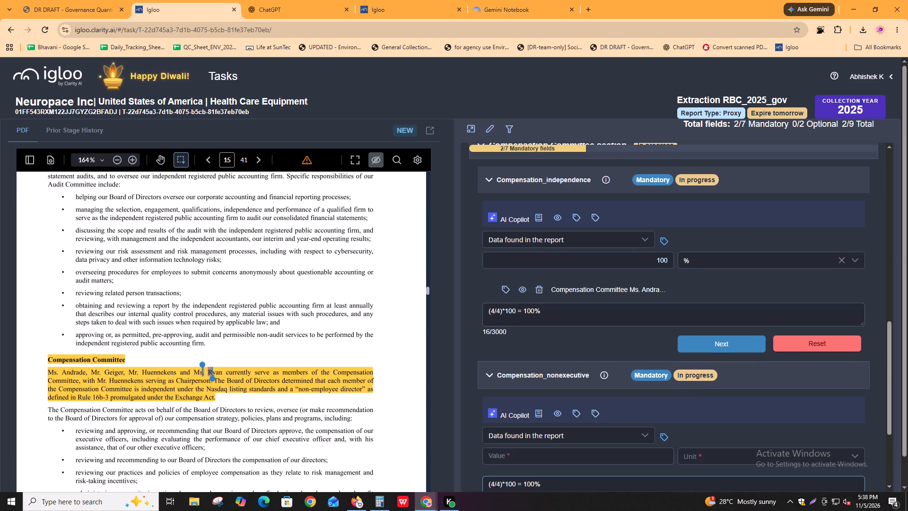
pyautogui.keyDown('alt'); pyautogui.click(632, 260); pyautogui.keyUp('alt')
pyautogui.scroll(-3, 634, 284)
pyautogui.click(626, 308)
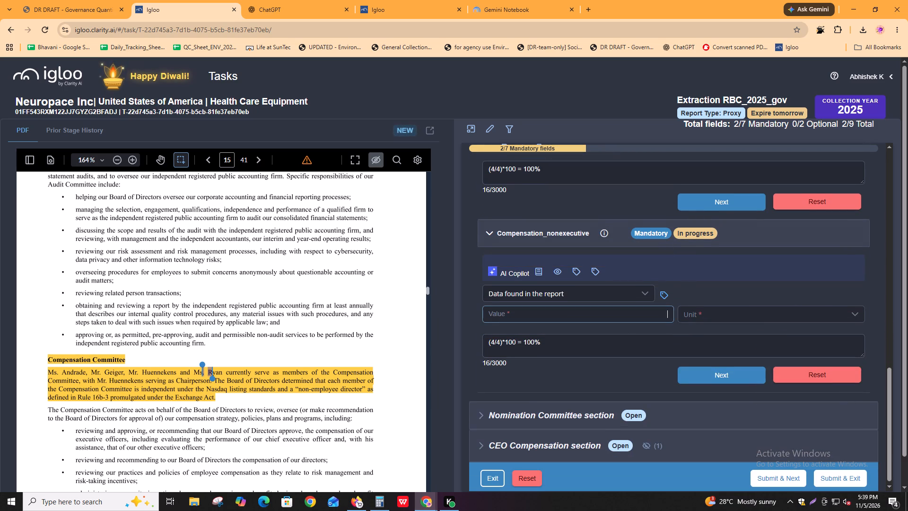
pyautogui.hotkey('ctrl', 'v')
pyautogui.click(712, 308)
pyautogui.click(702, 328)
# Annotate the page 15 "Compensation Committee" heading and paragraph through "Exchange Act." as the Compensation_nonexecutive extract.
pyautogui.click(667, 294)
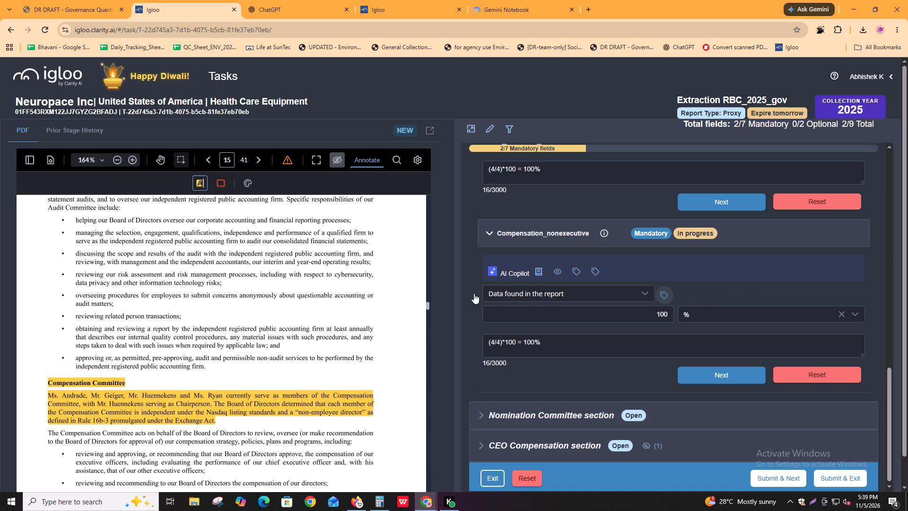
pyautogui.moveTo(40, 382); pyautogui.dragTo(213, 425)
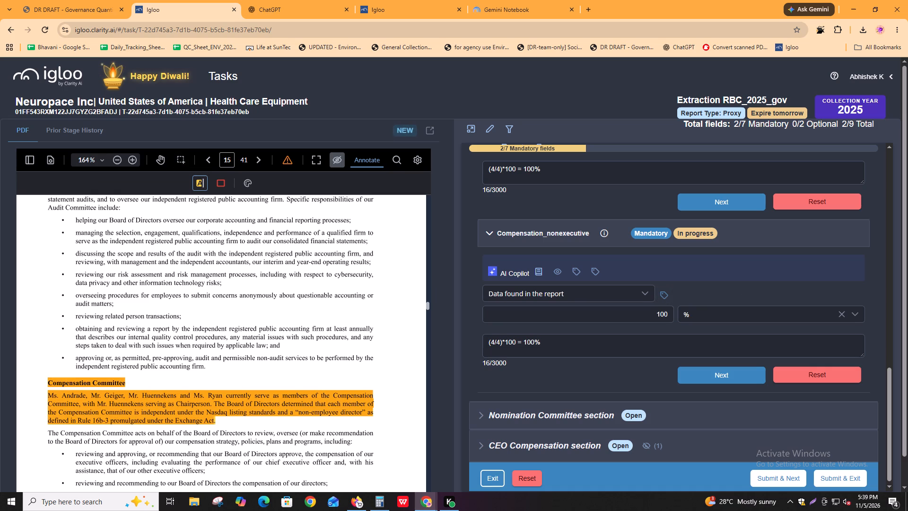
pyautogui.moveTo(213, 425); pyautogui.dragTo(218, 425)
# Expand the Nomination Committee section of the extraction form.
pyautogui.scroll(-2, 766, 393)
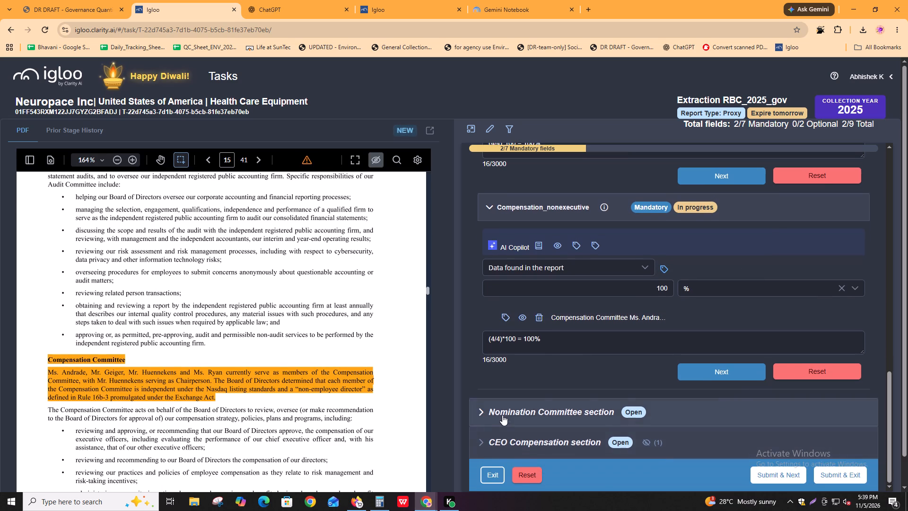
pyautogui.click(502, 415)
pyautogui.scroll(-3, 506, 416)
# Switch to the proxy PDF and go through the "Huennekens" matches to read the director independence determination on page 13.
pyautogui.hotkey('alt', 'Tab')
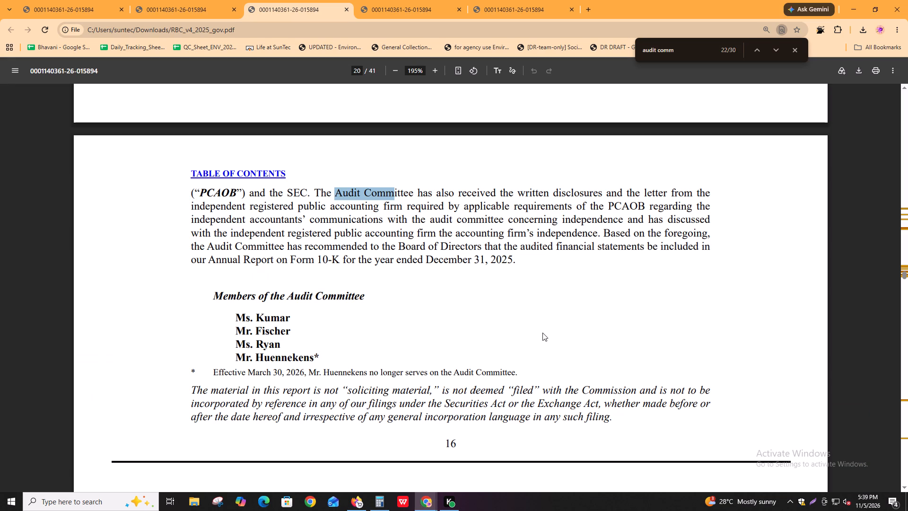
pyautogui.hotkey('ctrl', 'f')
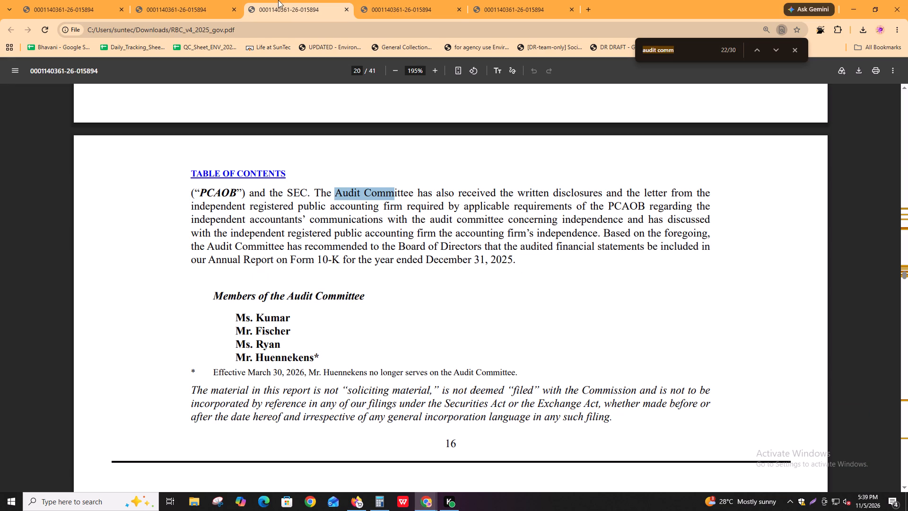
pyautogui.click(208, 0)
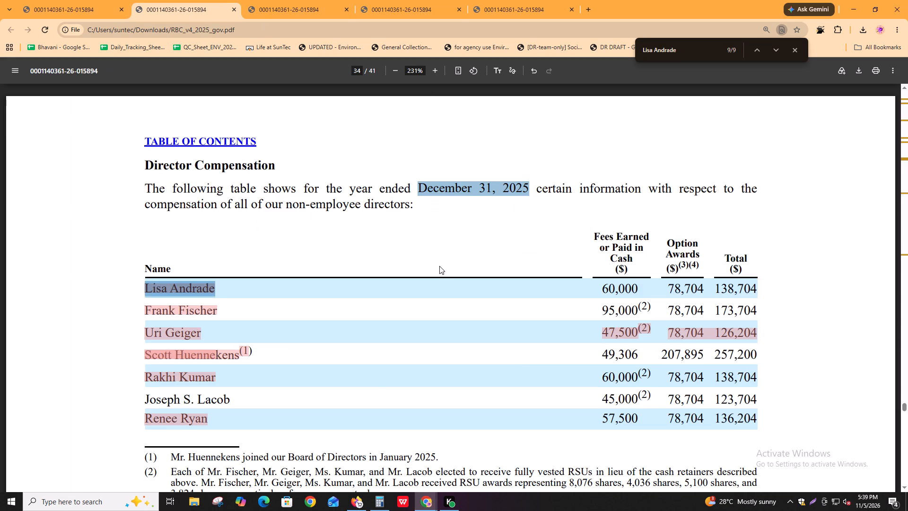
pyautogui.hotkey('ctrl', 'f')
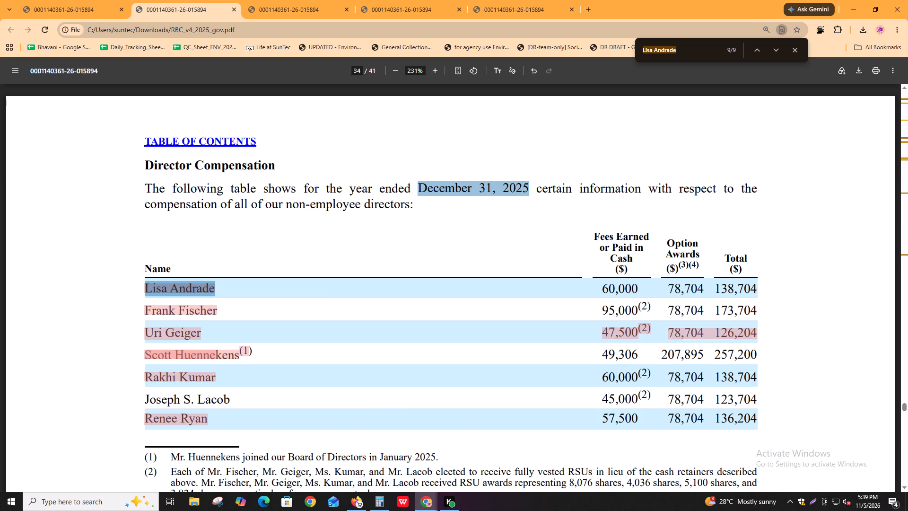
pyautogui.hotkey('ctrl', 'Tab')
pyautogui.hotkey('ctrl', 'Tab')
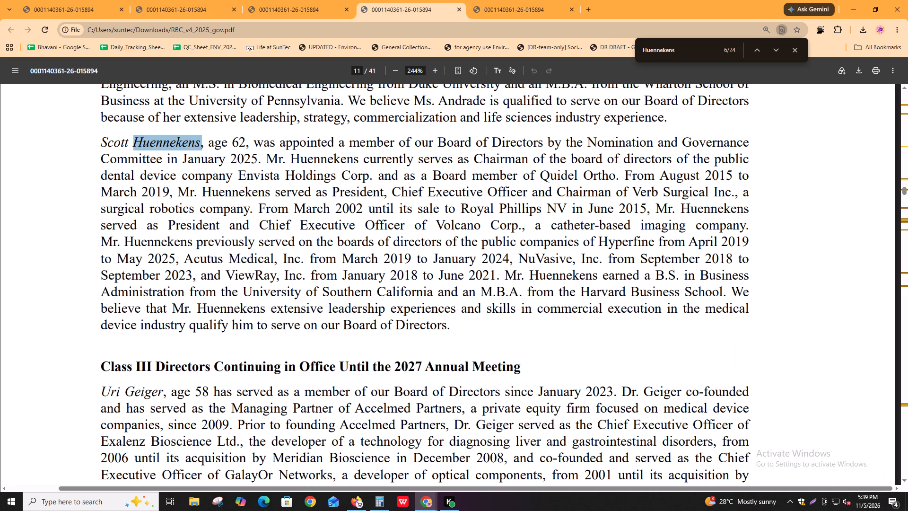
pyautogui.hotkey('ctrl', 'f')
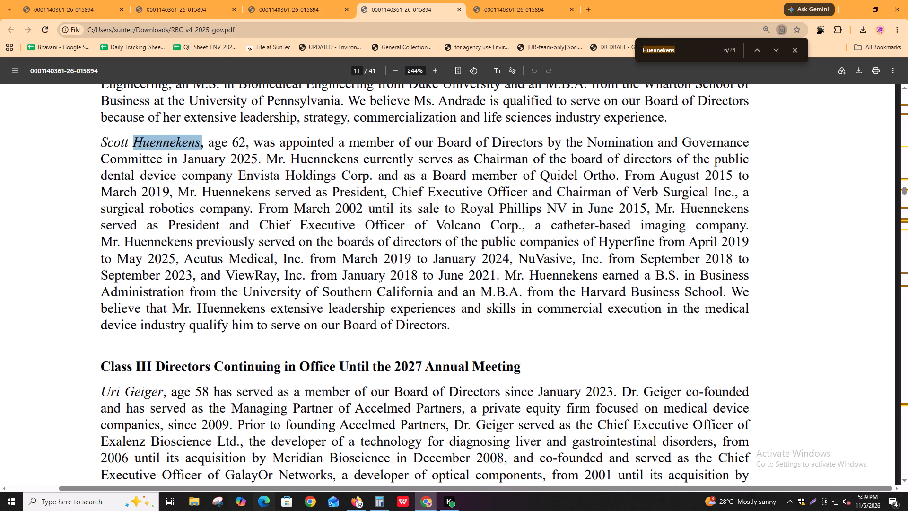
pyautogui.press('Return')
pyautogui.press('Return')
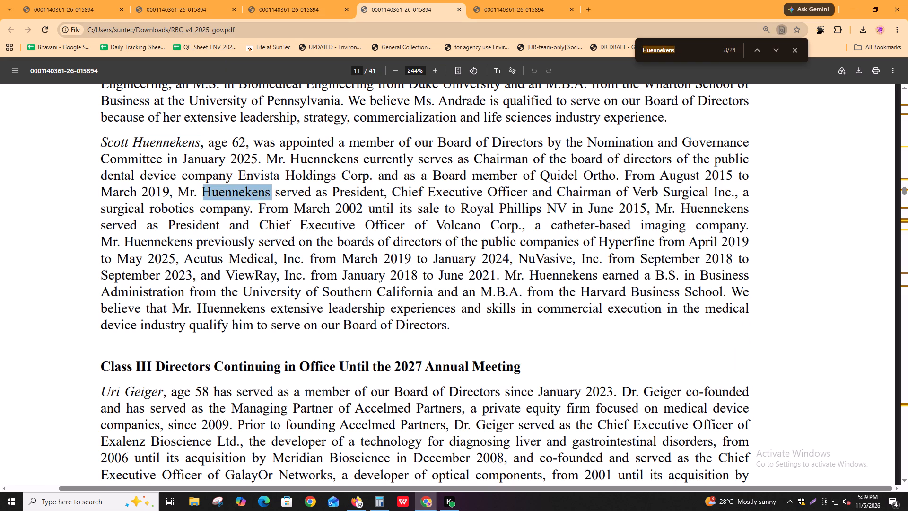
pyautogui.press('Return')
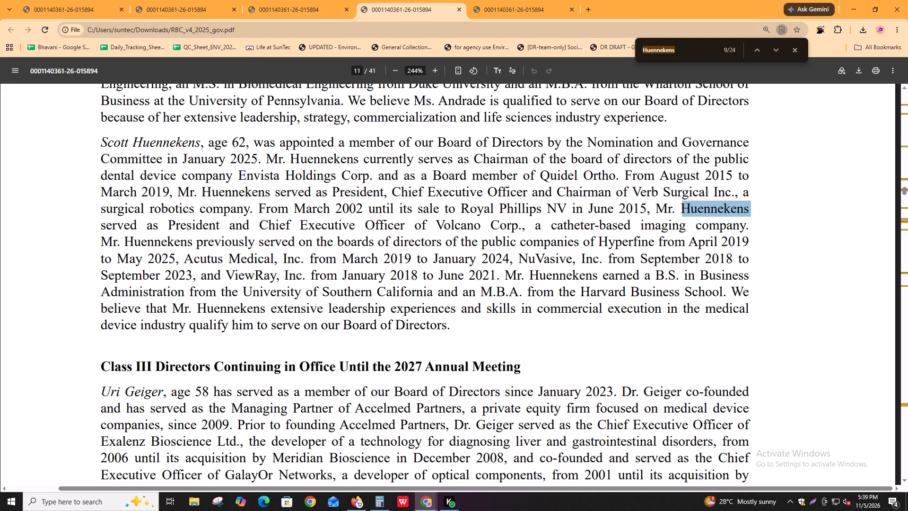
pyautogui.press('Return')
pyautogui.press('Return')
pyautogui.press('Return')
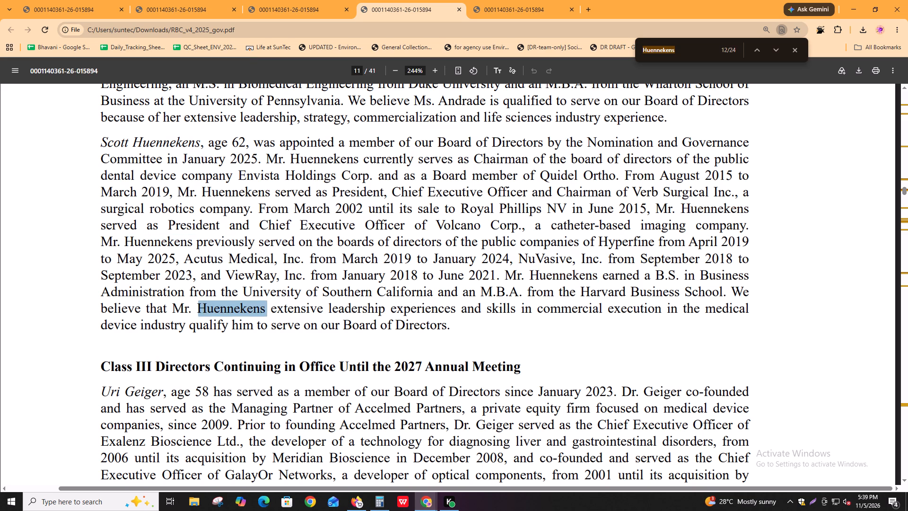
pyautogui.press('Return')
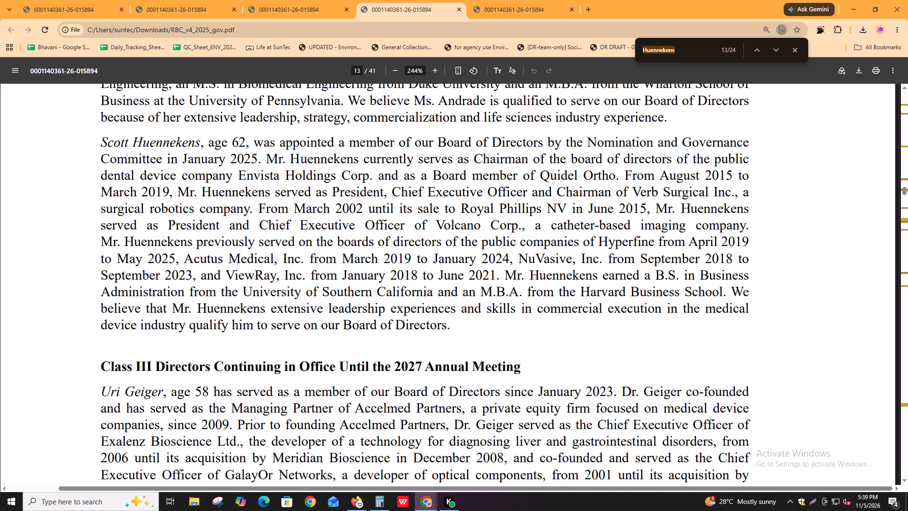
pyautogui.scroll(4, 363, 401)
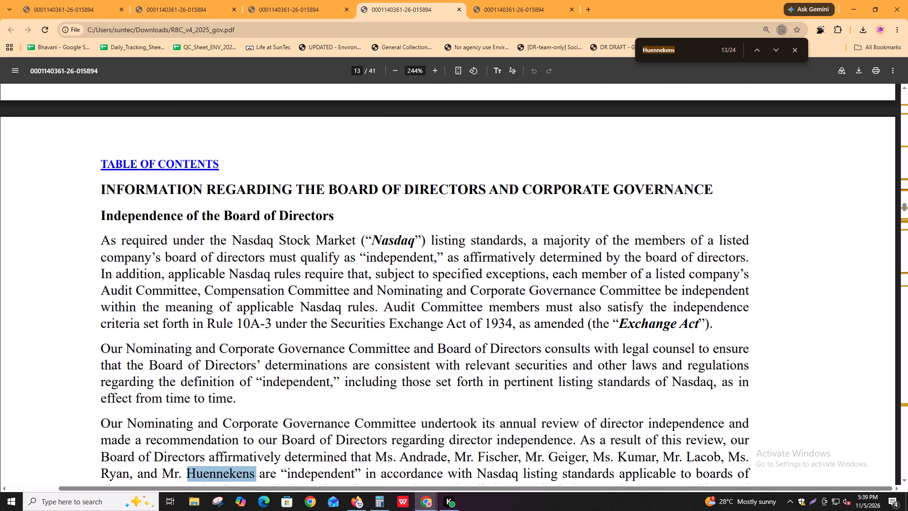
pyautogui.scroll(-3, 559, 467)
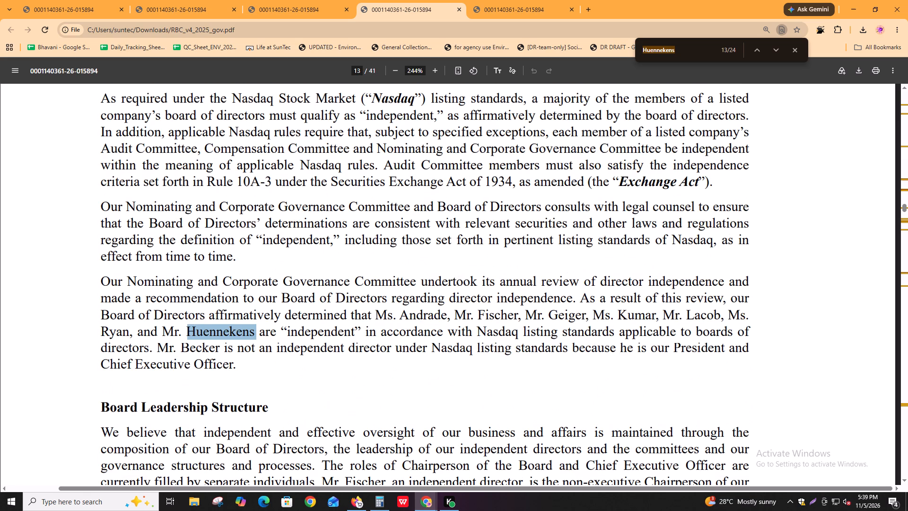
pyautogui.moveTo(260, 313); pyautogui.dragTo(468, 315)
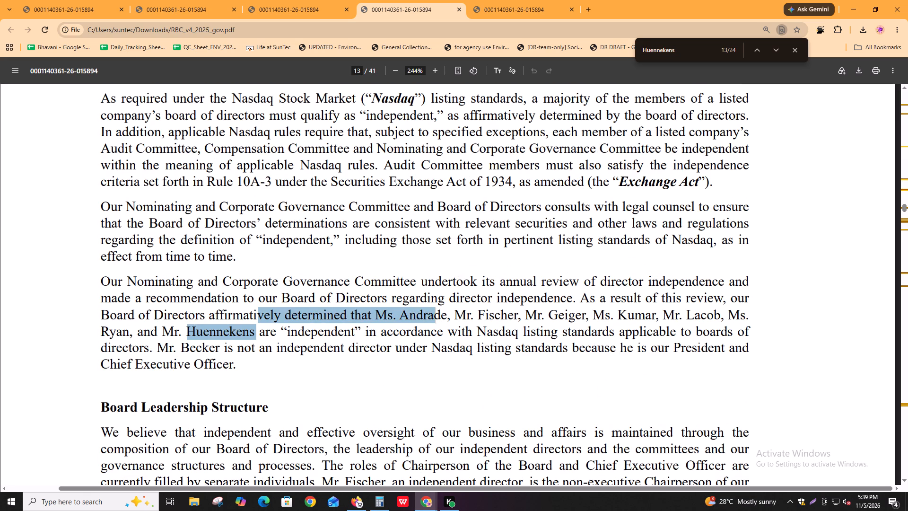
pyautogui.moveTo(468, 315); pyautogui.dragTo(480, 315)
pyautogui.click(480, 315)
# Find the page 14 committee membership table for the year ended December 31, 2025 and check its Audit members against the Igloo entries.
pyautogui.hotkey('ctrl', 'f')
pyautogui.press('Return')
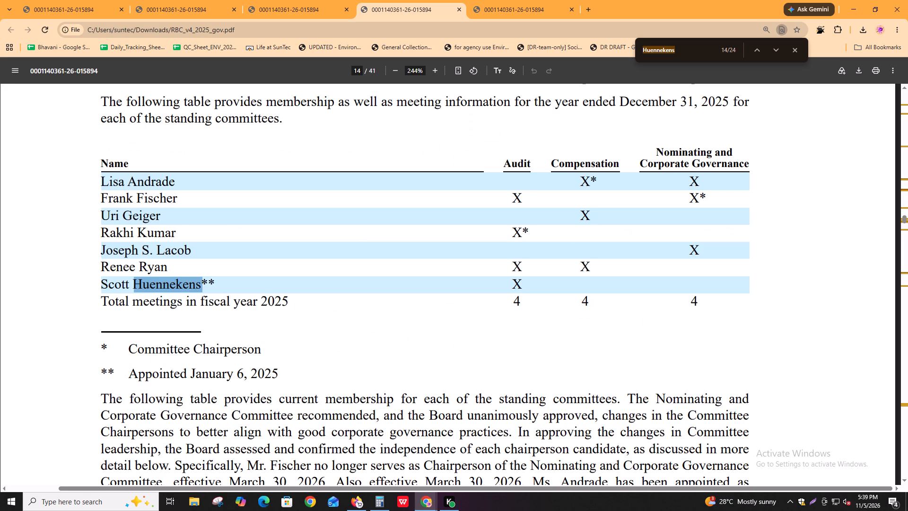
pyautogui.scroll(2, 555, 273)
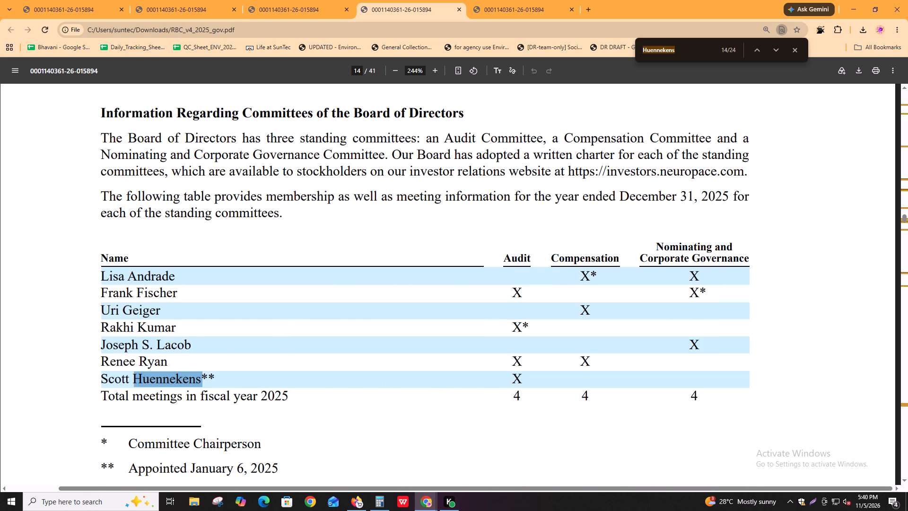
pyautogui.hotkey('alt', 'Tab')
pyautogui.scroll(11, 515, 358)
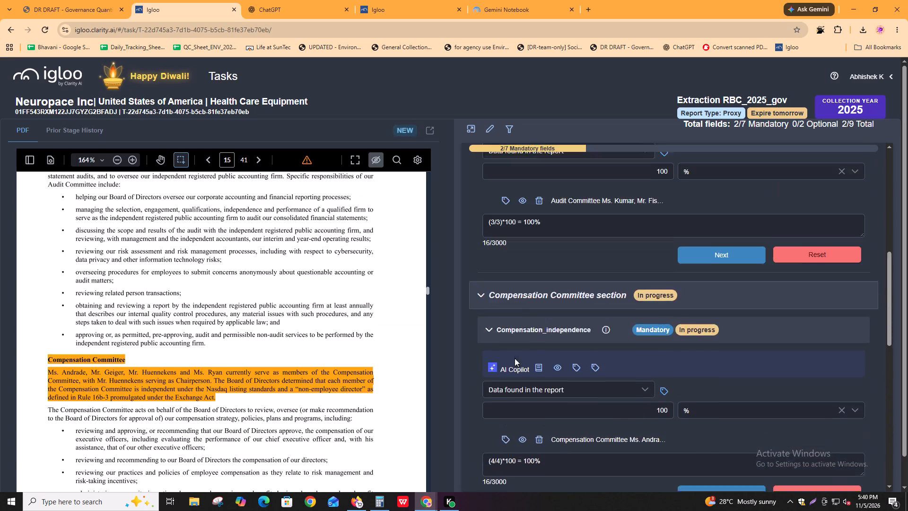
pyautogui.scroll(2, 515, 358)
pyautogui.hotkey('alt', 'Tab')
pyautogui.moveTo(511, 291); pyautogui.dragTo(518, 291)
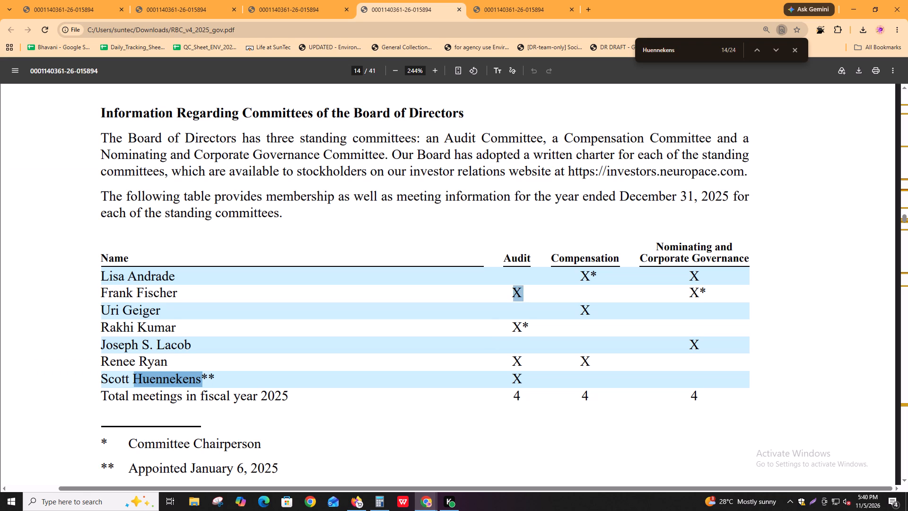
pyautogui.moveTo(510, 330); pyautogui.dragTo(518, 330)
pyautogui.moveTo(509, 359); pyautogui.dragTo(529, 359)
pyautogui.moveTo(511, 375); pyautogui.dragTo(519, 375)
pyautogui.click(519, 375)
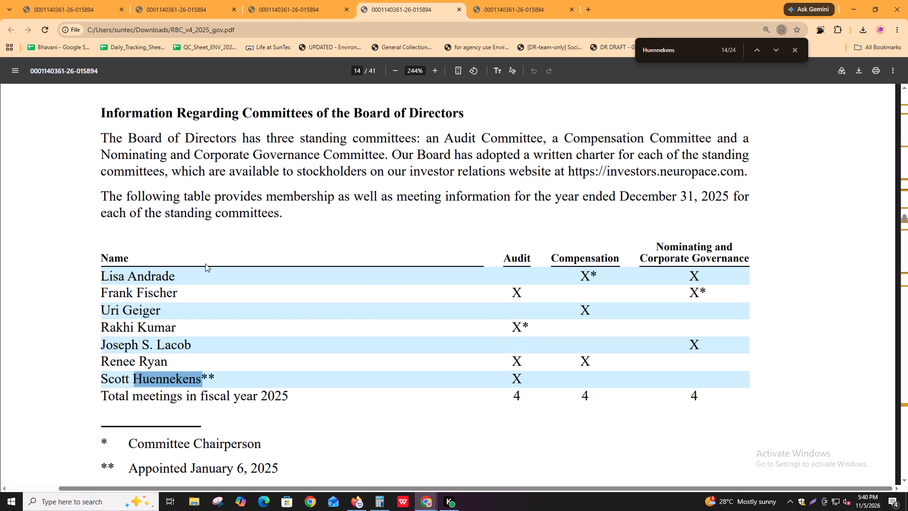
# Return to Igloo and delete the page 15 Audit Committee extract from Audit_independence.
pyautogui.hotkey('alt', 'Tab')
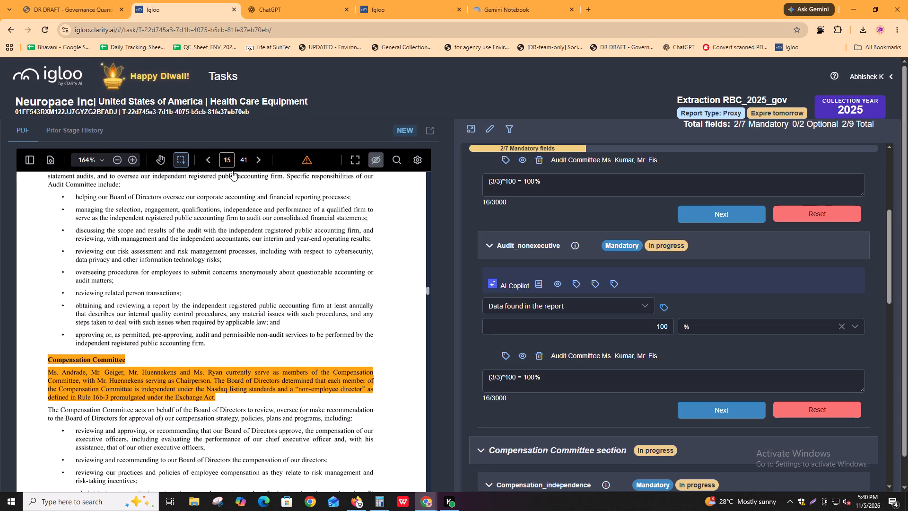
pyautogui.scroll(4, 237, 228)
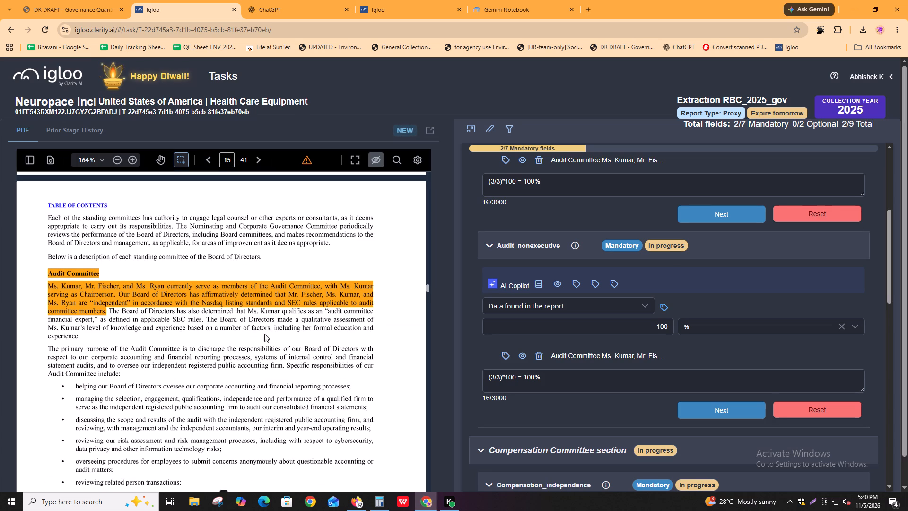
pyautogui.scroll(-1, 227, 364)
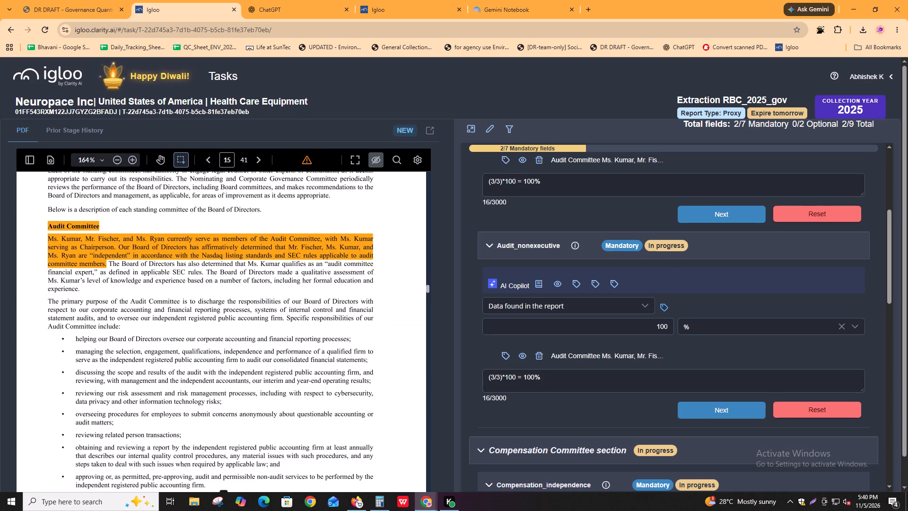
pyautogui.scroll(5, 590, 341)
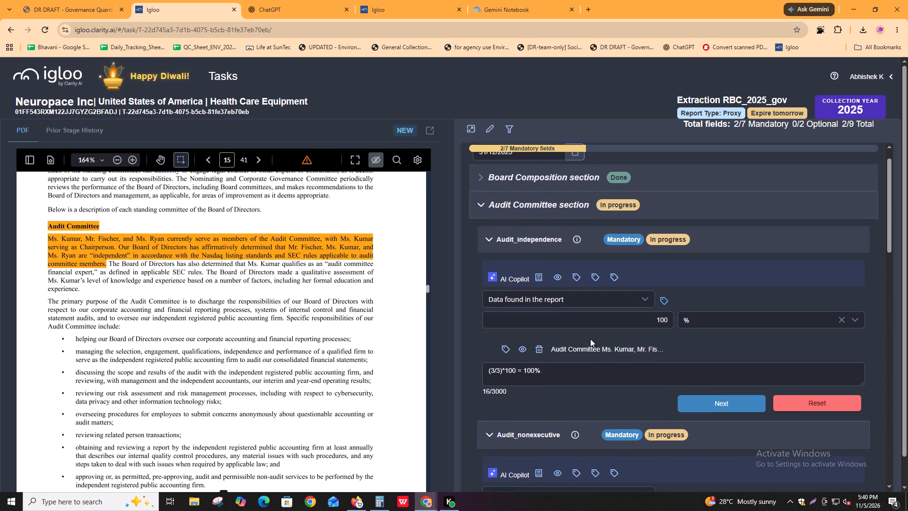
pyautogui.click(539, 377)
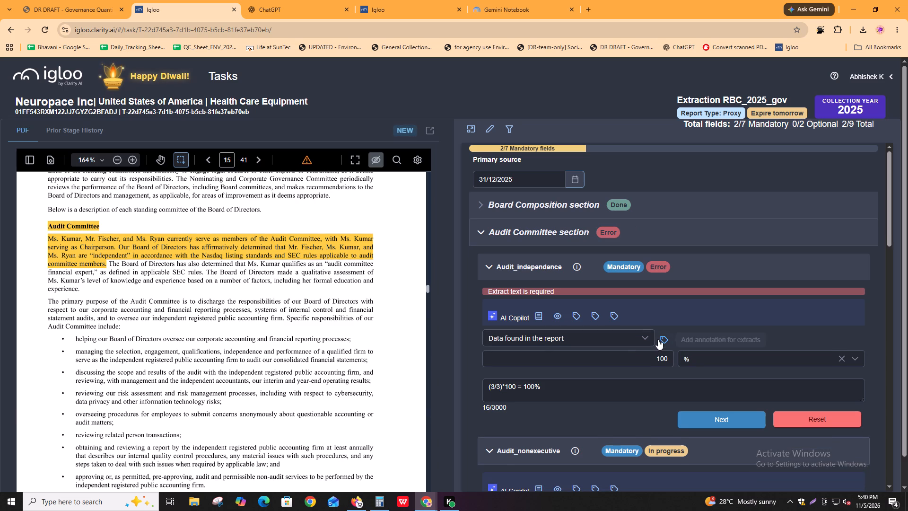
# Annotate the page 20 "Members of the Audit Committee" heading and names through "Mr. Huennekens*" as the Audit_independence extract.
pyautogui.click(658, 339)
pyautogui.scroll(7, 129, 314)
pyautogui.hotkey('alt', 'Tab')
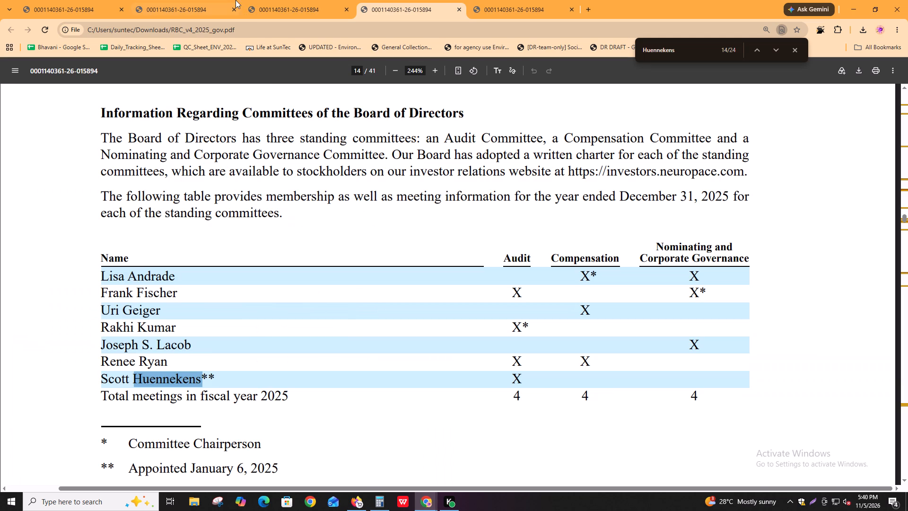
pyautogui.click(277, 0)
pyautogui.hotkey('alt', 'Tab')
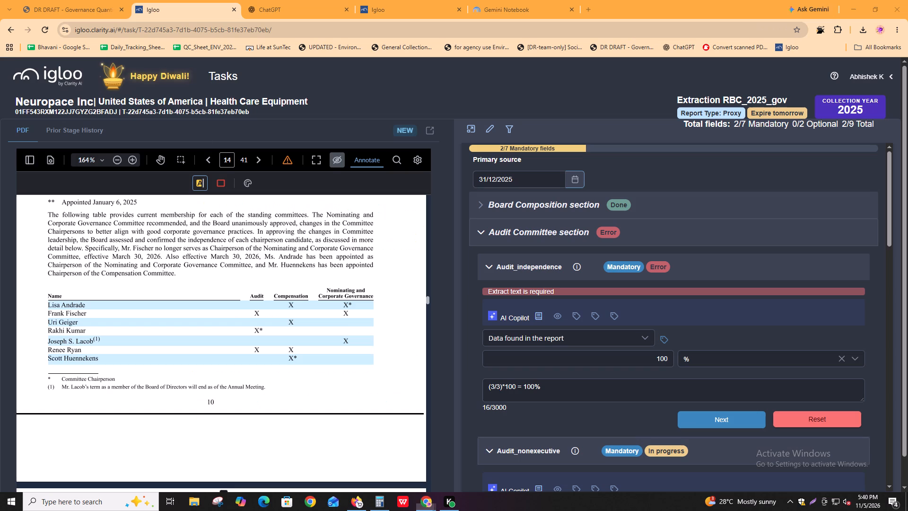
pyautogui.click(229, 159)
pyautogui.write('20')
pyautogui.press('Return')
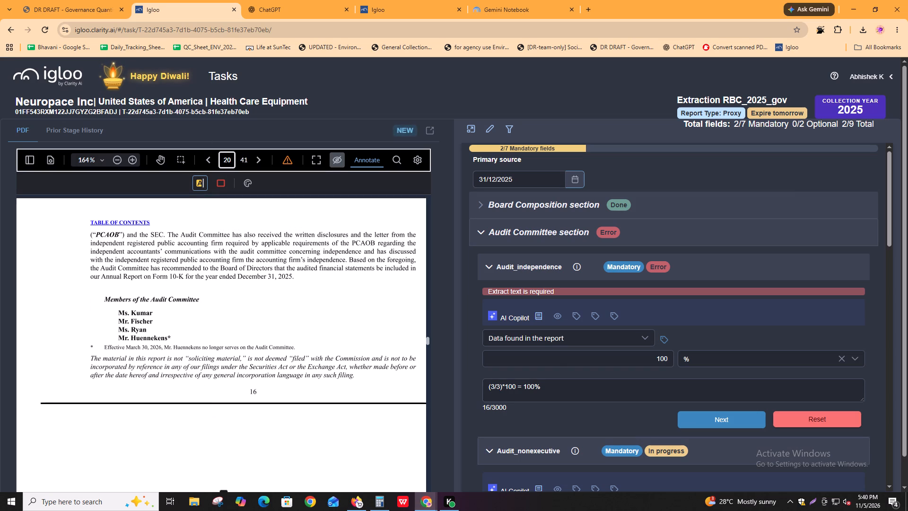
pyautogui.moveTo(100, 299); pyautogui.dragTo(170, 340)
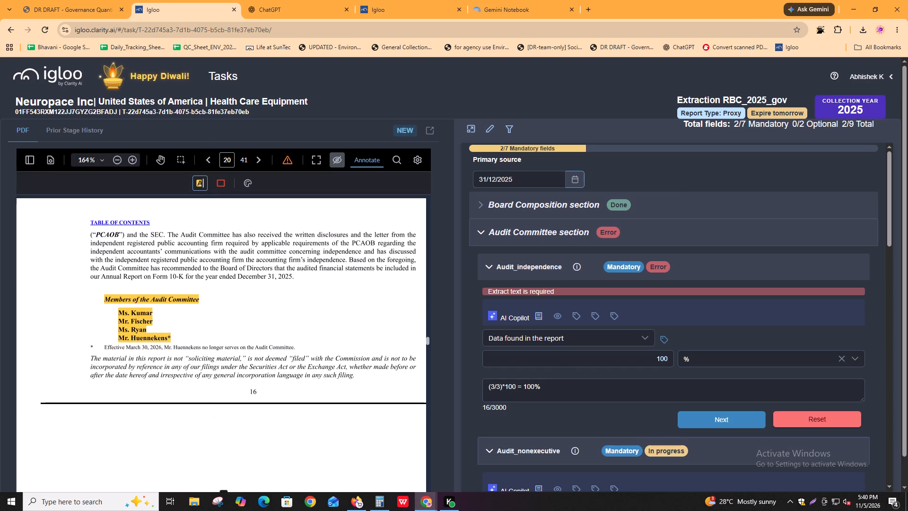
pyautogui.moveTo(170, 340); pyautogui.dragTo(300, 350)
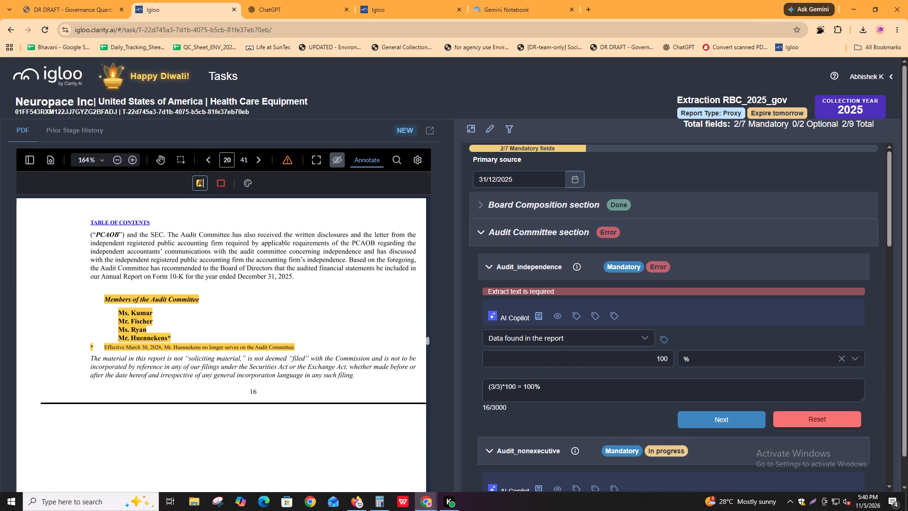
pyautogui.moveTo(300, 350); pyautogui.dragTo(244, 337)
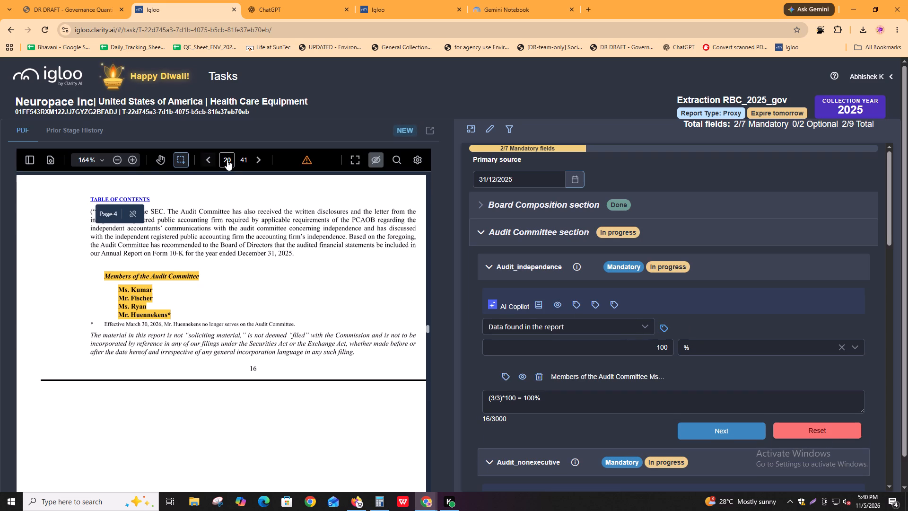
# Review the page 14 committee membership table and the page 13 director independence paragraph in Igloo's PDF viewer for the Audit Committee fields.
pyautogui.click(228, 160)
pyautogui.write('14')
pyautogui.press('Return')
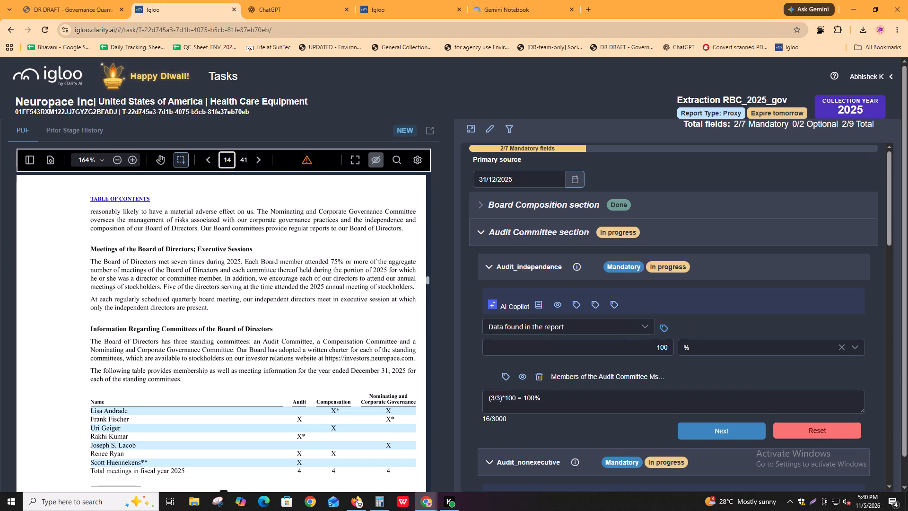
pyautogui.scroll(-2, 203, 386)
pyautogui.keyDown('shift'); pyautogui.scroll(4, 203, 384); pyautogui.keyUp('shift')
pyautogui.keyDown('shift'); pyautogui.scroll(-2, 203, 382); pyautogui.keyUp('shift')
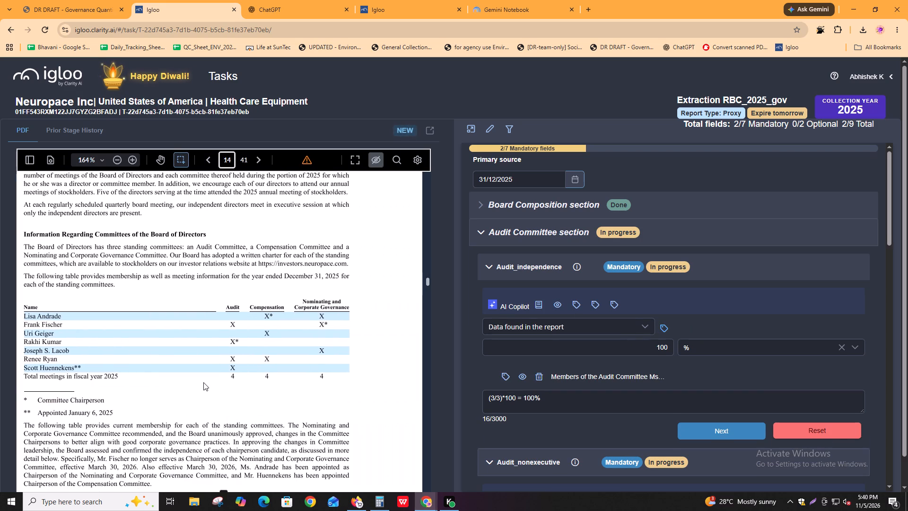
pyautogui.scroll(11, 203, 382)
pyautogui.keyDown('shift'); pyautogui.scroll(4, 203, 380); pyautogui.keyUp('shift')
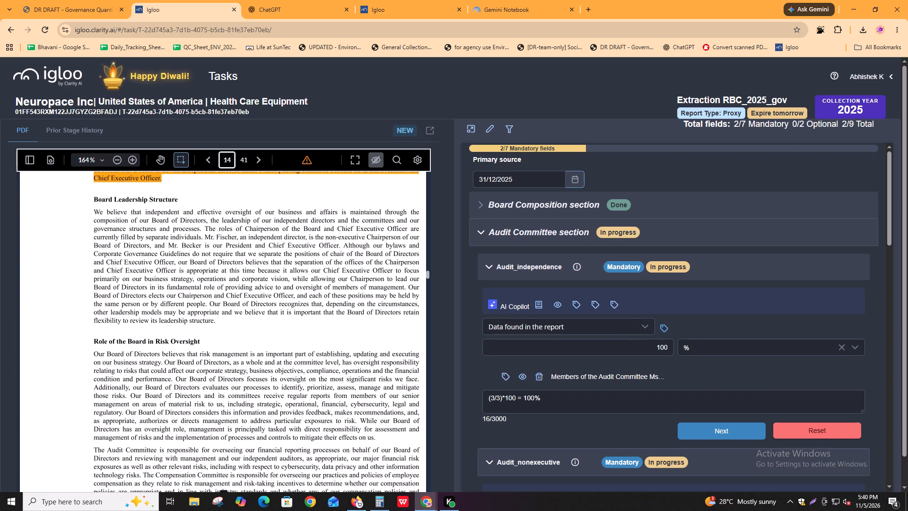
pyautogui.scroll(4, 203, 380)
pyautogui.keyDown('shift'); pyautogui.scroll(-2, 203, 380); pyautogui.keyUp('shift')
pyautogui.hotkey('alt', 'Tab')
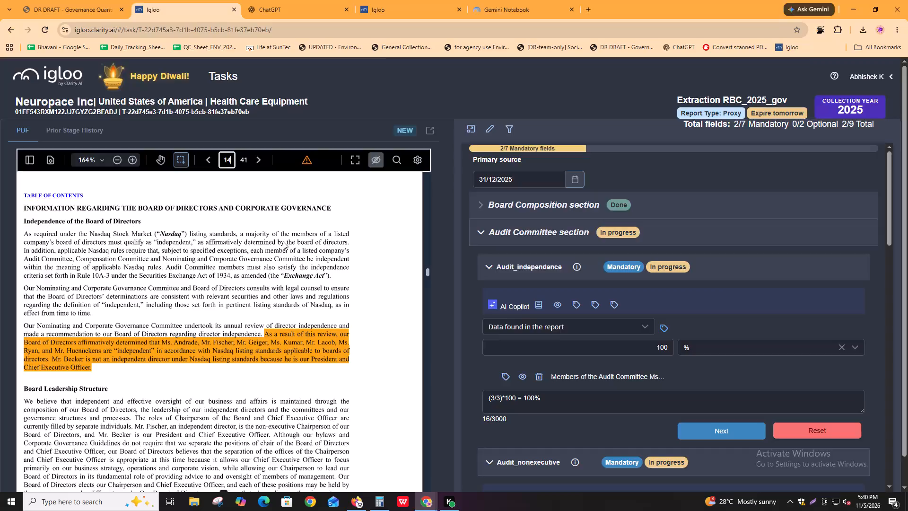
pyautogui.click(192, 0)
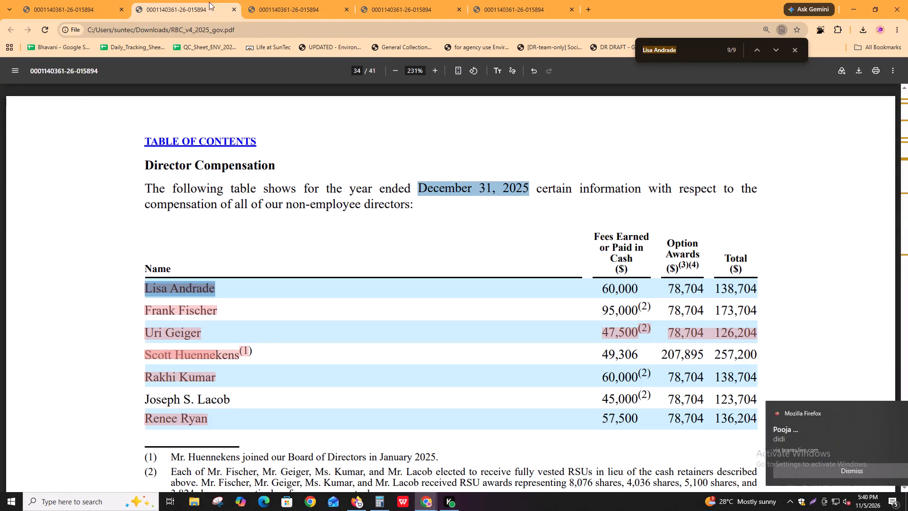
pyautogui.click(358, 0)
pyautogui.hotkey('alt', 'Tab')
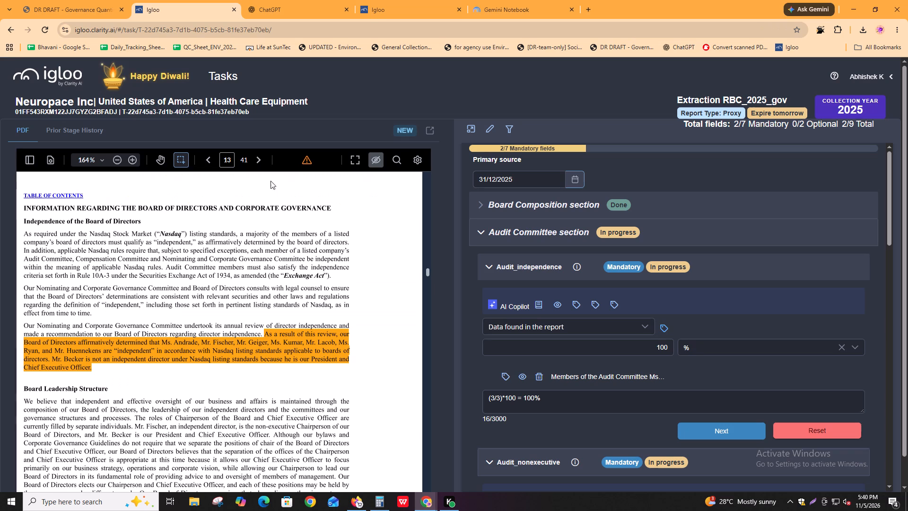
pyautogui.scroll(-13, 234, 247)
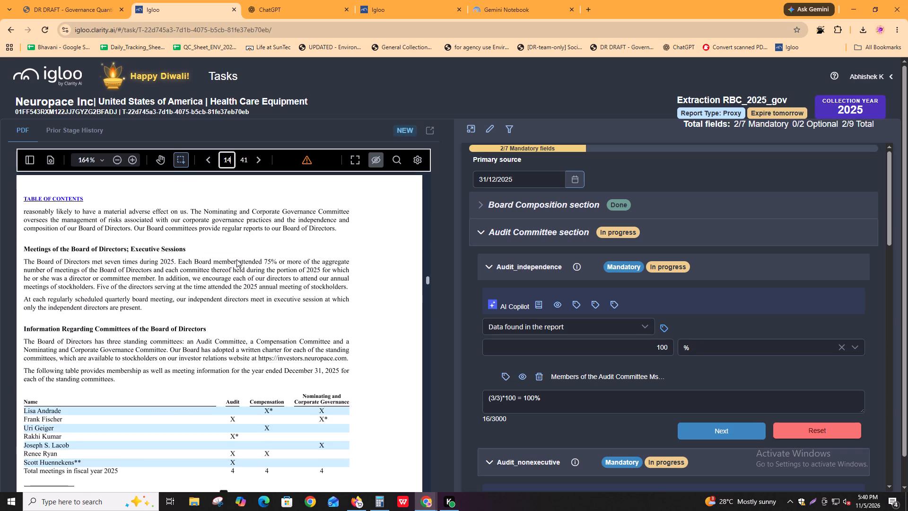
pyautogui.scroll(-2, 236, 259)
pyautogui.click(237, 255)
pyautogui.keyDown('shift'); pyautogui.scroll(1, 272, 358); pyautogui.keyUp('shift')
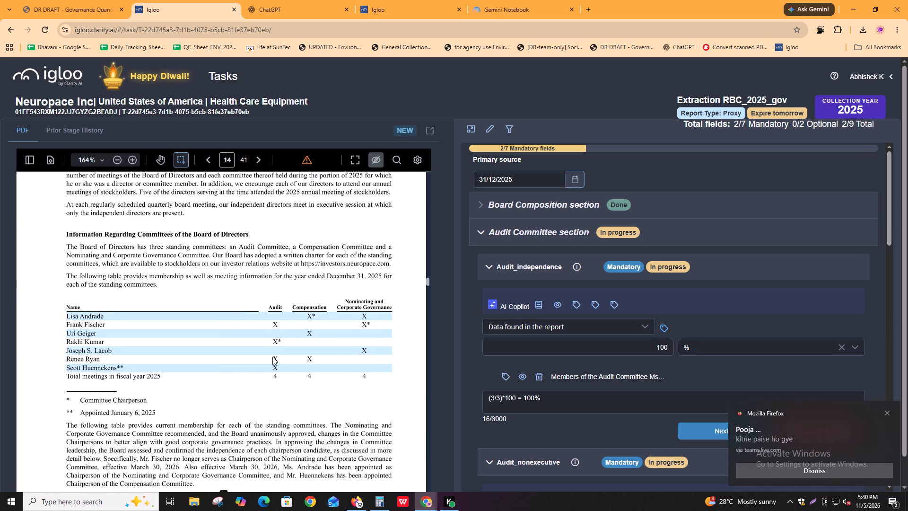
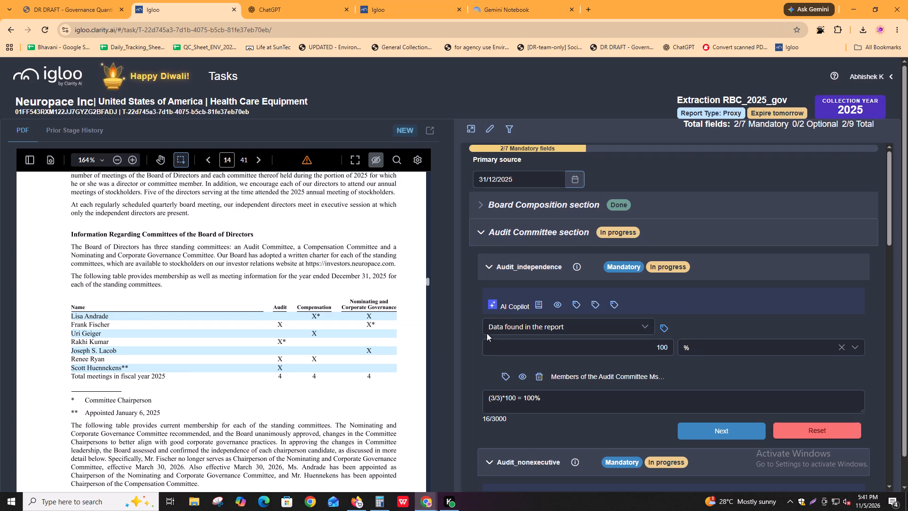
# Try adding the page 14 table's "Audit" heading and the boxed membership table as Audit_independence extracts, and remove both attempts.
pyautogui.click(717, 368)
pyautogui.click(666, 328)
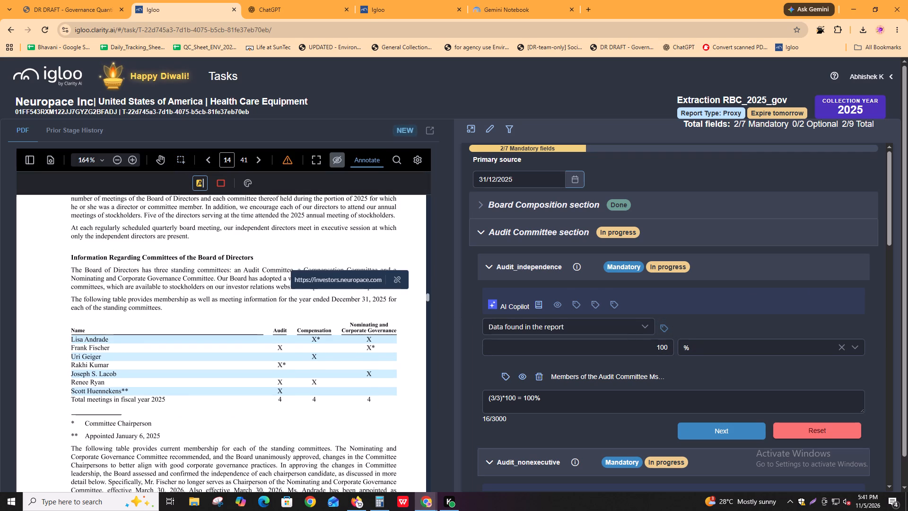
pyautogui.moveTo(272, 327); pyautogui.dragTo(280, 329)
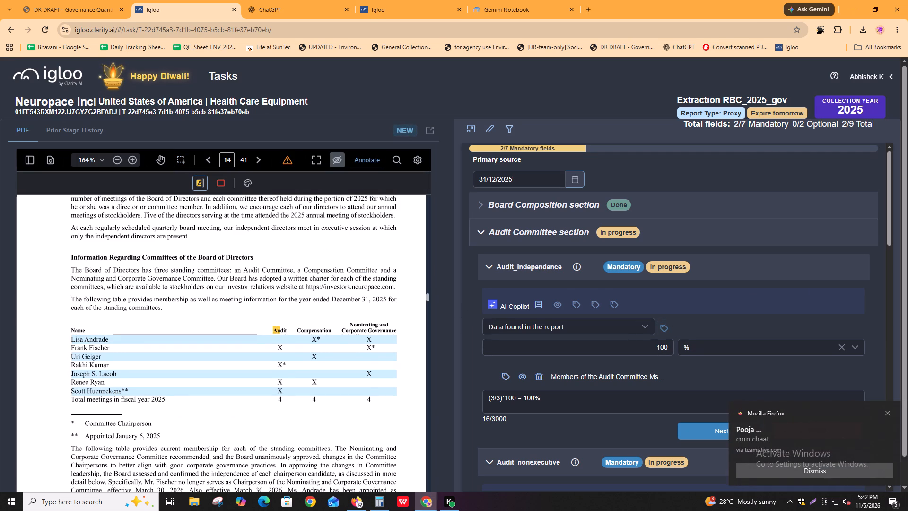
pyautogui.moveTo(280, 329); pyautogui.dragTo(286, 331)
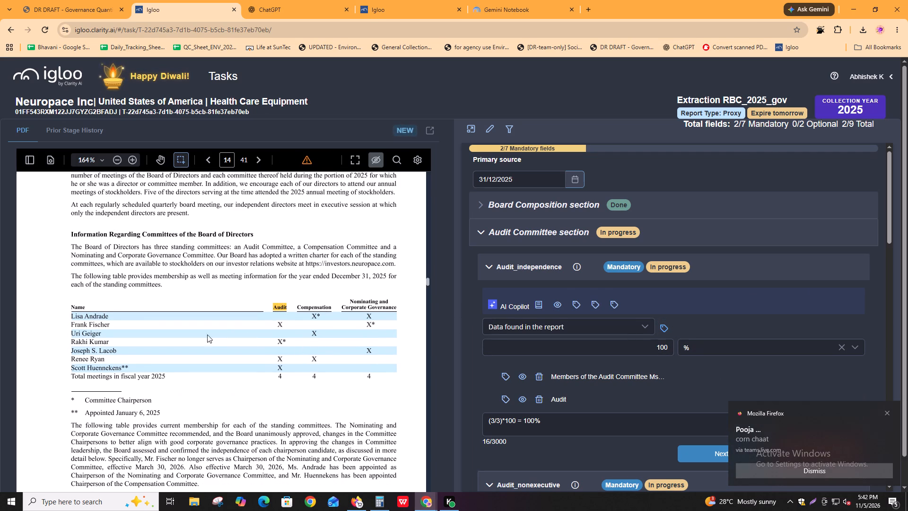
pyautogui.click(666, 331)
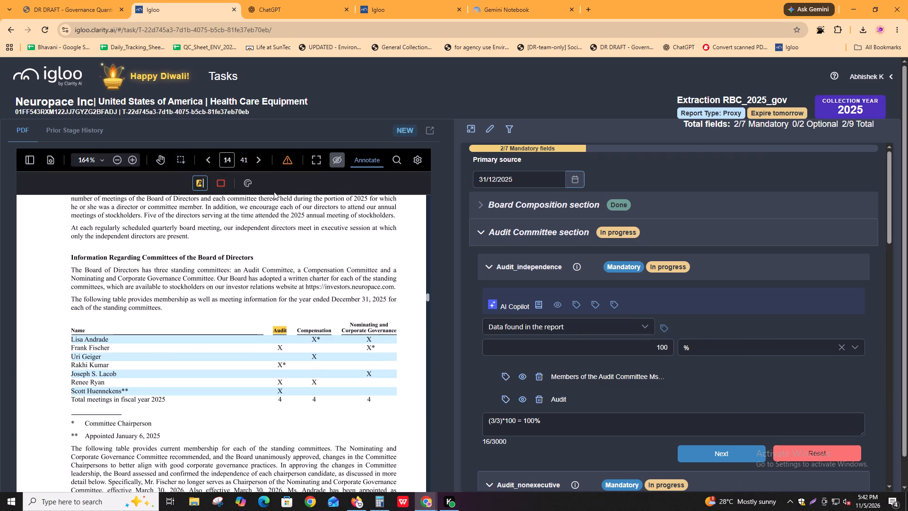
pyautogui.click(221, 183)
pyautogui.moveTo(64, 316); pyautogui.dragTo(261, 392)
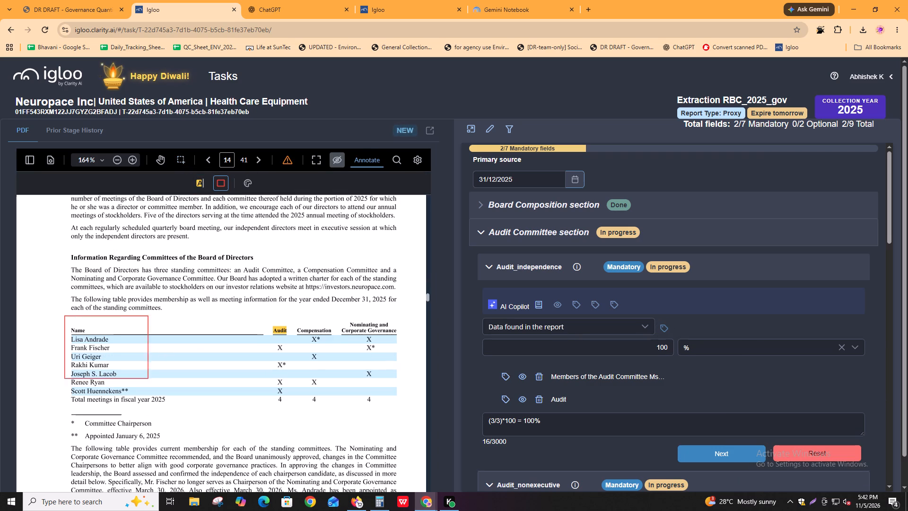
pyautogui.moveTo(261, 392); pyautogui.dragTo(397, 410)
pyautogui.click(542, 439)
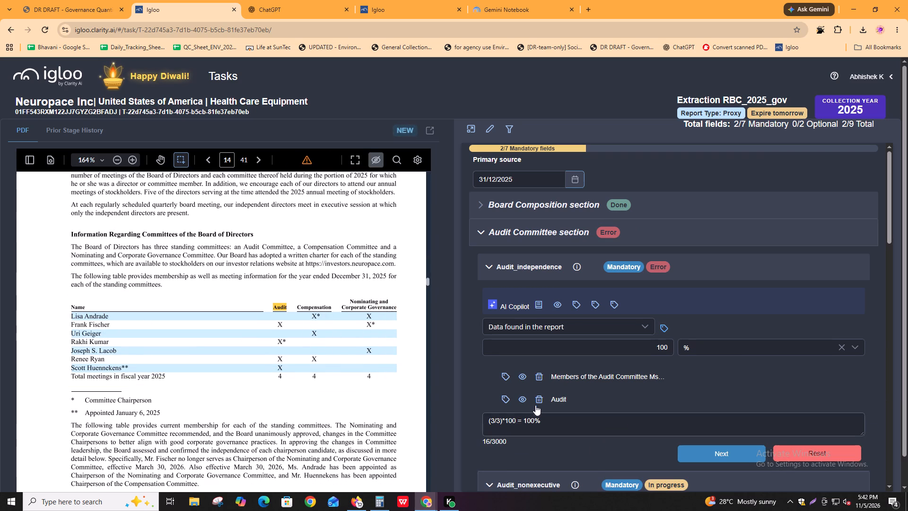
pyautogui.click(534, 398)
# Highlight the page 14 sentence from "The following table provides membership" through "each of the standing committees." as an Audit_independence extract.
pyautogui.click(663, 330)
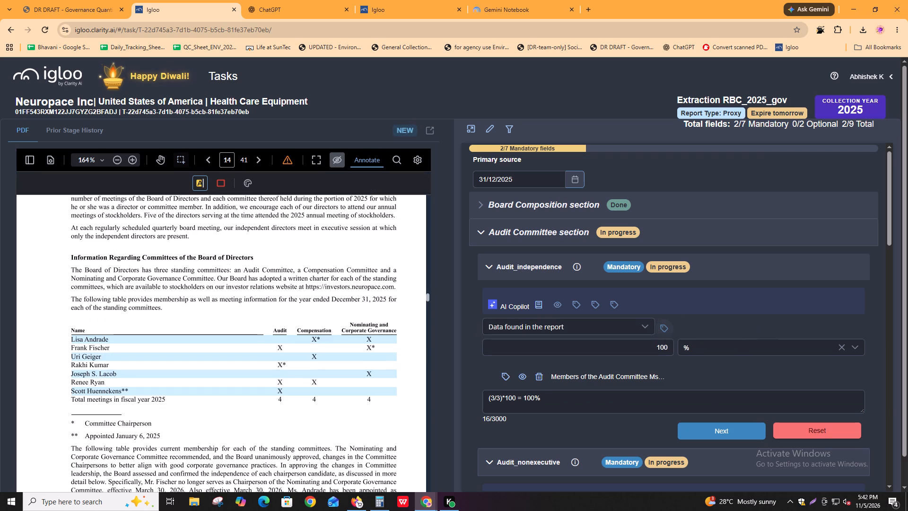
pyautogui.moveTo(69, 292); pyautogui.dragTo(288, 333)
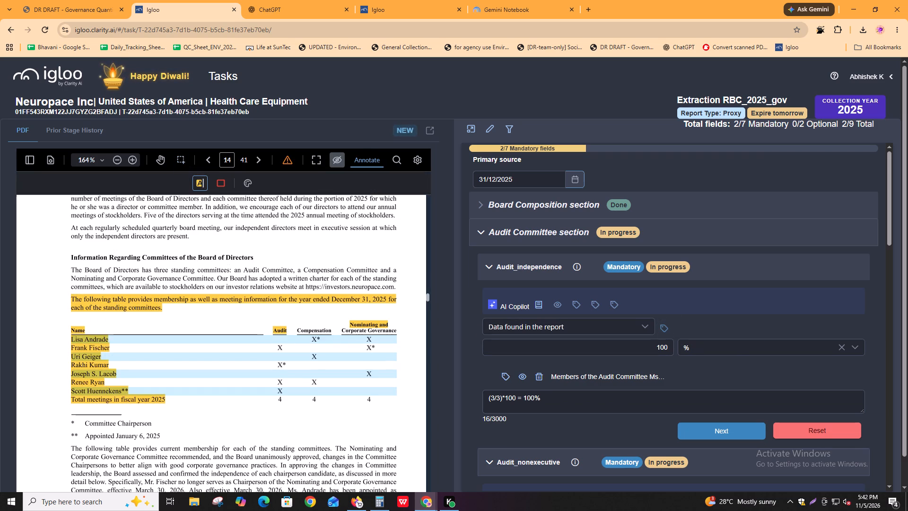
pyautogui.moveTo(288, 333); pyautogui.dragTo(248, 311)
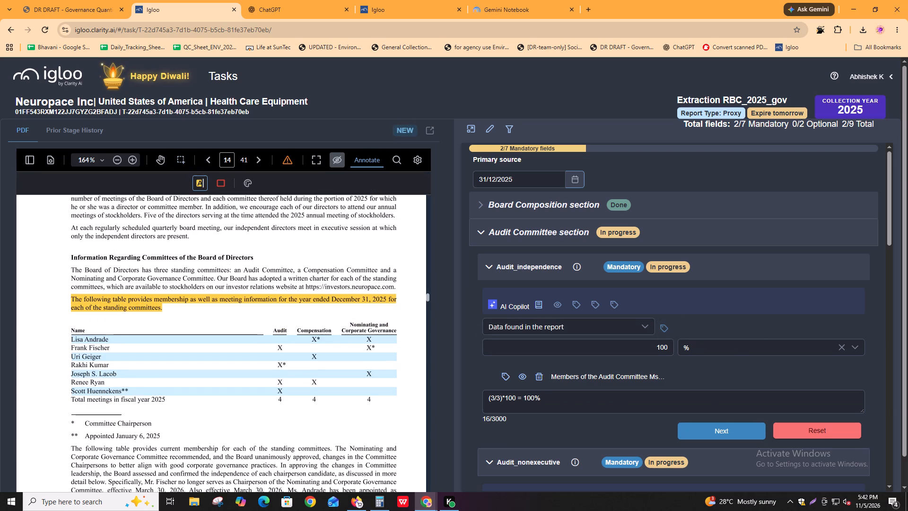
pyautogui.moveTo(248, 311); pyautogui.dragTo(178, 313)
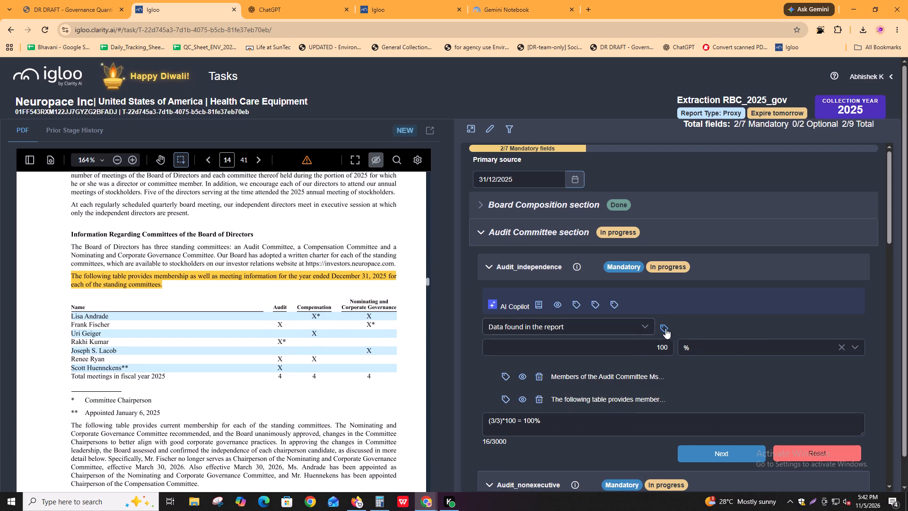
# Box the full page 14 committee membership table, from the column headings through the total meetings row, as another Audit_independence extract.
pyautogui.click(668, 327)
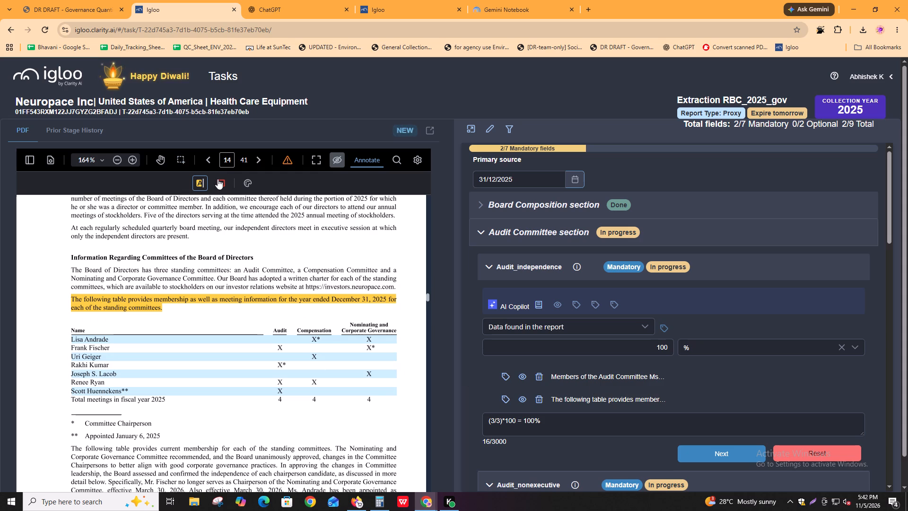
pyautogui.click(218, 181)
pyautogui.moveTo(61, 319); pyautogui.dragTo(349, 412)
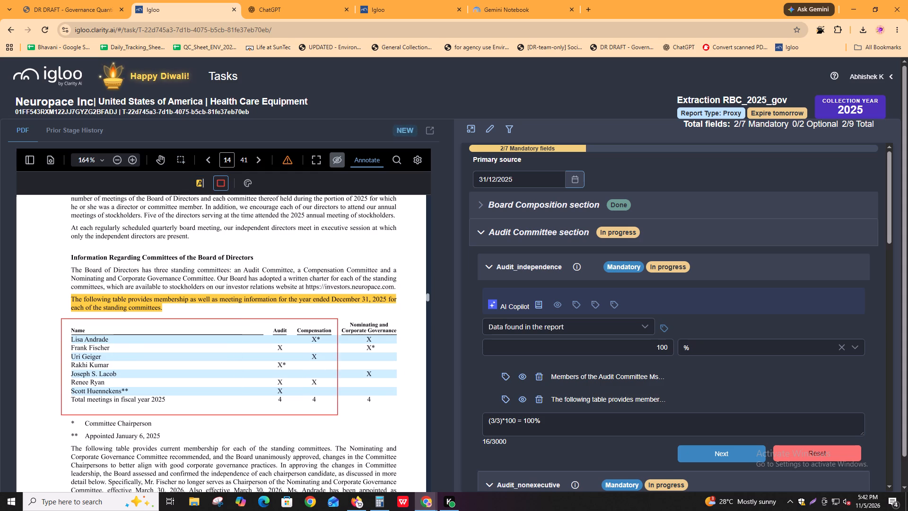
pyautogui.moveTo(349, 412); pyautogui.dragTo(412, 411)
# Begin the boxed table's extract text with an opening quotation mark and Fischer's full name copied from the table, followed by a comma.
pyautogui.click(577, 424)
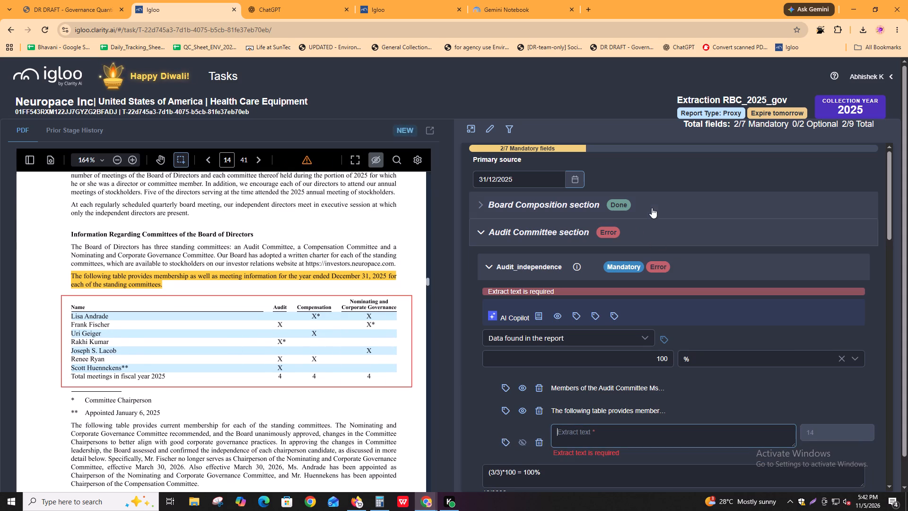
pyautogui.hotkey('shift', '"')
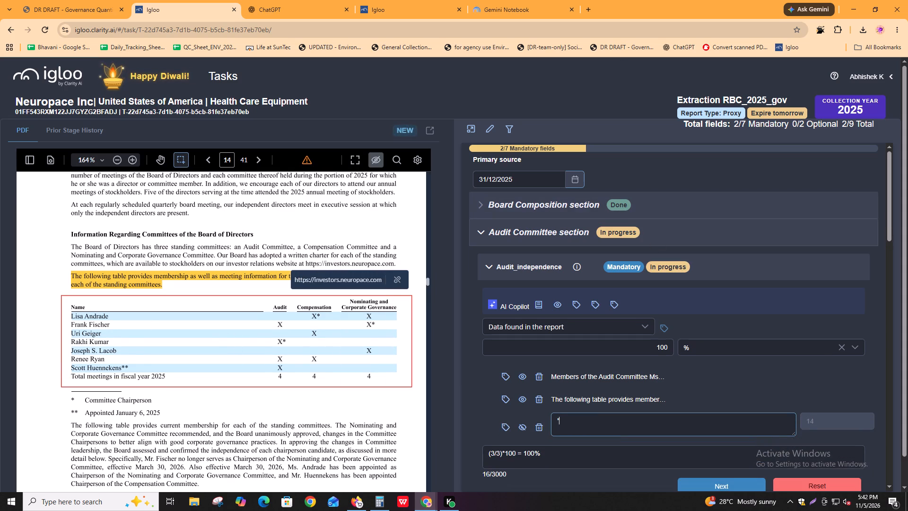
pyautogui.moveTo(72, 326); pyautogui.dragTo(92, 327)
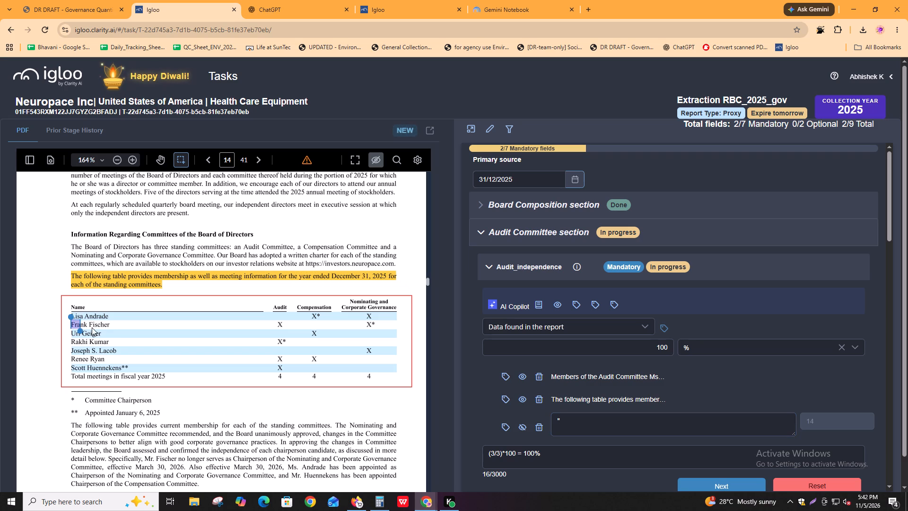
pyautogui.moveTo(92, 327); pyautogui.dragTo(107, 329)
pyautogui.hotkey('ctrl', 'c')
pyautogui.hotkey('ctrl', 'c')
pyautogui.hotkey('ctrl', 'c')
pyautogui.hotkey('ctrl', 'c')
pyautogui.click(618, 431)
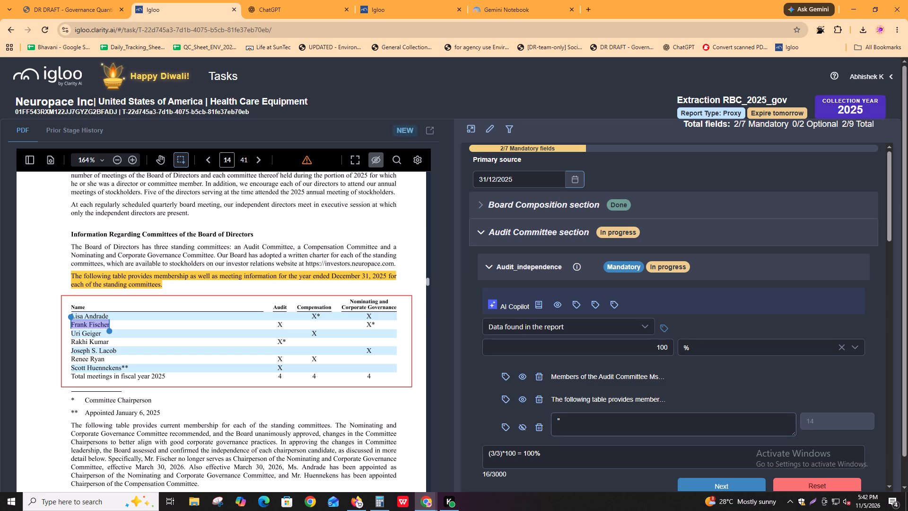
pyautogui.hotkey('ctrl', 'v')
pyautogui.write(',')
pyautogui.press('space')
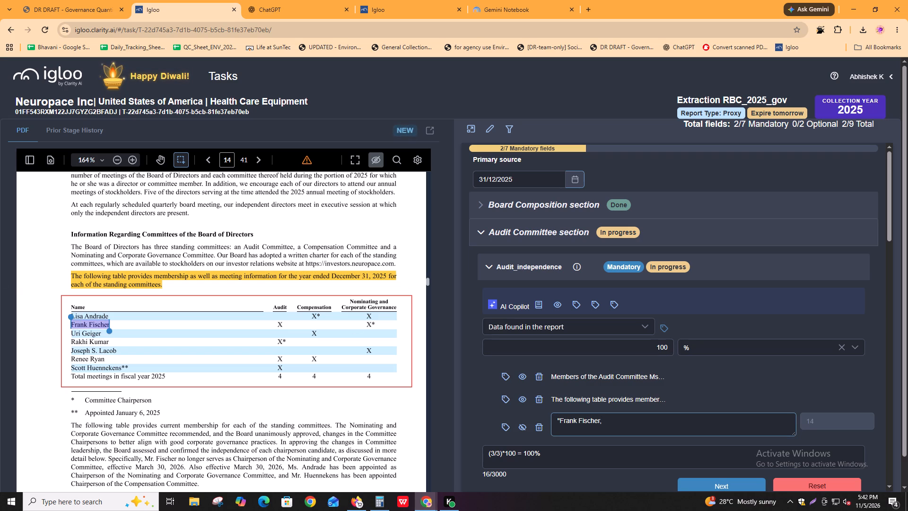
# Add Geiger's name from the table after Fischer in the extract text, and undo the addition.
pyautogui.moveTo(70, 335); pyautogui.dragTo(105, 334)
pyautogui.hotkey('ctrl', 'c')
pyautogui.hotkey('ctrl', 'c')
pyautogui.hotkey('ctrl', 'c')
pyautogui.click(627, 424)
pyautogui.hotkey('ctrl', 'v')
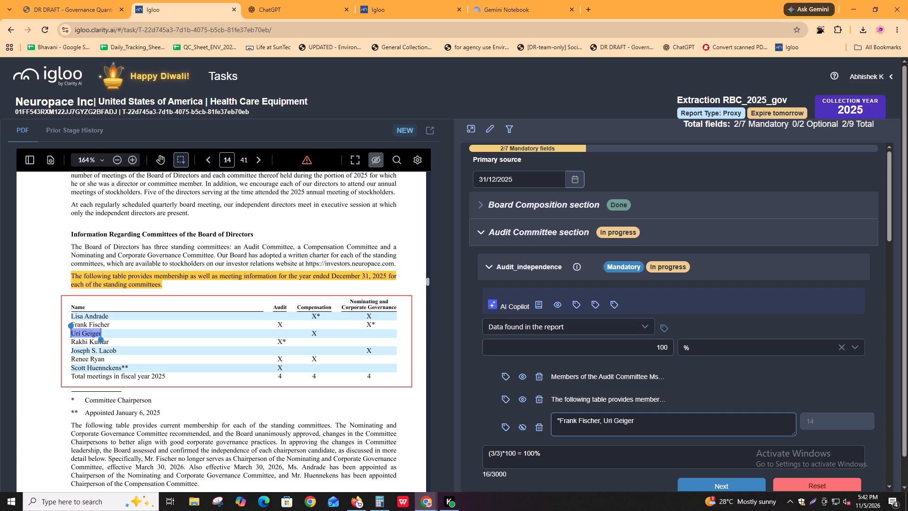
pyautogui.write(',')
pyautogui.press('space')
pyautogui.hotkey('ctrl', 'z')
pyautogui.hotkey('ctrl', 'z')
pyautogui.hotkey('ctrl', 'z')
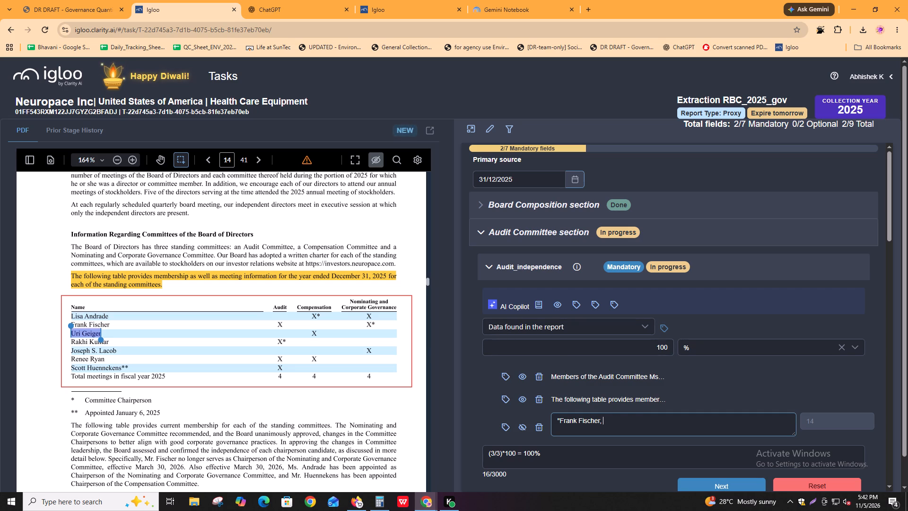
# Try to add Kumar's name from the membership table after Fischer in the extract text, followed by a comma.
pyautogui.moveTo(71, 343); pyautogui.dragTo(117, 343)
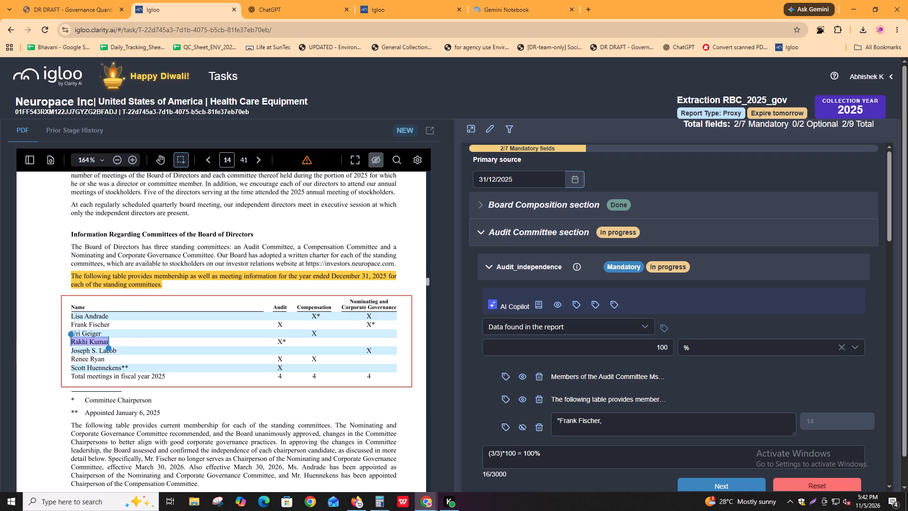
pyautogui.hotkey('ctrl', 'x')
pyautogui.click(640, 428)
pyautogui.hotkey('ctrl', 'v')
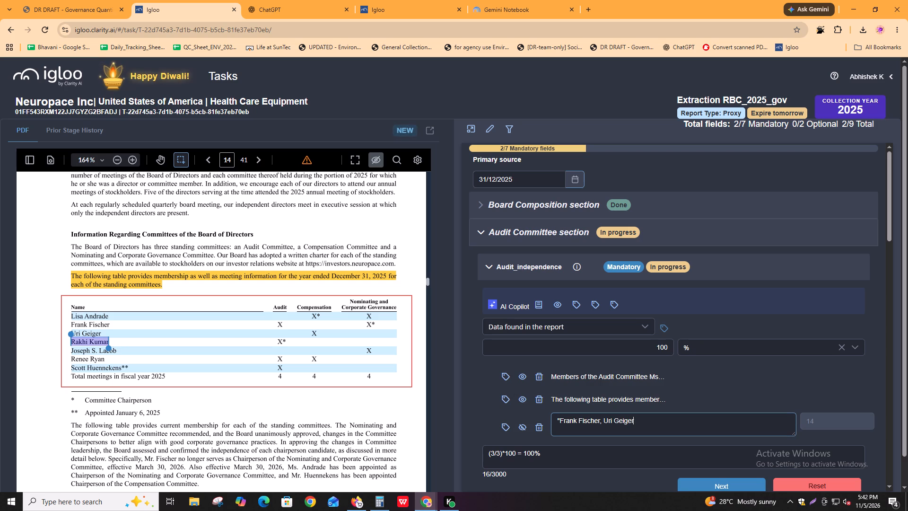
pyautogui.write(',')
pyautogui.press('space')
pyautogui.moveTo(66, 360); pyautogui.dragTo(98, 357)
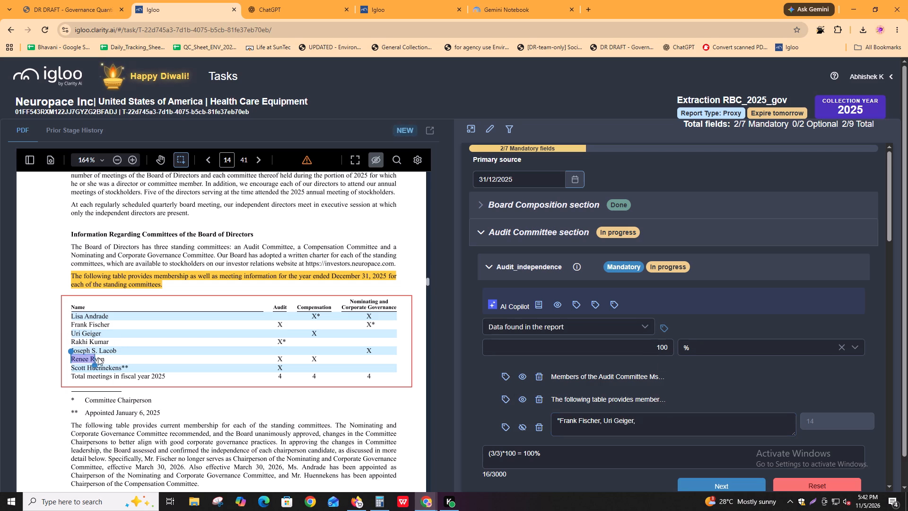
pyautogui.moveTo(98, 357); pyautogui.dragTo(106, 357)
pyautogui.hotkey('ctrl', 'c')
pyautogui.click(692, 426)
pyautogui.hotkey('ctrl', 'v')
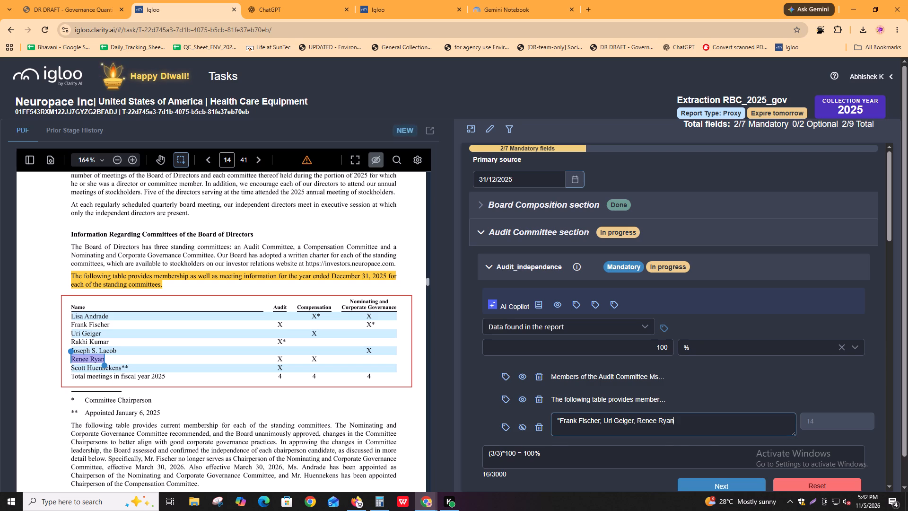
pyautogui.moveTo(66, 367); pyautogui.dragTo(120, 370)
pyautogui.hotkey('ctrl', 'c')
pyautogui.click(730, 416)
pyautogui.write(',')
pyautogui.press('space')
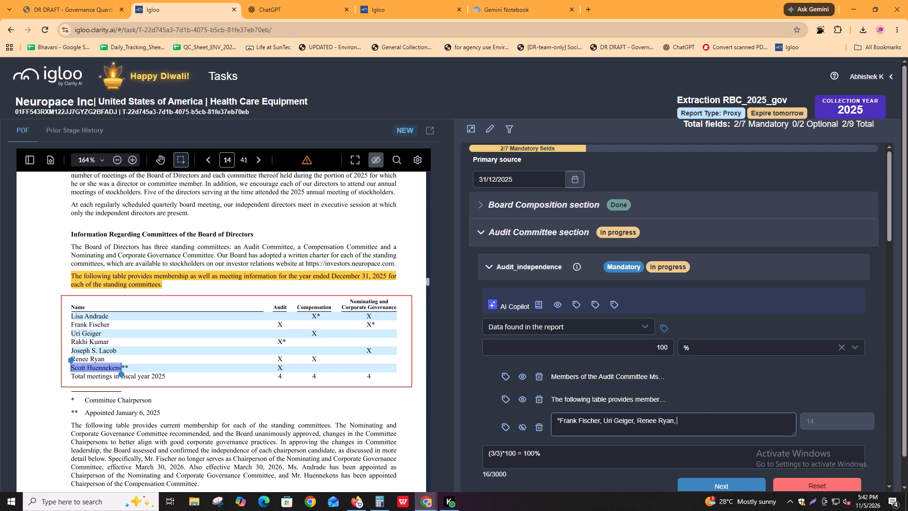
pyautogui.hotkey('ctrl', 'v')
pyautogui.hotkey('shift', '"')
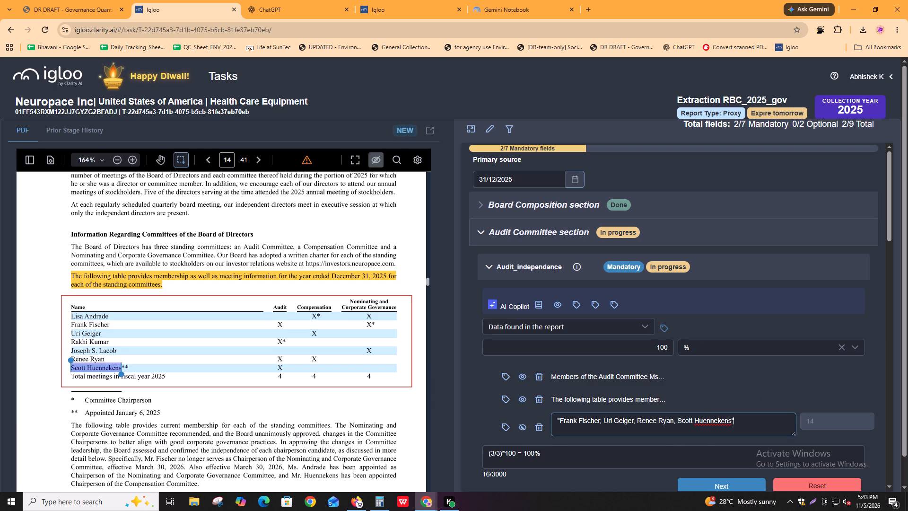
pyautogui.click(527, 423)
# Change the Audit_independence comment to "(4/4)*100 = 100%".
pyautogui.scroll(2, 509, 359)
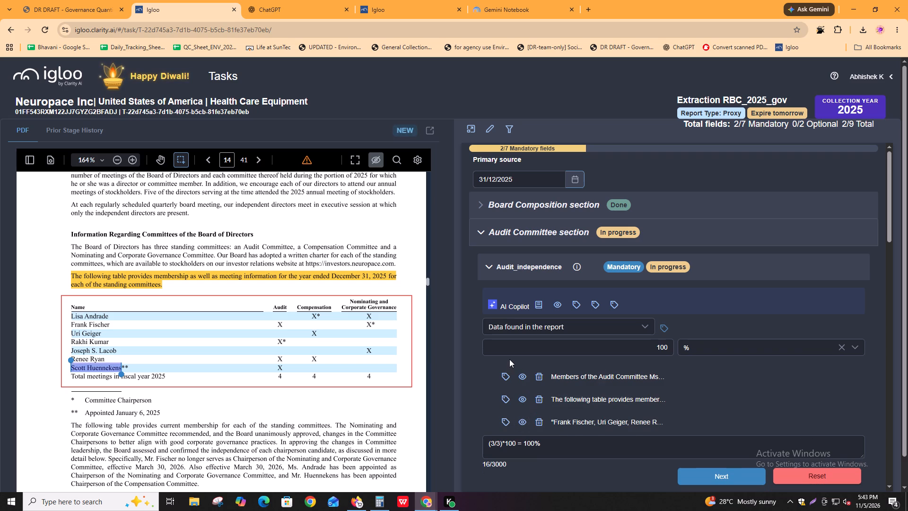
pyautogui.scroll(2, 711, 343)
pyautogui.scroll(-2, 760, 434)
pyautogui.scroll(-1, 533, 349)
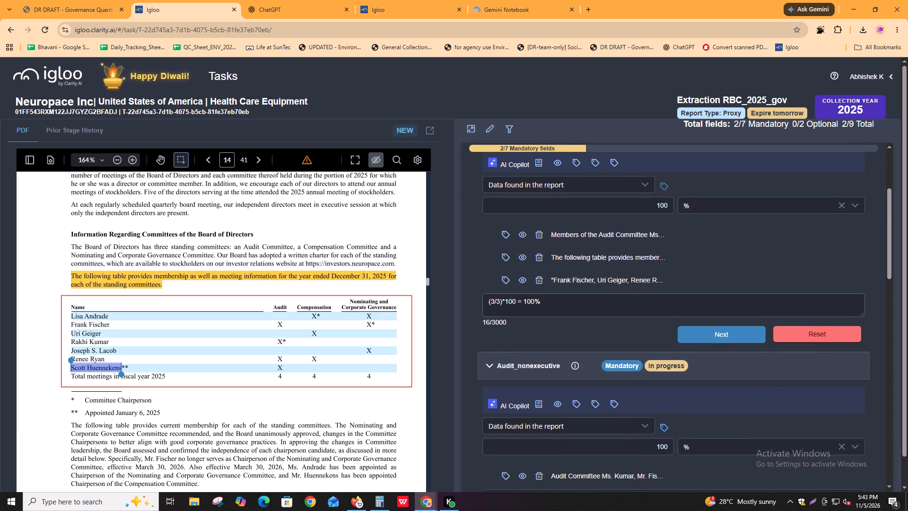
pyautogui.click(499, 301)
pyautogui.press('BackSpace')
pyautogui.press('BackSpace')
pyautogui.press('BackSpace')
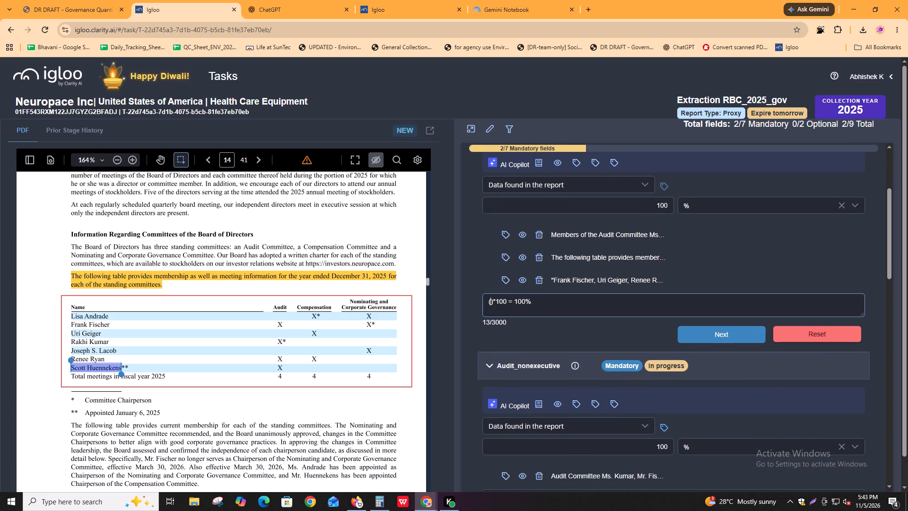
pyautogui.write('4/4')
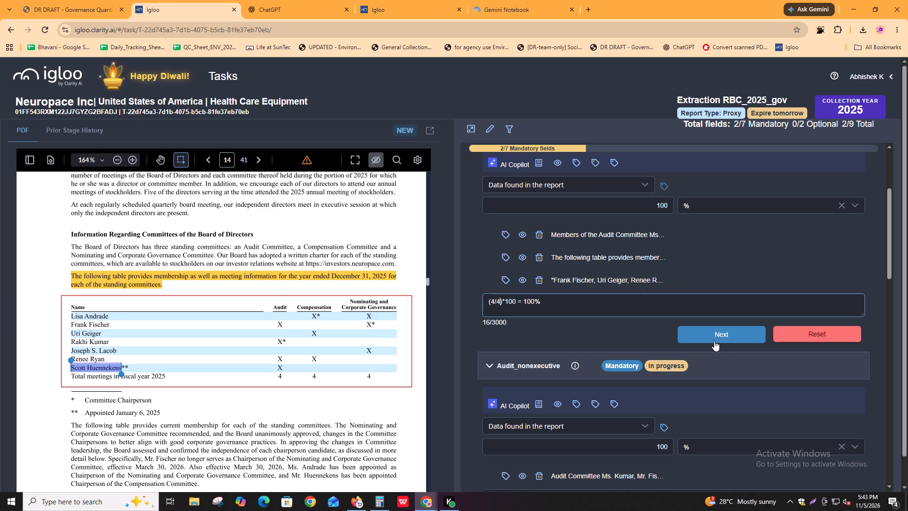
pyautogui.keyDown('alt'); pyautogui.click(623, 317); pyautogui.keyUp('alt')
# Delete the "Audit Committee Ms. Kumar, Mr. Fis…" extract from Audit_nonexecutive.
pyautogui.scroll(-4, 623, 317)
pyautogui.scroll(3, 612, 252)
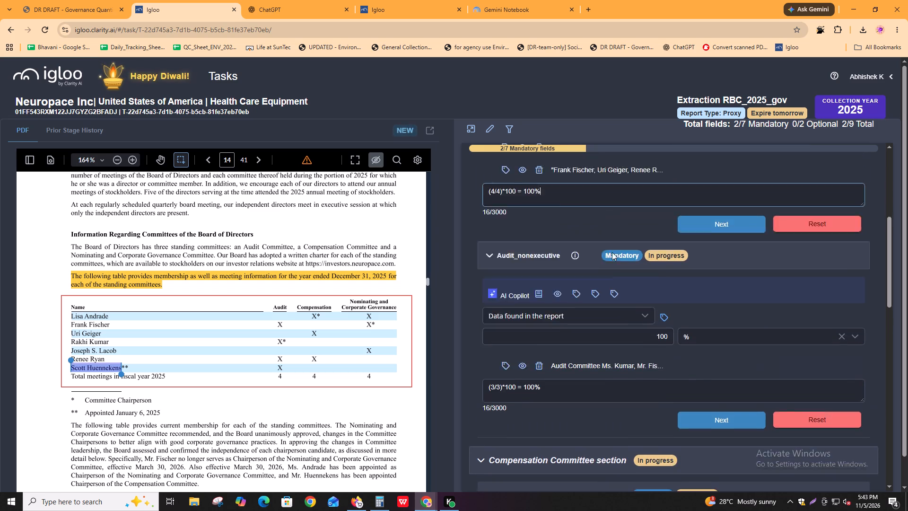
pyautogui.scroll(1, 612, 252)
pyautogui.scroll(-2, 554, 398)
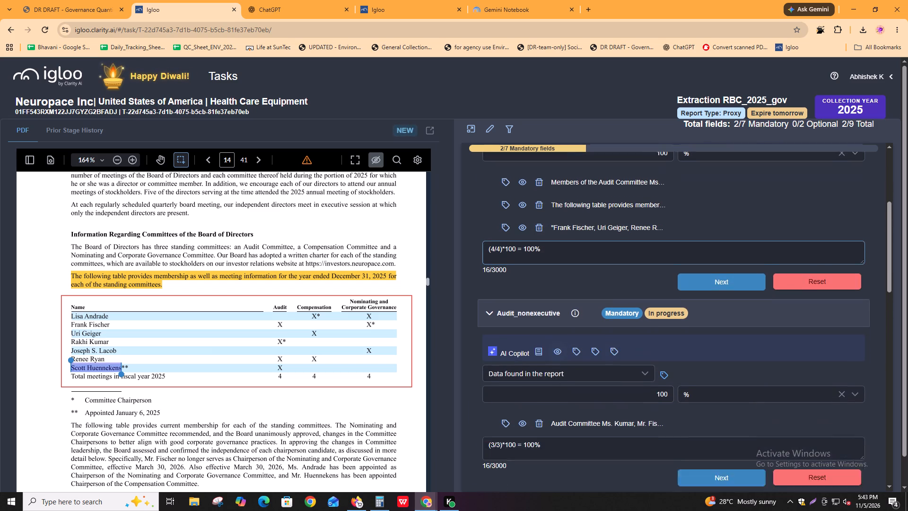
pyautogui.click(540, 385)
# Annotate the "Members of the Audit Committee" heading and its four names on page 20 as an Audit_nonexecutive extract.
pyautogui.scroll(3, 555, 335)
pyautogui.click(510, 284)
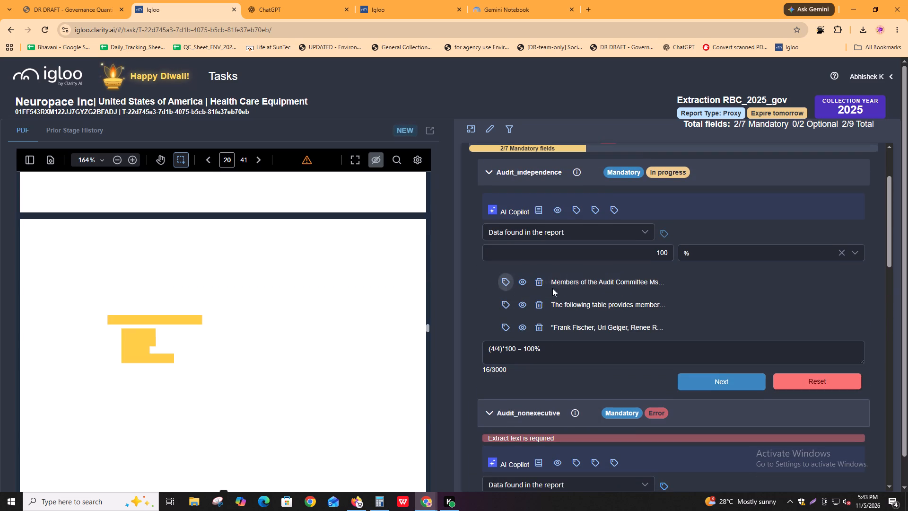
pyautogui.scroll(-3, 677, 408)
pyautogui.click(660, 347)
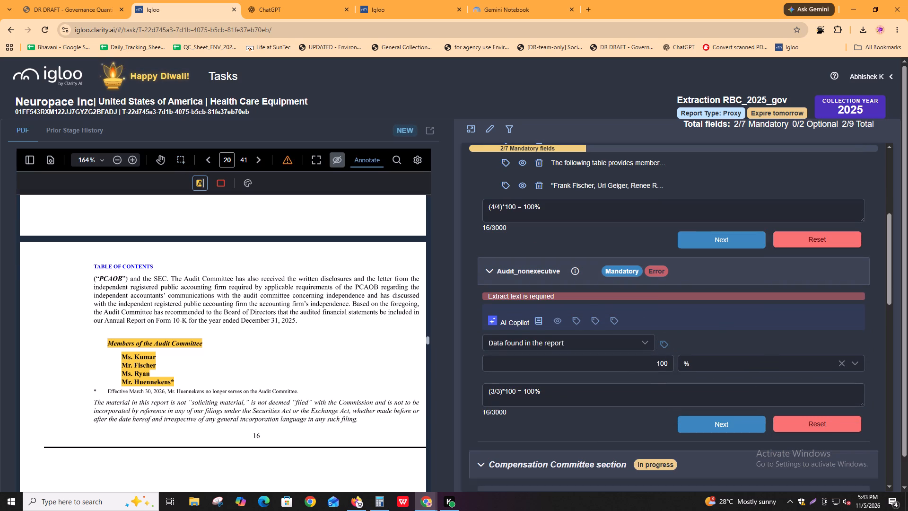
pyautogui.moveTo(97, 341); pyautogui.dragTo(119, 351)
pyautogui.moveTo(119, 351); pyautogui.dragTo(175, 383)
pyautogui.scroll(-2, 683, 422)
pyautogui.scroll(4, 578, 326)
# Add the page 14 sentence beginning "The following table provides membership" as a second Audit_nonexecutive extract.
pyautogui.click(506, 255)
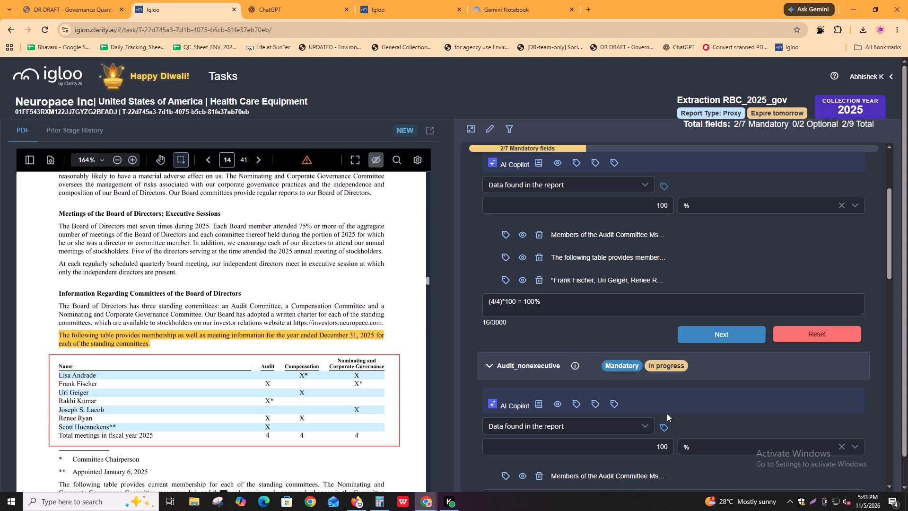
pyautogui.click(664, 424)
pyautogui.moveTo(57, 353); pyautogui.dragTo(145, 372)
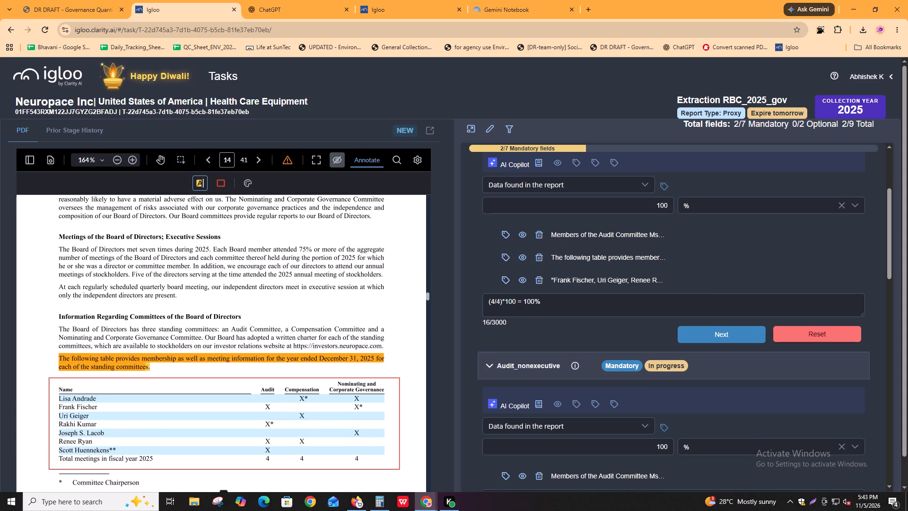
pyautogui.moveTo(145, 372); pyautogui.dragTo(155, 374)
pyautogui.scroll(-2, 723, 405)
pyautogui.scroll(1, 629, 263)
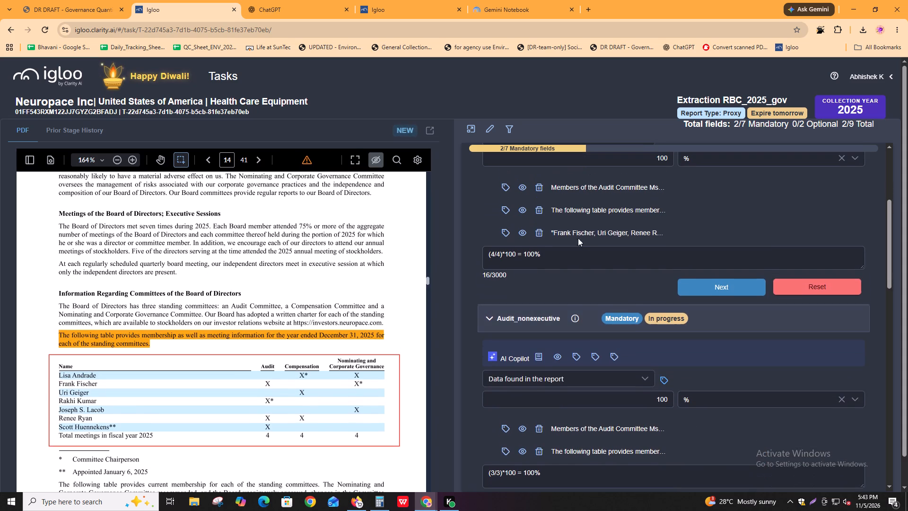
# Box the page 14 committee membership table for Audit_nonexecutive and reuse the quoted member names from the Audit_independence extract as its text.
pyautogui.click(523, 233)
pyautogui.keyDown('alt'); pyautogui.click(592, 229); pyautogui.keyUp('alt')
pyautogui.scroll(-3, 659, 432)
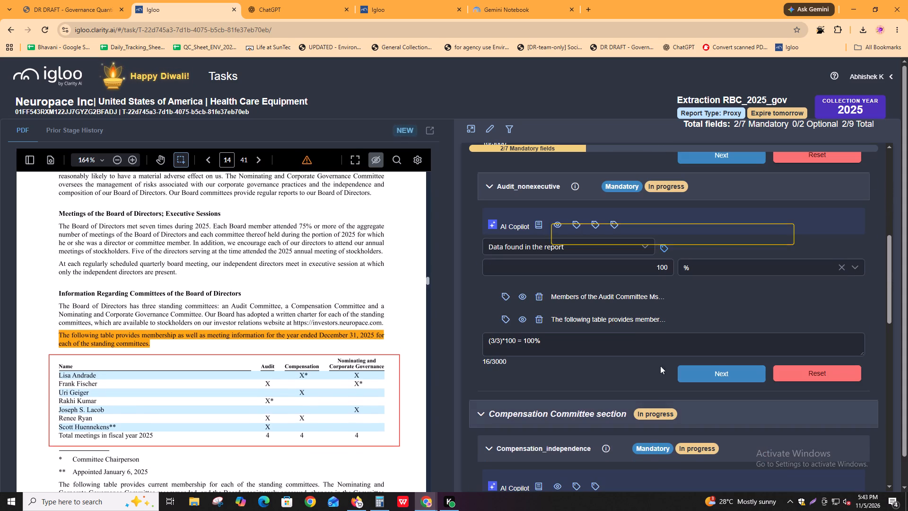
pyautogui.click(666, 246)
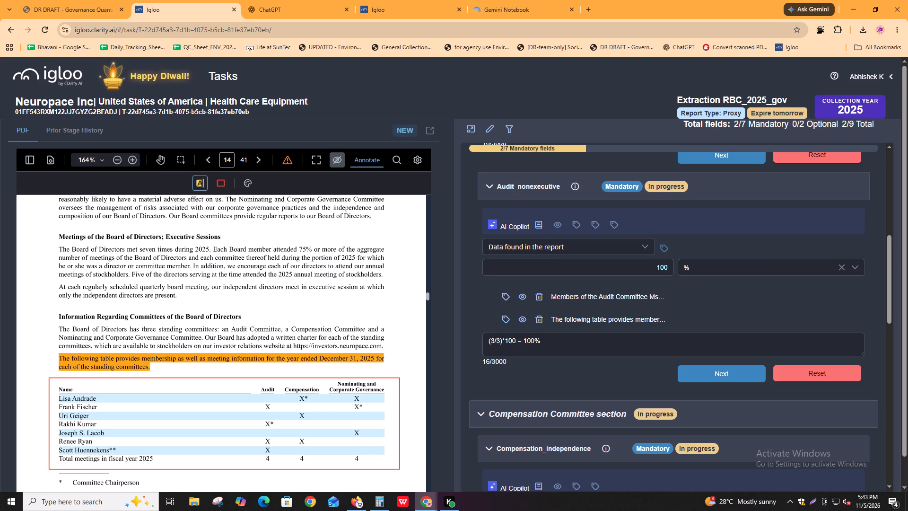
pyautogui.click(218, 183)
pyautogui.moveTo(49, 371); pyautogui.dragTo(405, 476)
pyautogui.click(637, 357)
pyautogui.hotkey('ctrl', 'v')
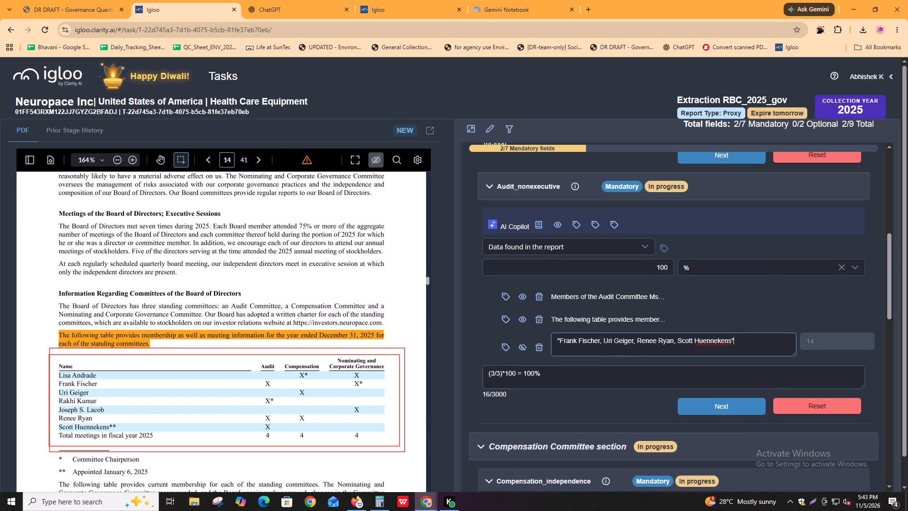
pyautogui.click(527, 350)
pyautogui.scroll(4, 768, 340)
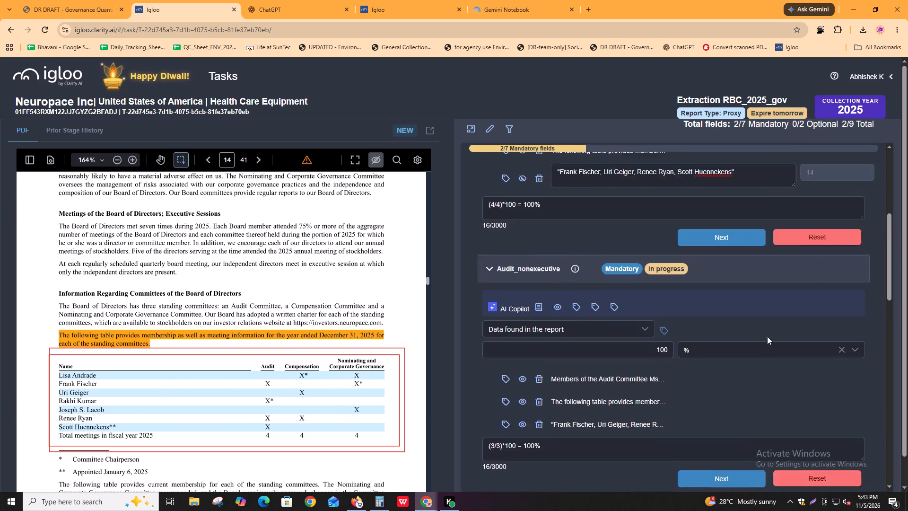
pyautogui.scroll(2, 597, 284)
pyautogui.click(526, 378)
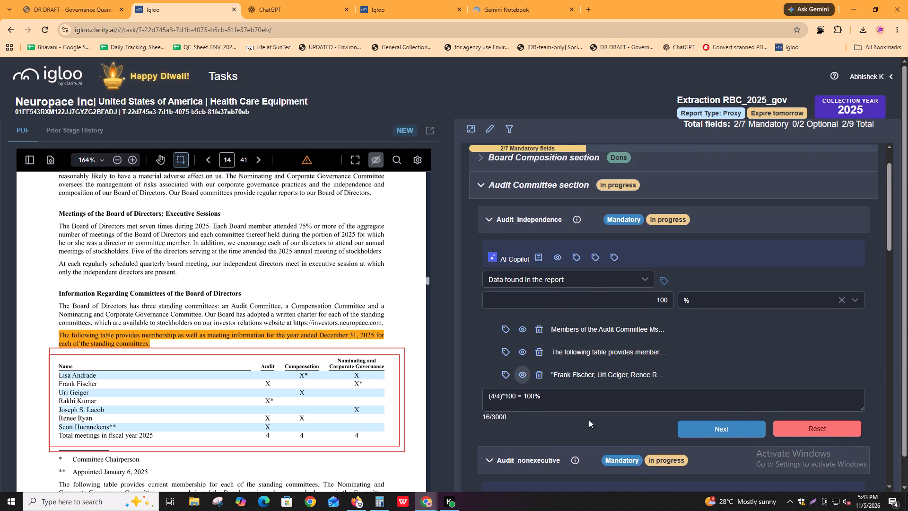
# Bring up the Board_independence evidence on page 13 and start a second line in the Audit_independence comment with "Page 13 states, " and an opening quotation mark.
pyautogui.click(590, 407)
pyautogui.scroll(7, 607, 300)
pyautogui.click(551, 202)
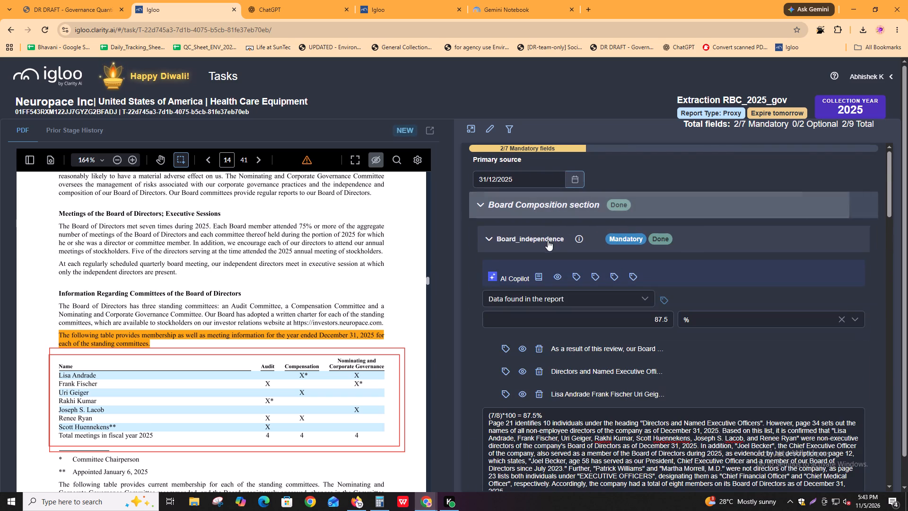
pyautogui.click(508, 349)
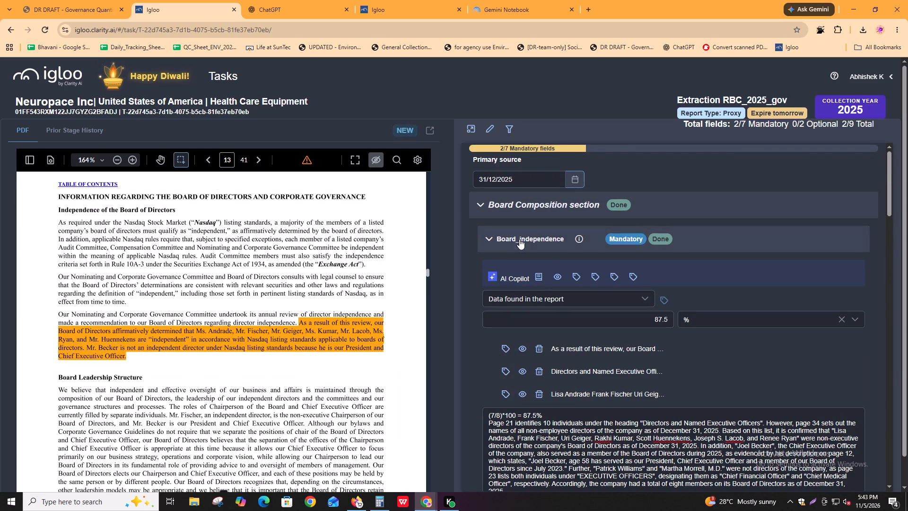
pyautogui.click(519, 238)
pyautogui.click(538, 206)
pyautogui.scroll(-2, 596, 404)
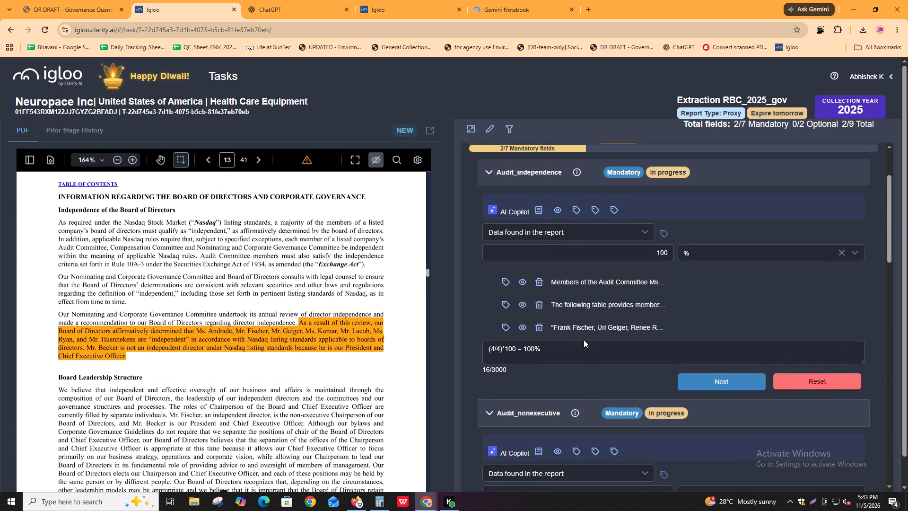
pyautogui.click(584, 340)
pyautogui.click(582, 346)
pyautogui.press('Return')
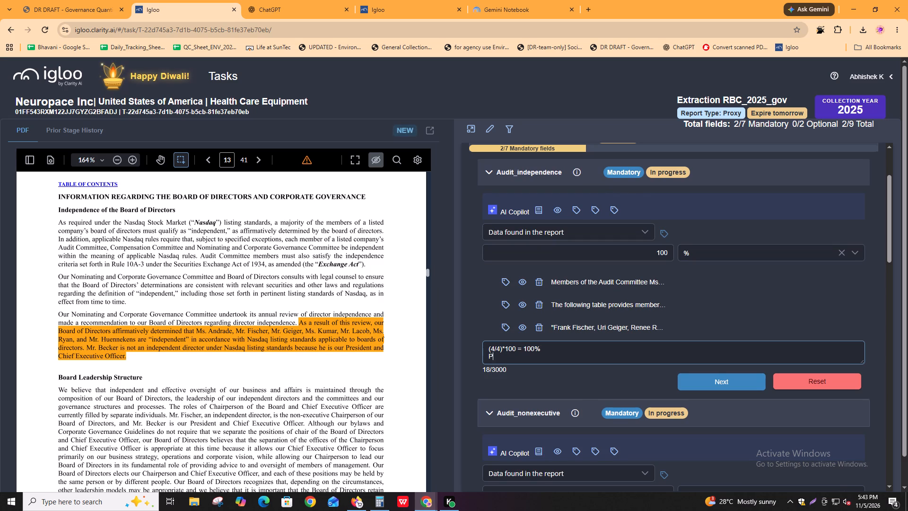
pyautogui.write('age')
pyautogui.press('space')
pyautogui.write('13 states, "')
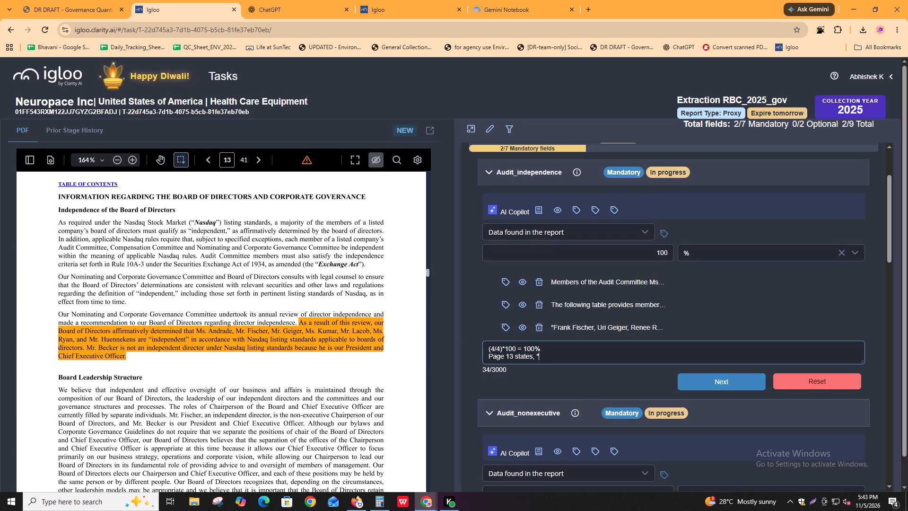
# Copy the page 13 sentence from "As a result of this review" through "directors." into the Audit_independence comment after the opening quotation mark.
pyautogui.moveTo(300, 320); pyautogui.dragTo(95, 349)
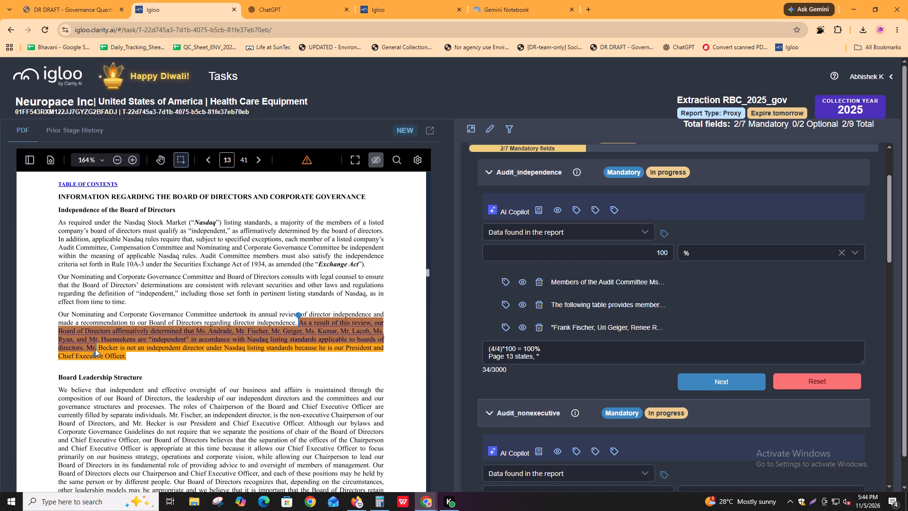
pyautogui.moveTo(95, 349); pyautogui.dragTo(85, 349)
pyautogui.hotkey('ctrl', 'c')
pyautogui.hotkey('ctrl', 'c')
pyautogui.hotkey('ctrl', 'c')
pyautogui.hotkey('ctrl', 'c')
pyautogui.hotkey('ctrl', 'c')
pyautogui.click(559, 350)
pyautogui.keyDown('ctrl'); pyautogui.click(555, 358); pyautogui.keyUp('ctrl')
pyautogui.hotkey('ctrl', 'v')
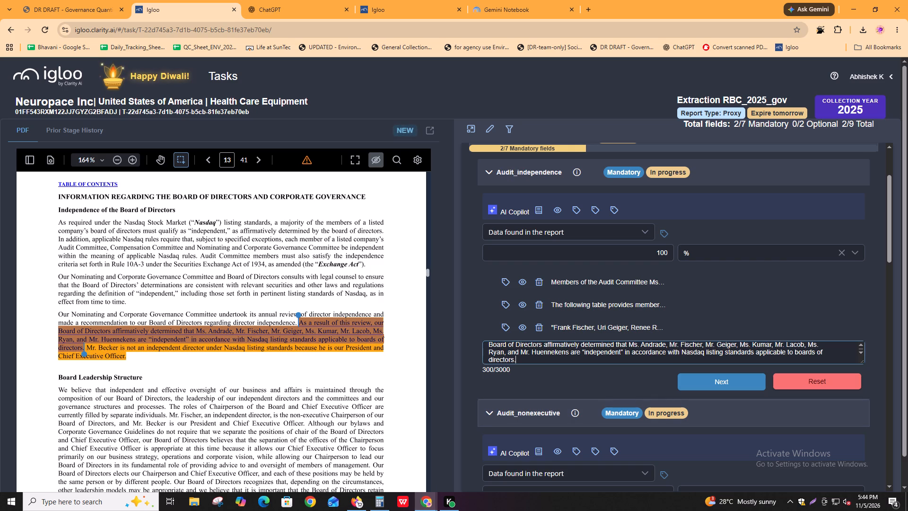
# Replace the line breaks inside the quoted page 13 sentence with spaces so it runs continuously.
pyautogui.click(482, 358)
pyautogui.press('BackSpace')
pyautogui.press('space')
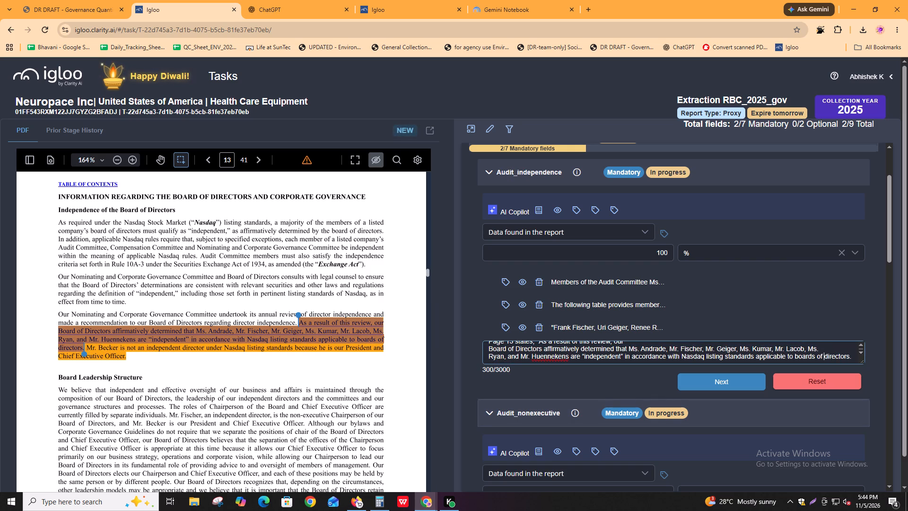
pyautogui.press('Up')
pyautogui.press('Right')
pyautogui.press('BackSpace')
pyautogui.press('space')
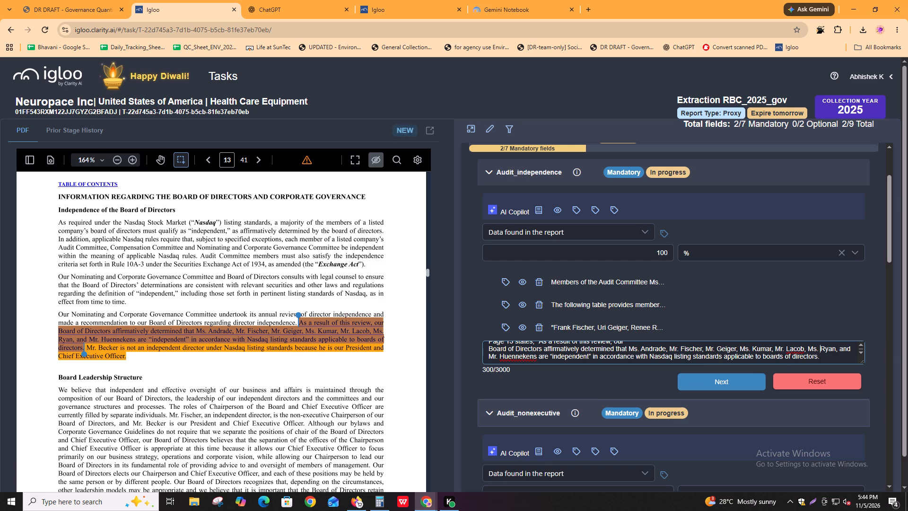
pyautogui.press('Up')
pyautogui.press('Right')
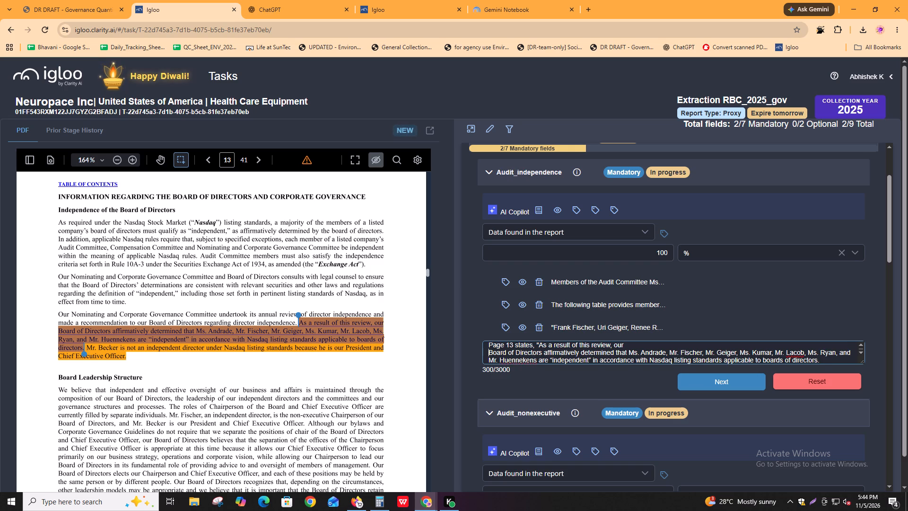
pyautogui.press('BackSpace')
pyautogui.press('space')
pyautogui.press('Down')
pyautogui.press('Down')
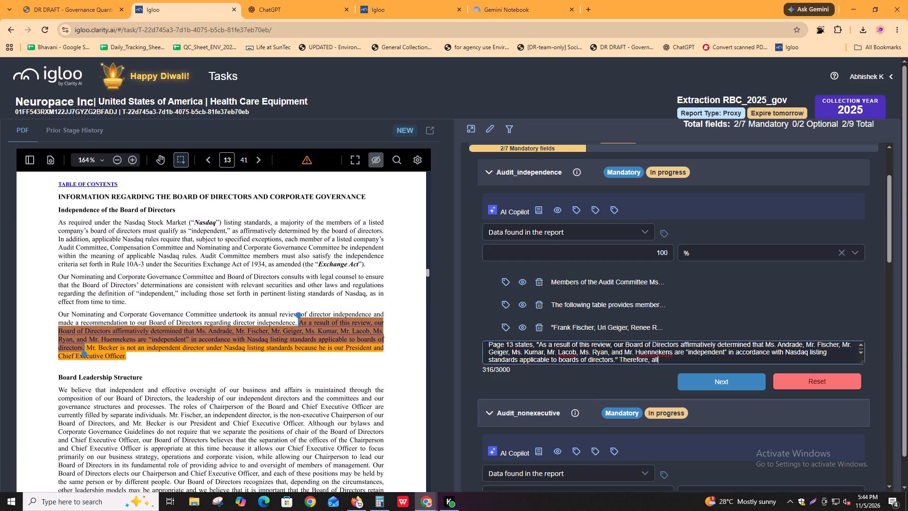
# Finish the Audit_independence comment's conclusion as "Therefore, all the members of audit committee are independent and non-executive.".
pyautogui.press('space')
pyautogui.write('the members of auf')
pyautogui.press('BackSpace')
pyautogui.write('dit committe')
pyautogui.press('space')
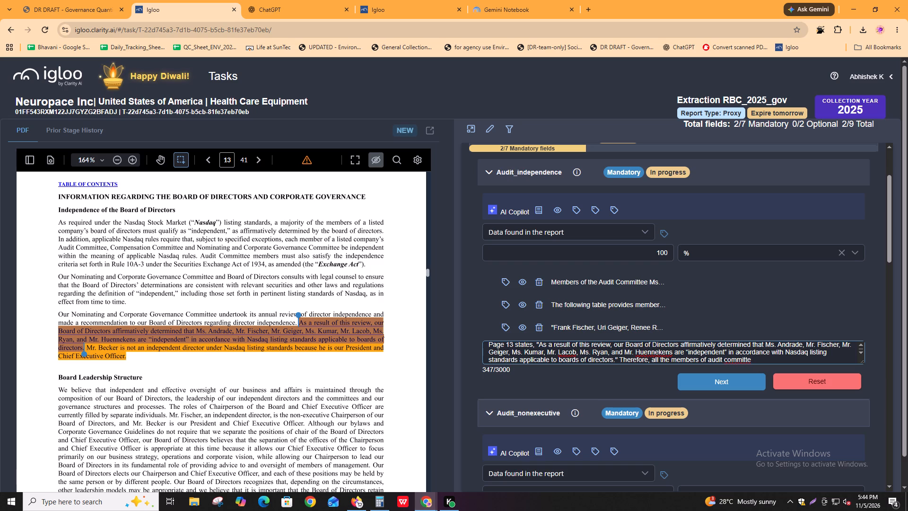
pyautogui.press('BackSpace')
pyautogui.write('e are')
pyautogui.press('space')
pyautogui.press('x')
pyautogui.press('BackSpace')
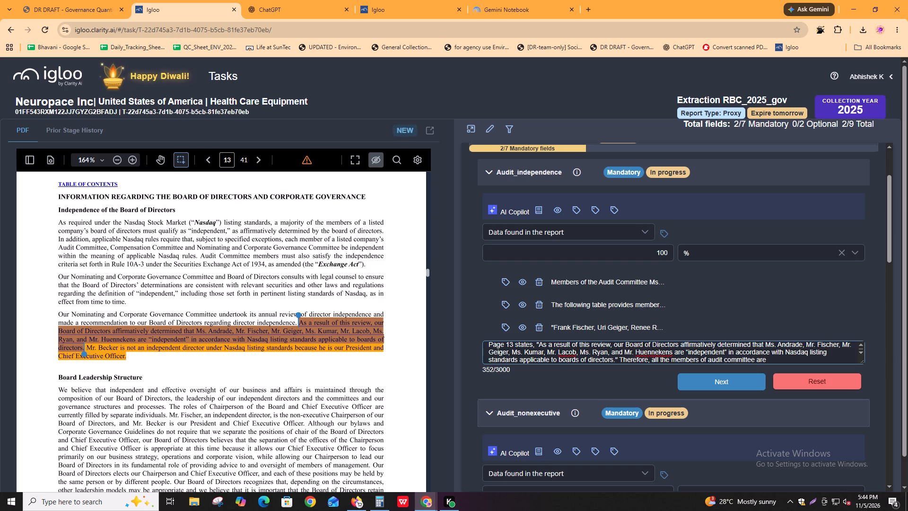
pyautogui.write('ex')
pyautogui.press('BackSpace')
pyautogui.press('=')
pyautogui.press('BackSpace')
pyautogui.press('BackSpace')
pyautogui.write('independent and non-executive.')
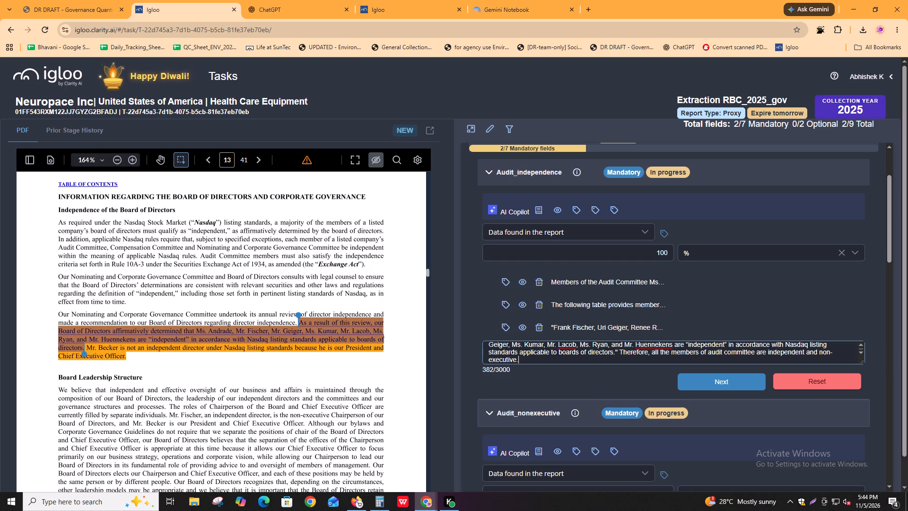
# Replace the Audit_nonexecutive comment with the full Audit_independence comment, including "(4/4)*100 = 100%" and the page 13 explanation.
pyautogui.scroll(1, 691, 364)
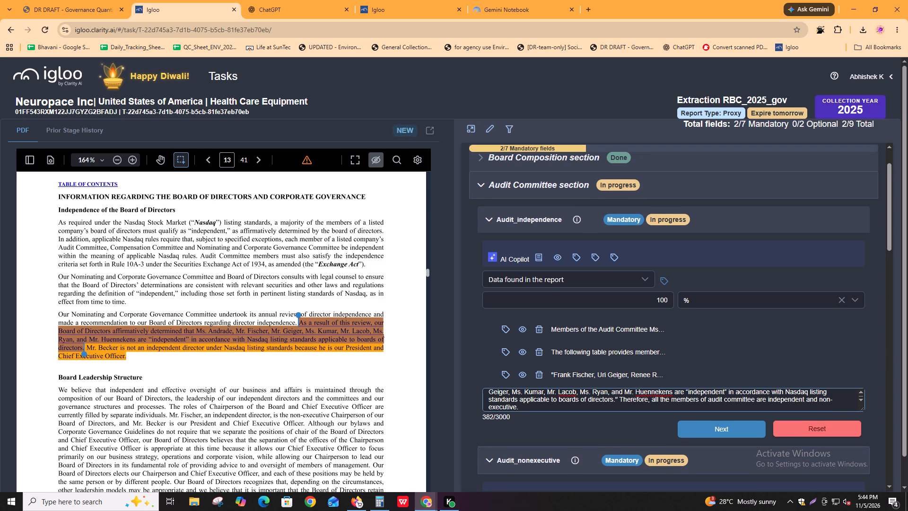
pyautogui.keyDown('alt'); pyautogui.click(633, 399); pyautogui.keyUp('alt')
pyautogui.scroll(4, 634, 399)
pyautogui.scroll(-4, 634, 399)
pyautogui.scroll(4, 634, 399)
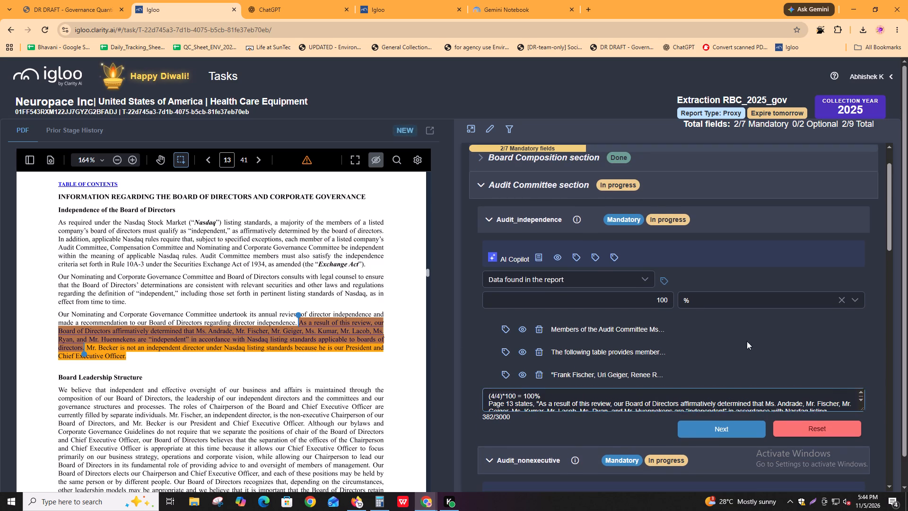
pyautogui.scroll(-4, 748, 345)
pyautogui.click(549, 443)
pyautogui.hotkey('ctrl', 'a')
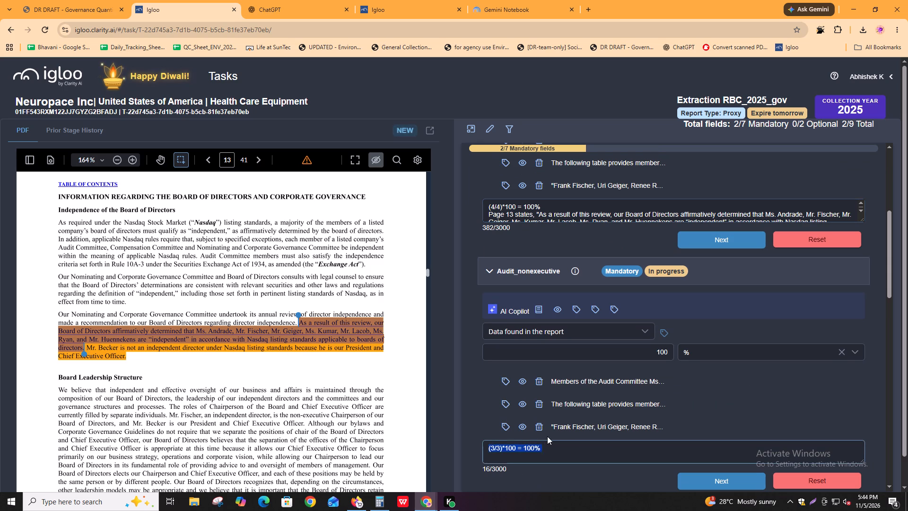
pyautogui.hotkey('ctrl', 'v')
# Submit the Audit_independence and Audit_nonexecutive fields as complete.
pyautogui.scroll(7, 665, 457)
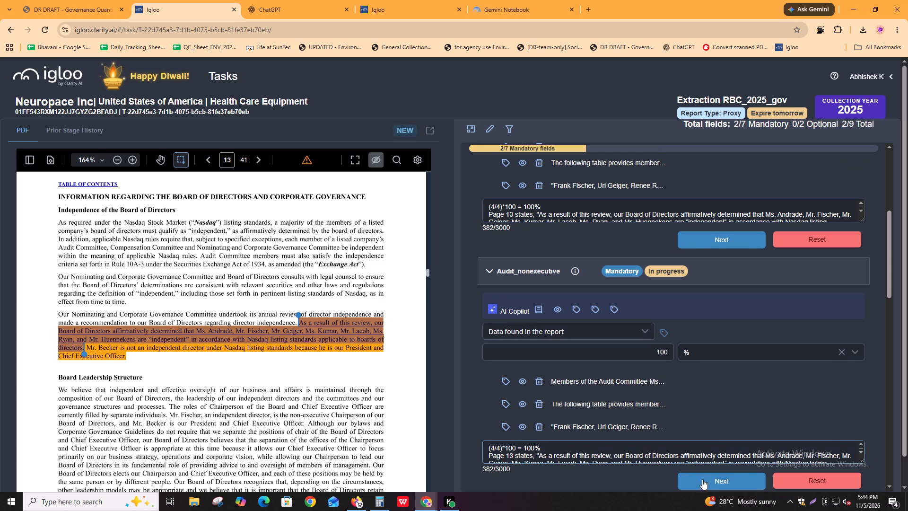
pyautogui.click(694, 236)
pyautogui.click(703, 273)
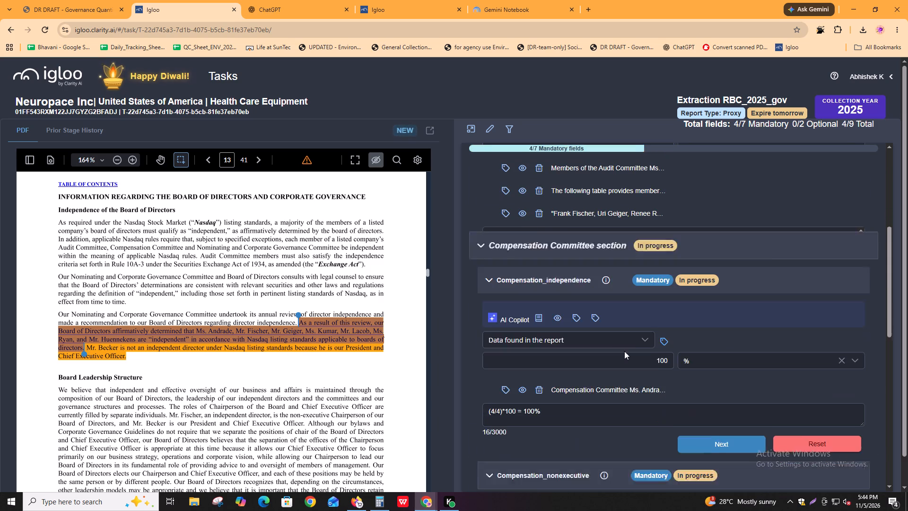
# Check the Compensation_independence entry against the Compensation column of the fiscal 2025 committee membership table on proxy page 14.
pyautogui.scroll(3, 614, 329)
pyautogui.scroll(-1, 240, 403)
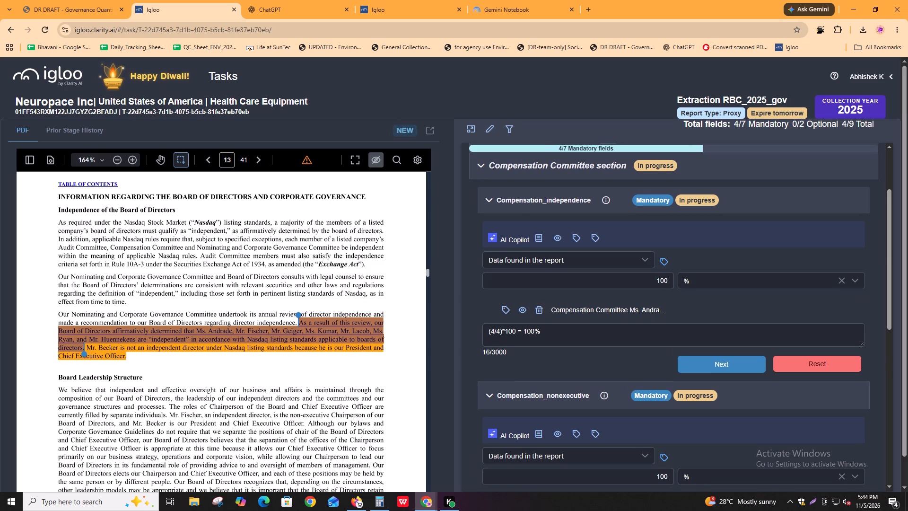
pyautogui.scroll(-14, 240, 403)
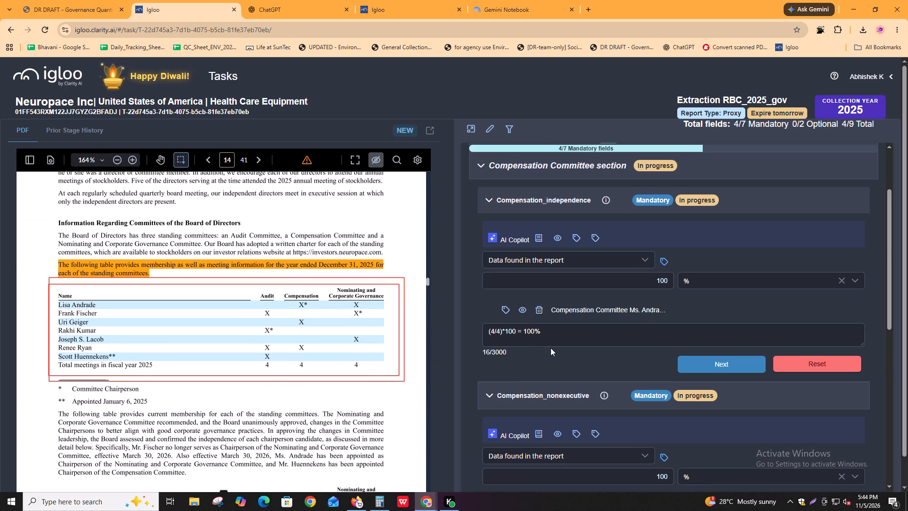
pyautogui.click(553, 363)
pyautogui.scroll(1, 609, 325)
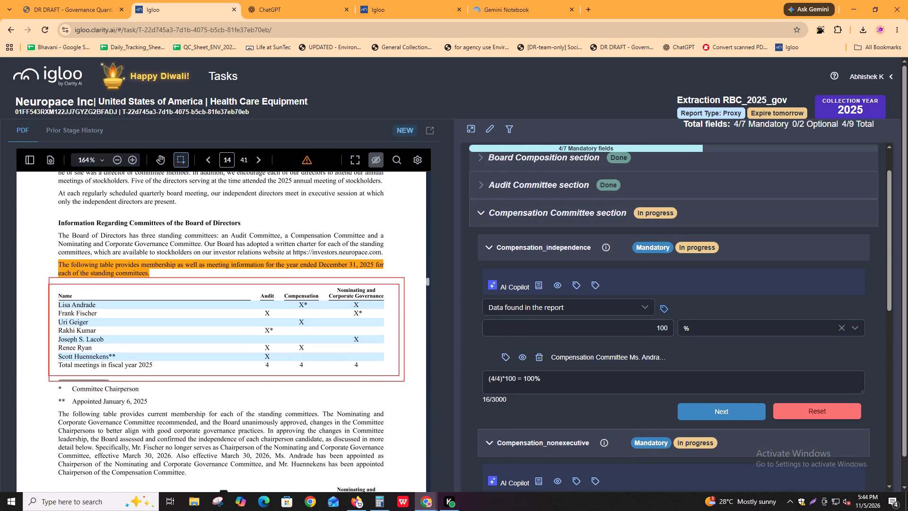
pyautogui.moveTo(299, 306); pyautogui.dragTo(314, 305)
pyautogui.moveTo(300, 321); pyautogui.dragTo(311, 326)
pyautogui.moveTo(299, 347); pyautogui.dragTo(307, 349)
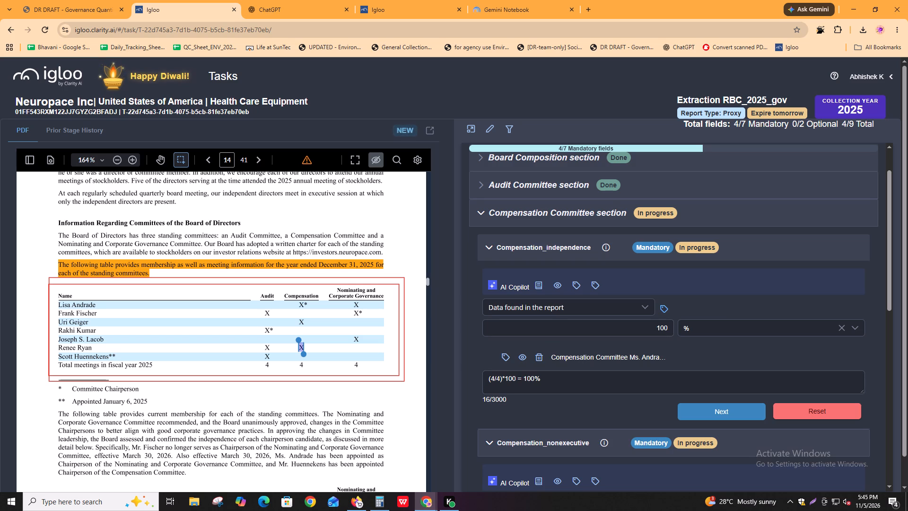
# Switch to the downloaded RBC_v4_2025_gov.pdf proxy and search it for "compensation comm", reading the first matches on pages 13 and 14.
pyautogui.hotkey('alt', 'Tab')
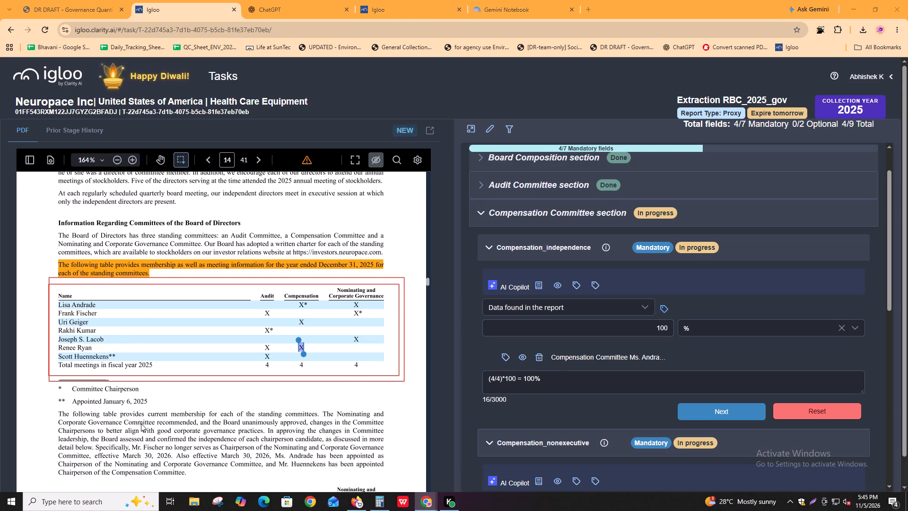
pyautogui.hotkey('alt', 'Tab')
pyautogui.hotkey('alt', 'Tab')
pyautogui.click(304, 5)
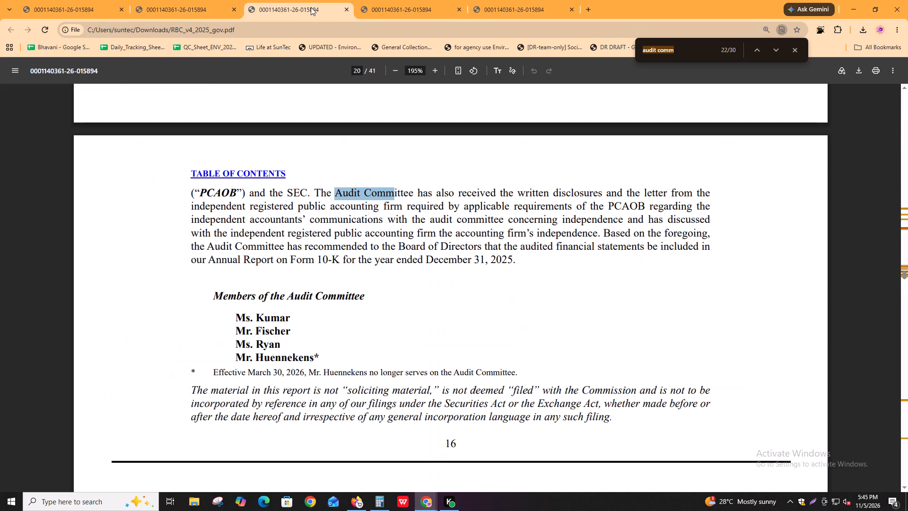
pyautogui.hotkey('ctrl', 'f')
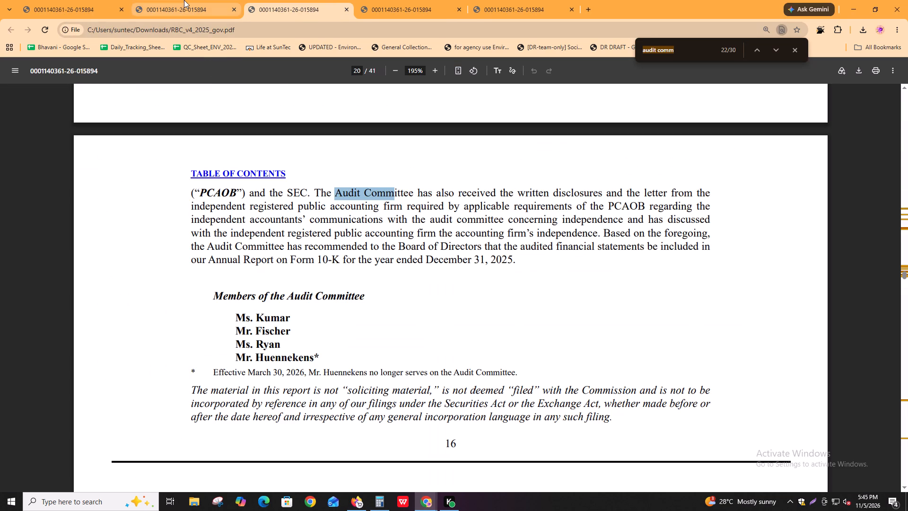
pyautogui.click(184, 0)
pyautogui.click(410, 0)
pyautogui.click(301, 1)
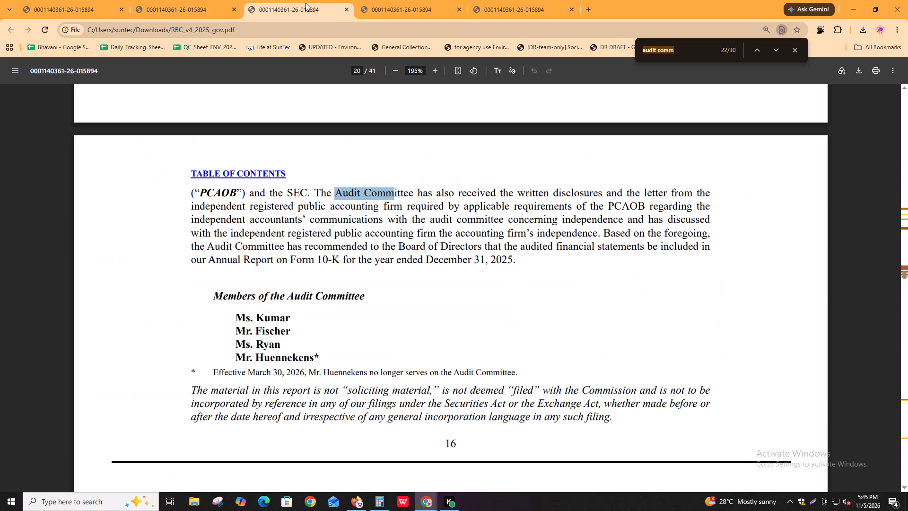
pyautogui.hotkey('ctrl', 'f')
pyautogui.write('compensation')
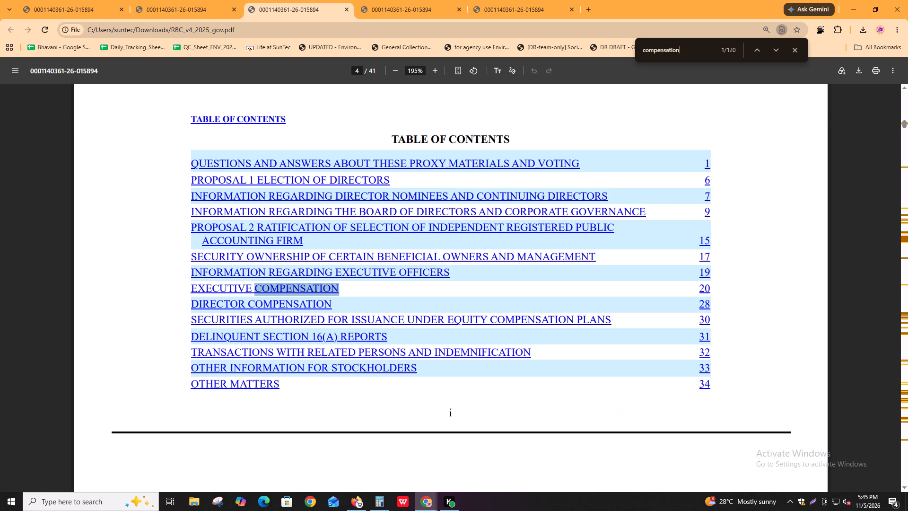
pyautogui.press('space')
pyautogui.write('comm')
pyautogui.press('Return')
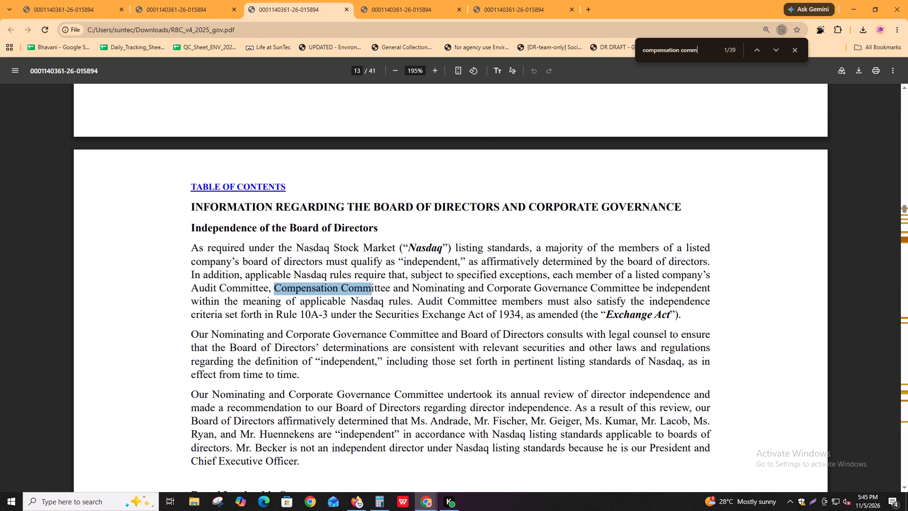
pyautogui.press('Return')
pyautogui.press('Return')
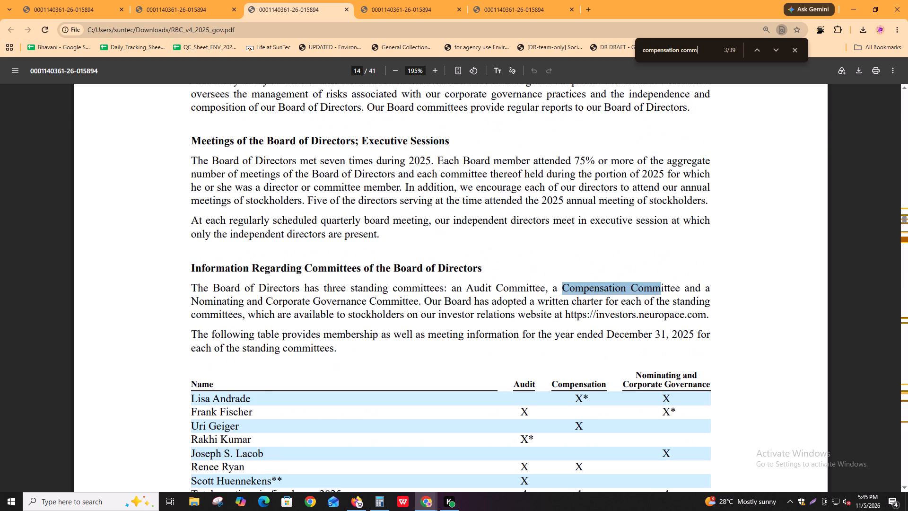
# Compare the current committee membership table on page 14 with the Compensation Committee paragraph on page 15.
pyautogui.press('Return')
pyautogui.press('Return')
pyautogui.hotkey('shift', 'Return')
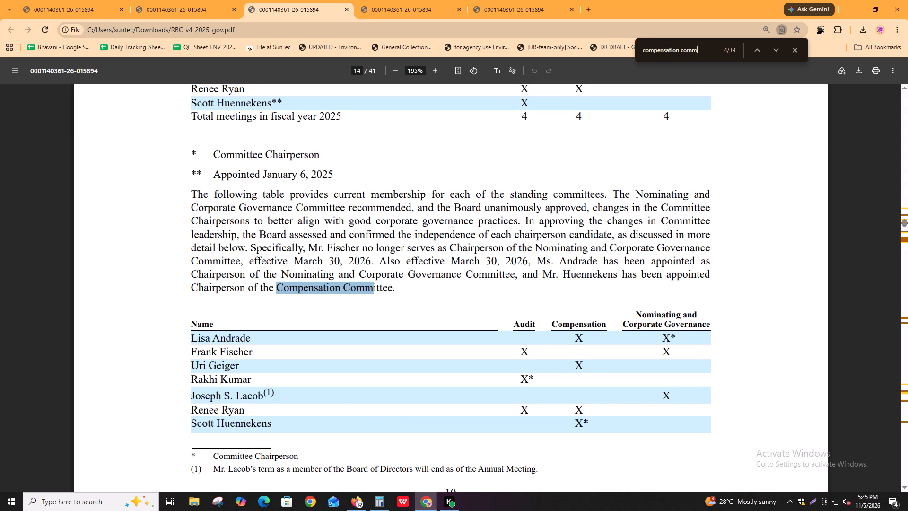
pyautogui.press('Return')
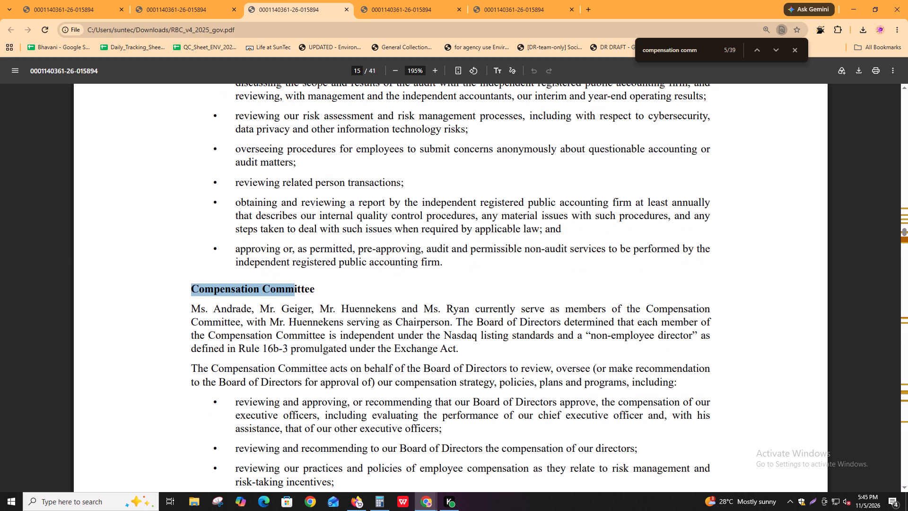
pyautogui.hotkey('shift', 'Return')
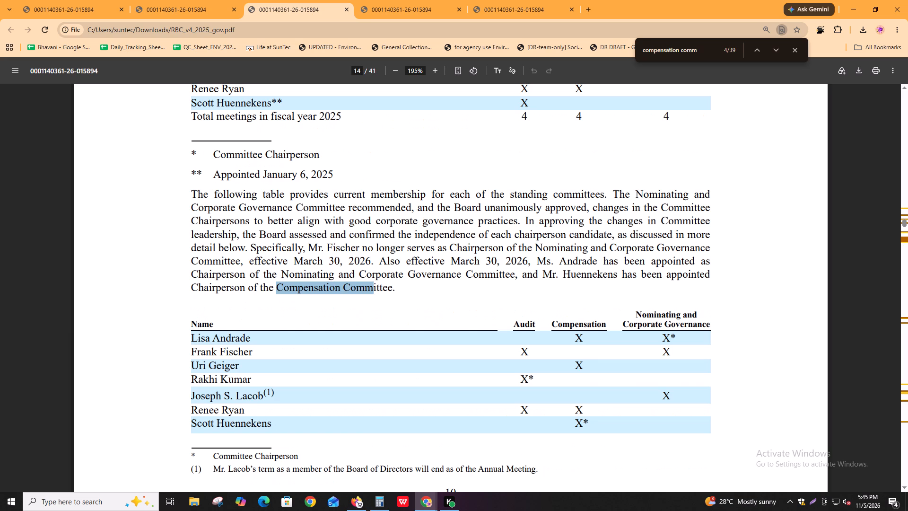
pyautogui.press('Return')
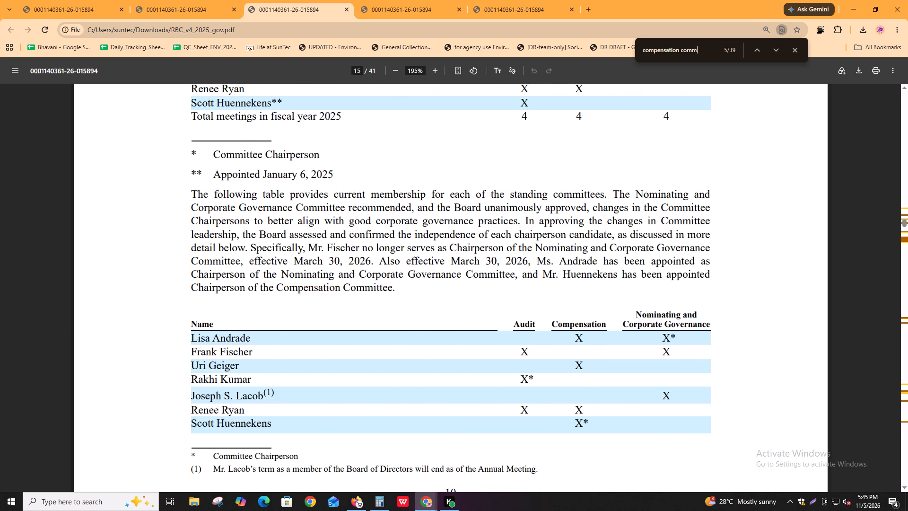
pyautogui.hotkey('shift', 'Return')
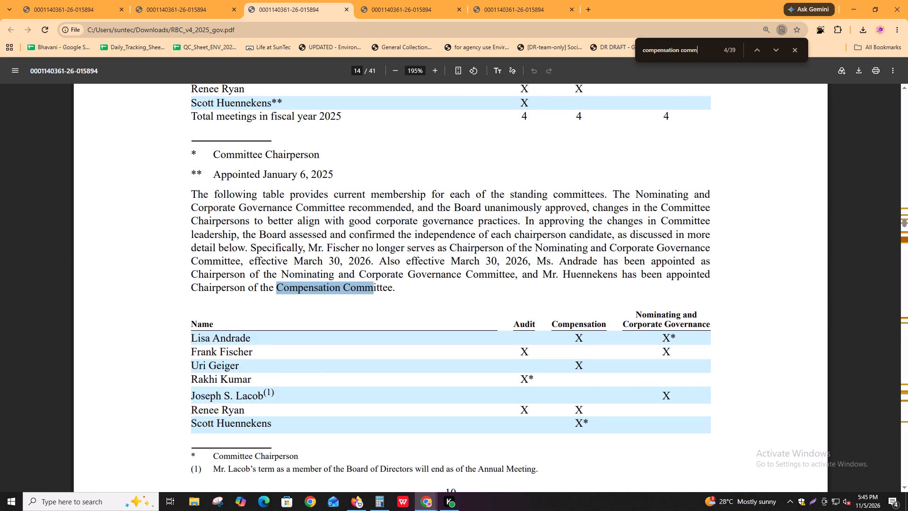
pyautogui.hotkey('shift', 'Return')
pyautogui.press('Return')
pyautogui.press('Return')
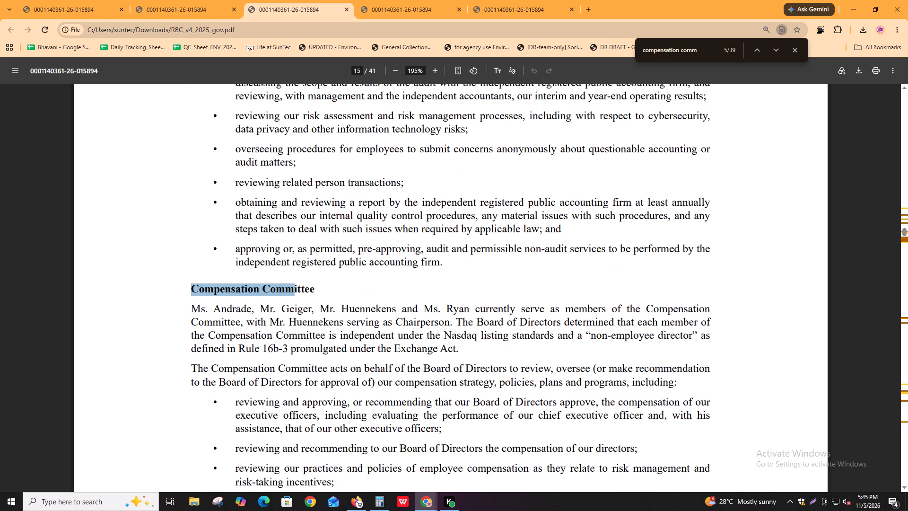
pyautogui.hotkey('shift', 'Return')
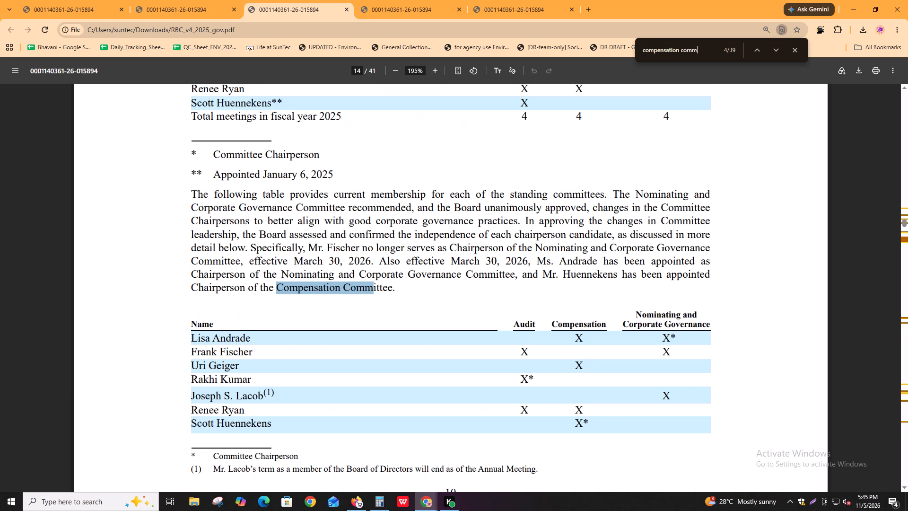
pyautogui.hotkey('alt', 'Tab')
pyautogui.hotkey('alt', 'Tab')
pyautogui.hotkey('alt', 'Tab')
pyautogui.hotkey('alt', 'Tab')
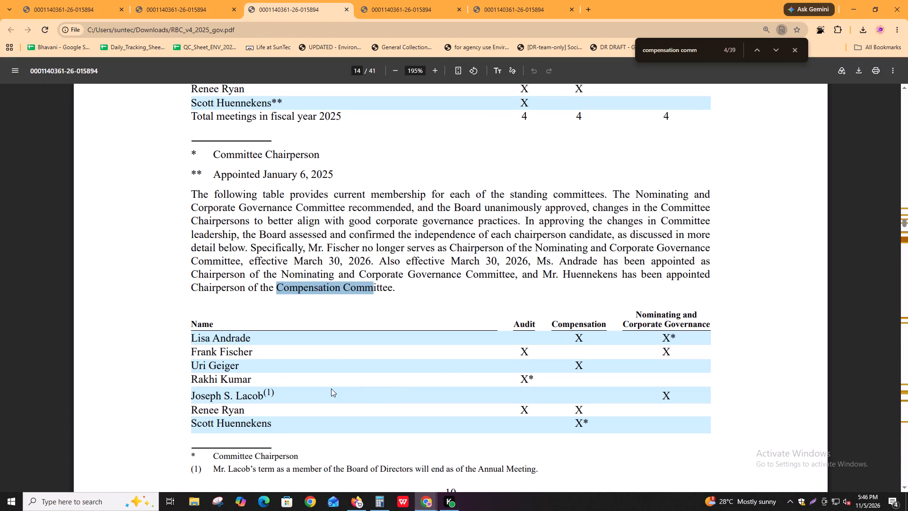
pyautogui.scroll(2, 347, 354)
pyautogui.scroll(-2, 398, 373)
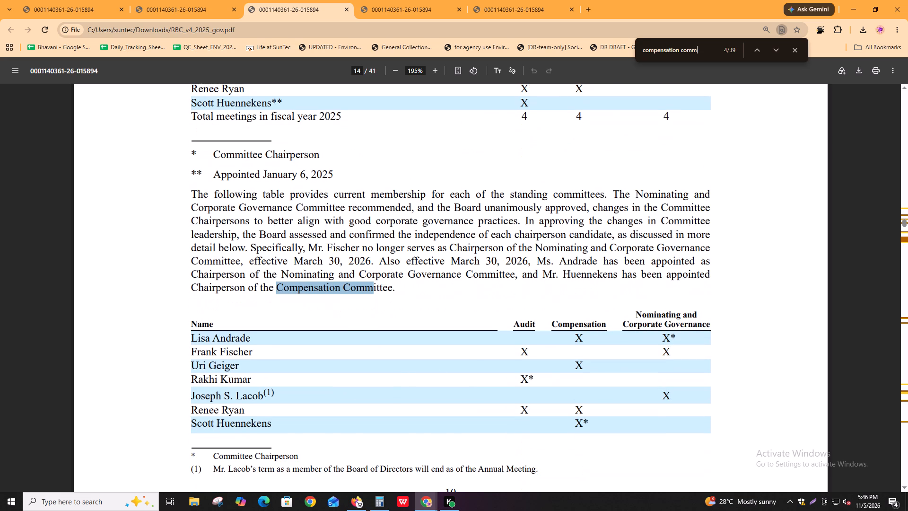
# Go through all remaining "compensation comm" matches in the proxy, looking for further statements on the committee's membership and independence.
pyautogui.hotkey('ctrl', 'f')
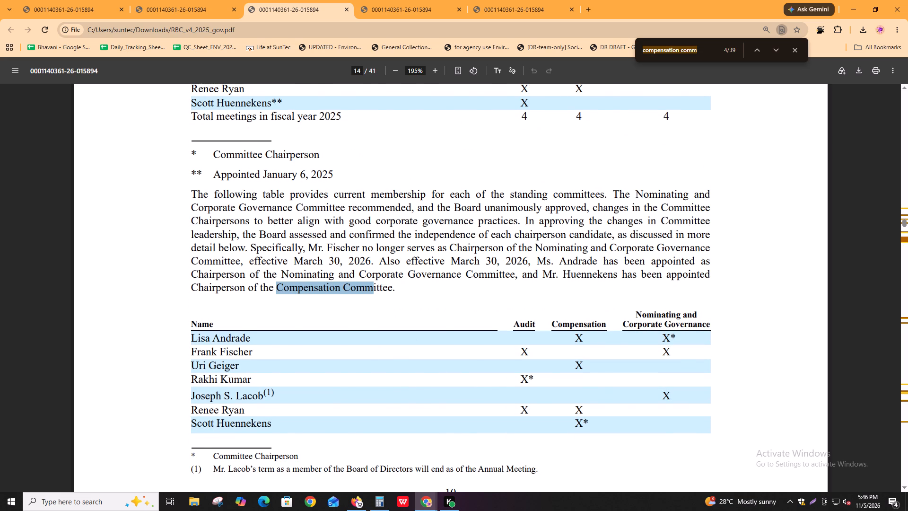
pyautogui.press('Return')
pyautogui.press('Return')
pyautogui.press('Return')
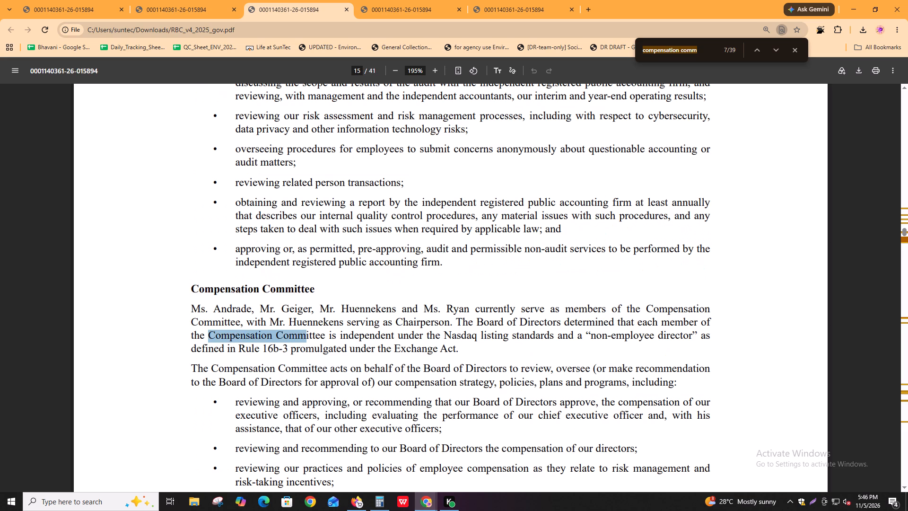
pyautogui.press('Return')
pyautogui.press('Return')
pyautogui.press('Return')
pyautogui.press('Return')
pyautogui.press('Return')
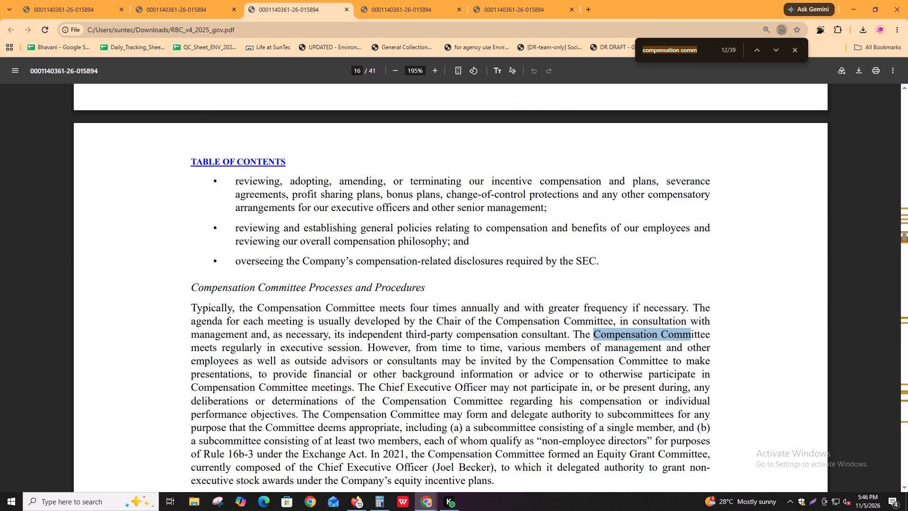
pyautogui.press('Return')
pyautogui.press('Return')
pyautogui.press('Return')
pyautogui.press('Return')
pyautogui.press('Return')
pyautogui.press('Return')
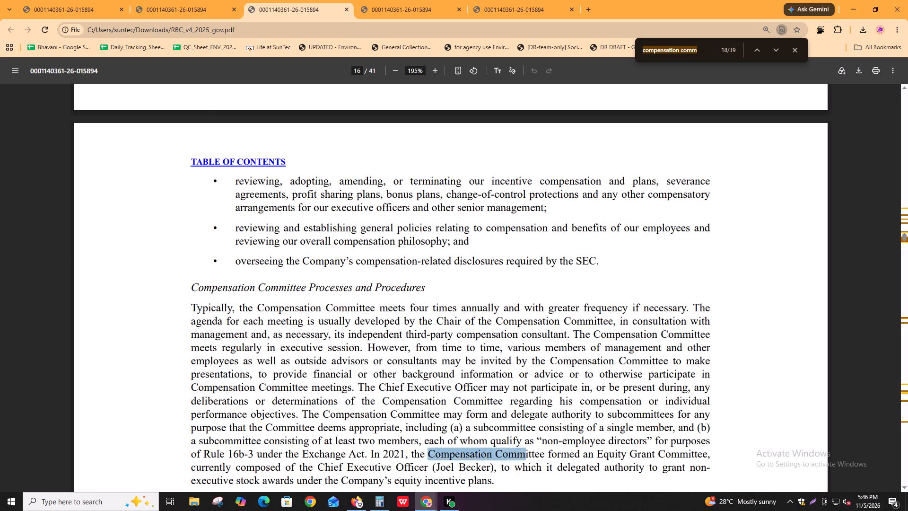
pyautogui.press('Return')
pyautogui.press('Return')
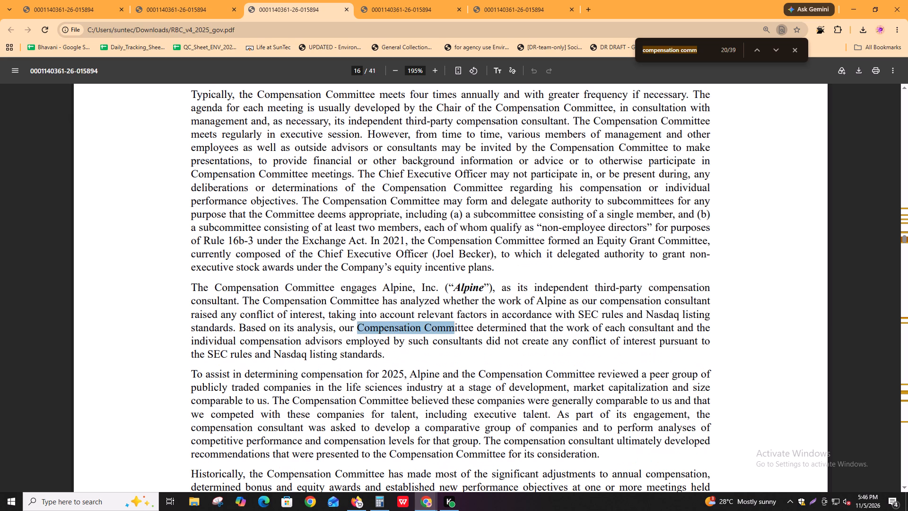
pyautogui.press('Return')
pyautogui.press('Return')
pyautogui.press('Return')
pyautogui.press('Return')
pyautogui.press('Return')
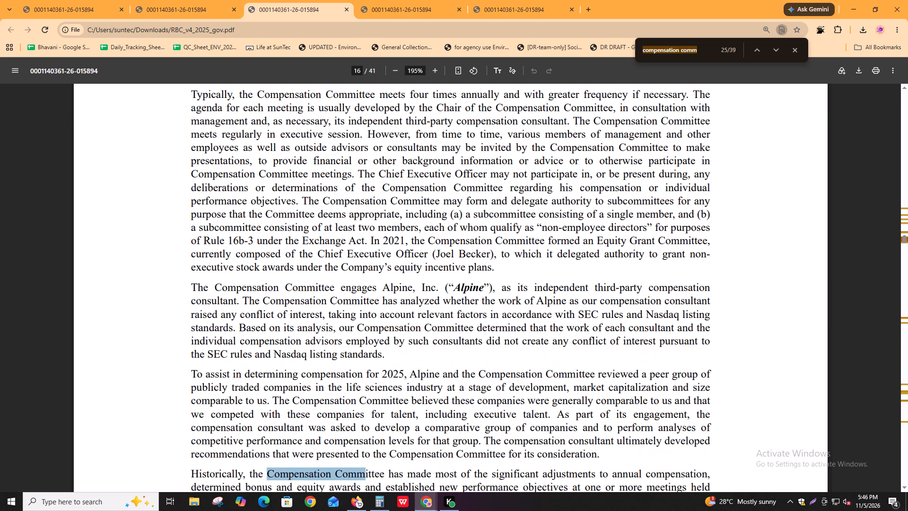
pyautogui.press('Return')
pyautogui.press('Return')
pyautogui.press('Return')
pyautogui.press('Return')
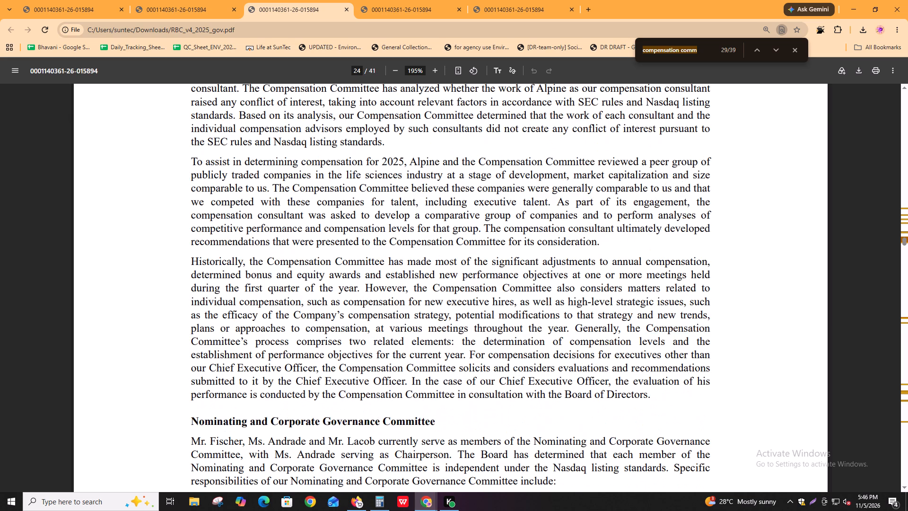
pyautogui.press('Return')
pyautogui.press('Return')
pyautogui.press('Return')
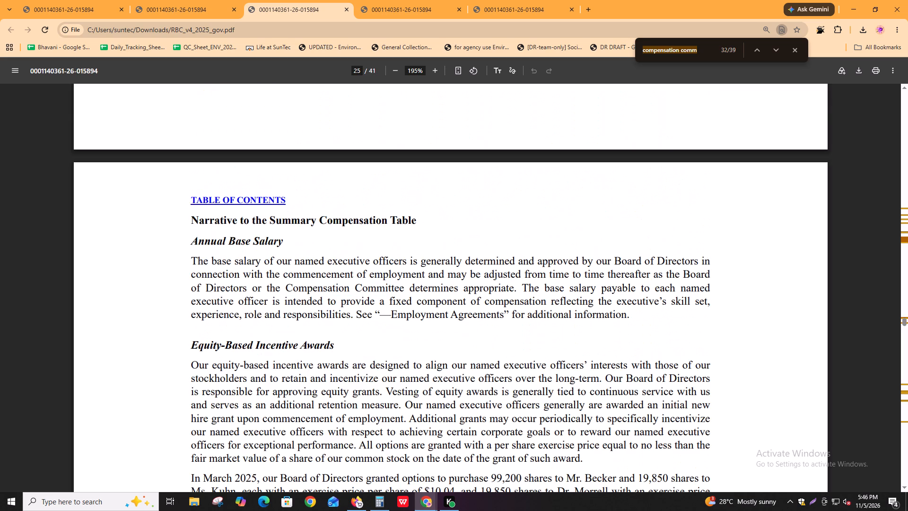
pyautogui.press('Return')
pyautogui.press('Return')
pyautogui.press('Return')
pyautogui.press('Return')
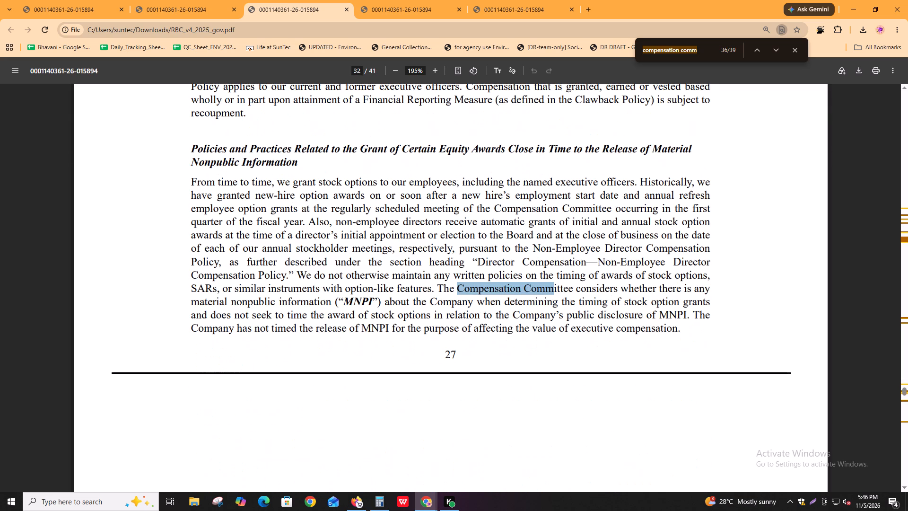
pyautogui.press('Return')
pyautogui.press('Return')
pyautogui.press('Return')
pyautogui.press('Return')
pyautogui.press('Return')
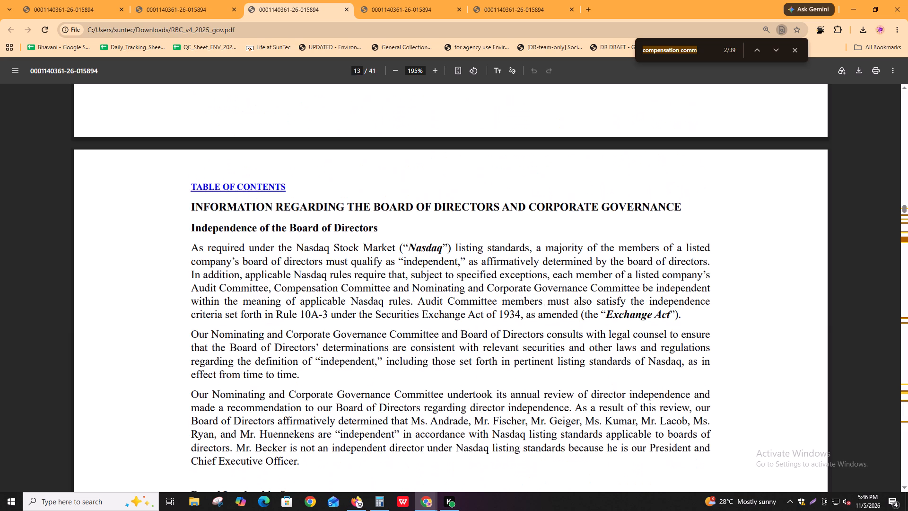
# Return to the "compensation comm" match on proxy page 14 and examine the Audit and Compensation columns of the fiscal 2025 membership table.
pyautogui.press('Return')
pyautogui.press('Return')
pyautogui.hotkey('shift', 'Return')
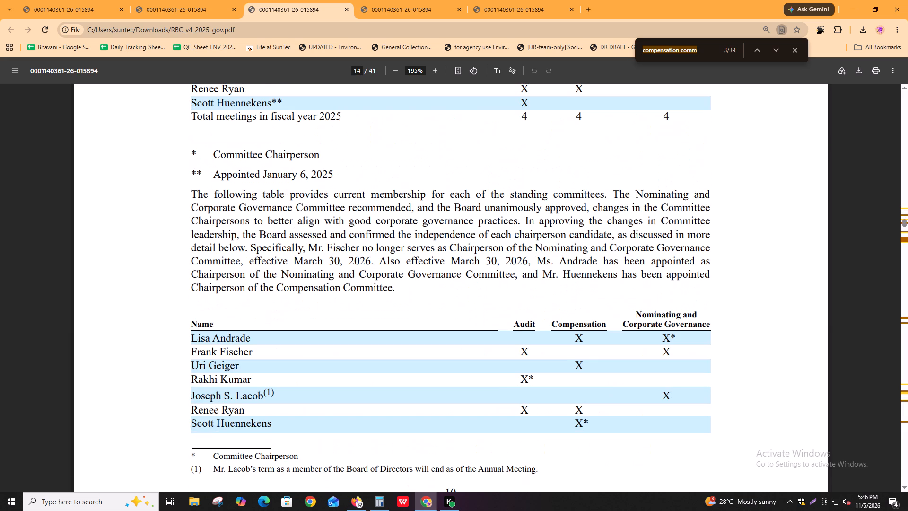
pyautogui.scroll(-3, 637, 403)
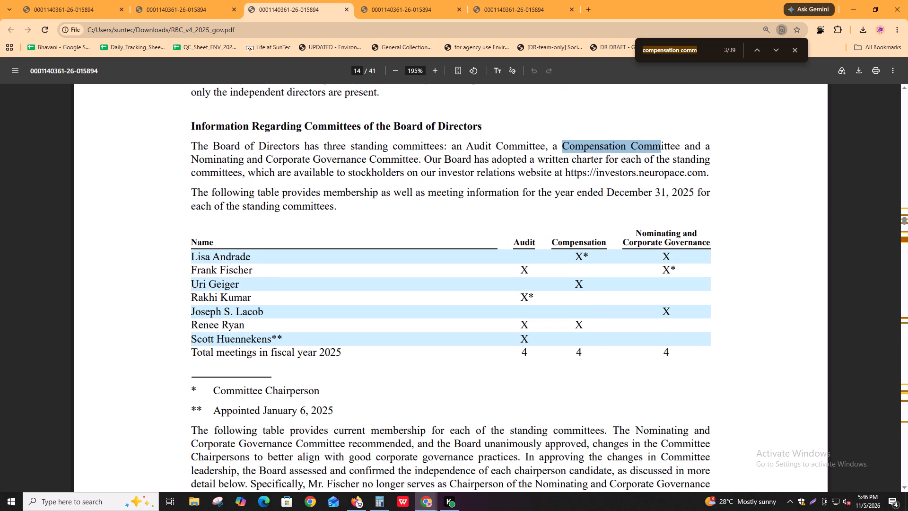
pyautogui.moveTo(519, 337); pyautogui.dragTo(540, 341)
pyautogui.moveTo(518, 328); pyautogui.dragTo(523, 328)
pyautogui.moveTo(515, 302); pyautogui.dragTo(540, 293)
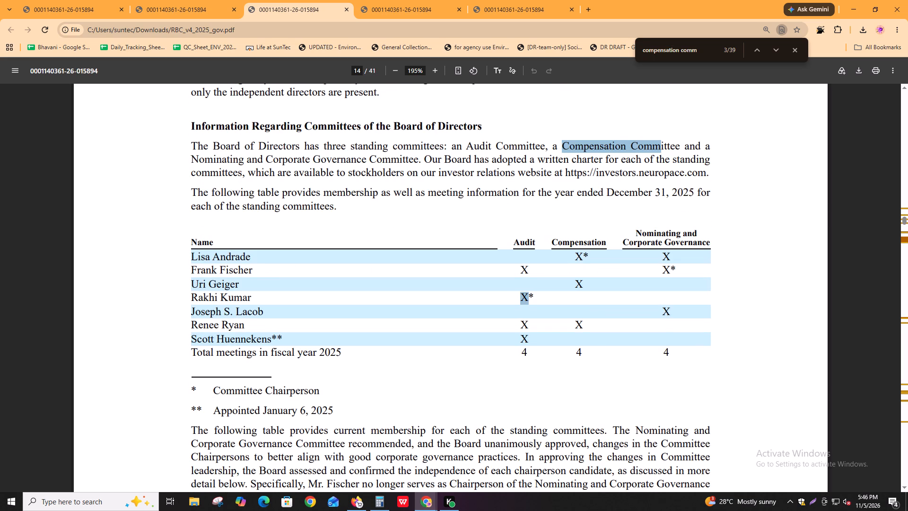
pyautogui.click(527, 272)
pyautogui.click(530, 272)
pyautogui.doubleClick(566, 296)
pyautogui.click(581, 279)
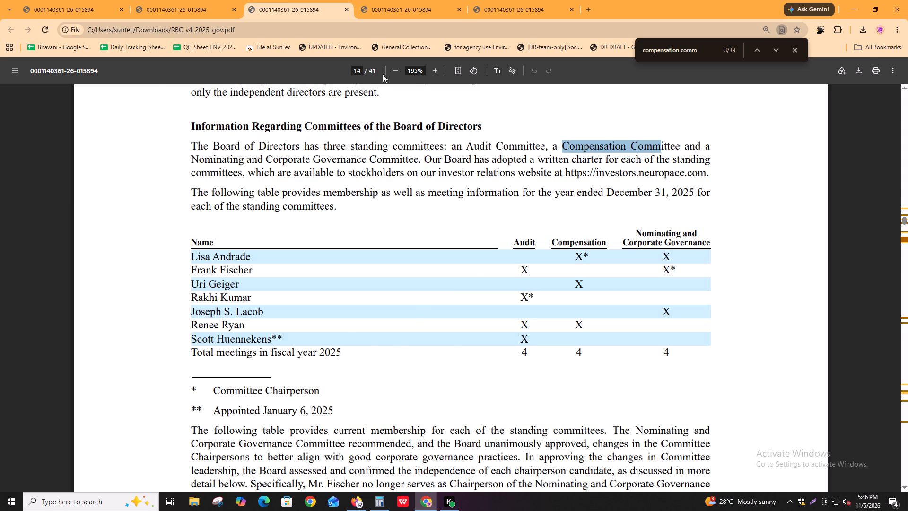
pyautogui.click(387, 0)
pyautogui.click(318, 8)
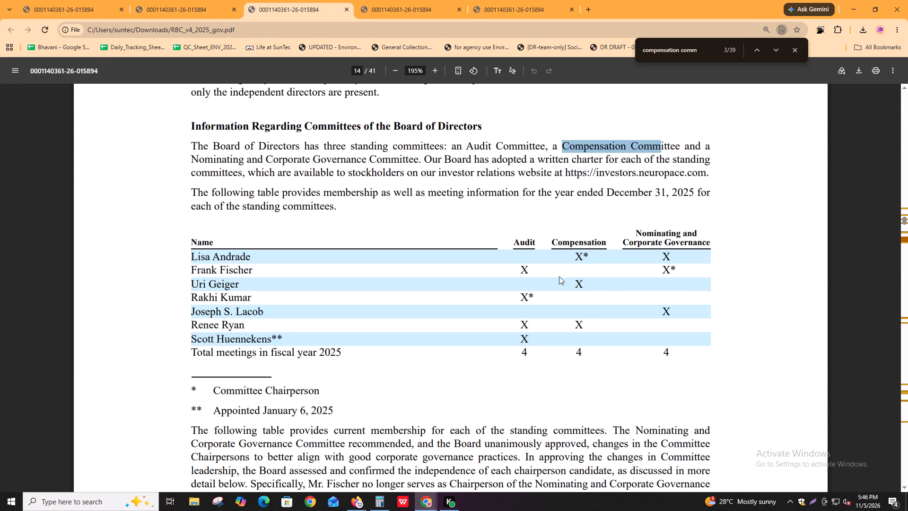
# Compare the members named in Igloo's highlighted Compensation Committee evidence with the proxy's page 14 table for the year ended December 31, 2025.
pyautogui.hotkey('alt', 'Tab')
pyautogui.click(504, 354)
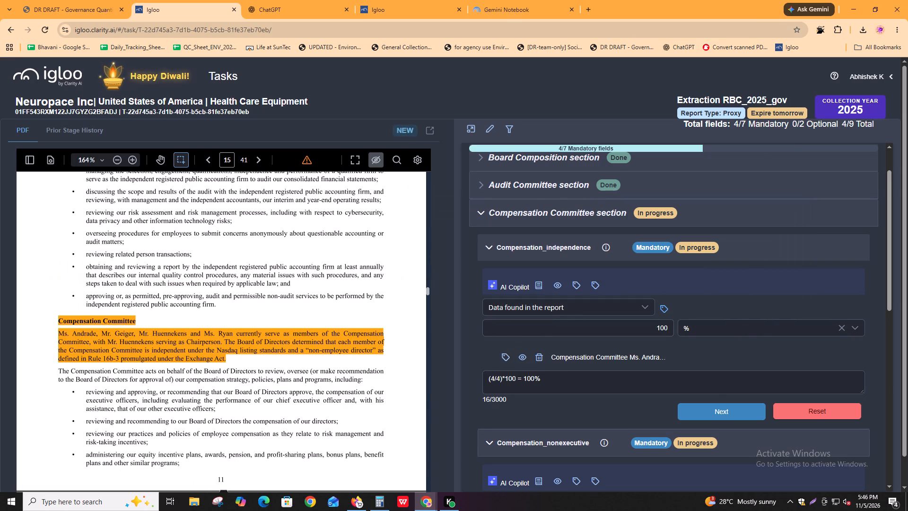
pyautogui.moveTo(78, 328); pyautogui.dragTo(84, 330)
pyautogui.moveTo(118, 332); pyautogui.dragTo(132, 334)
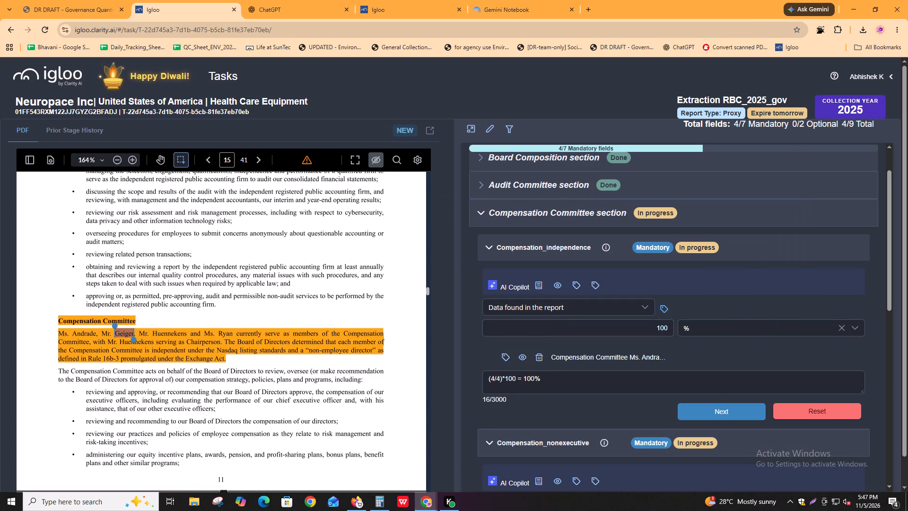
pyautogui.click(228, 337)
pyautogui.hotkey('alt', 'Tab')
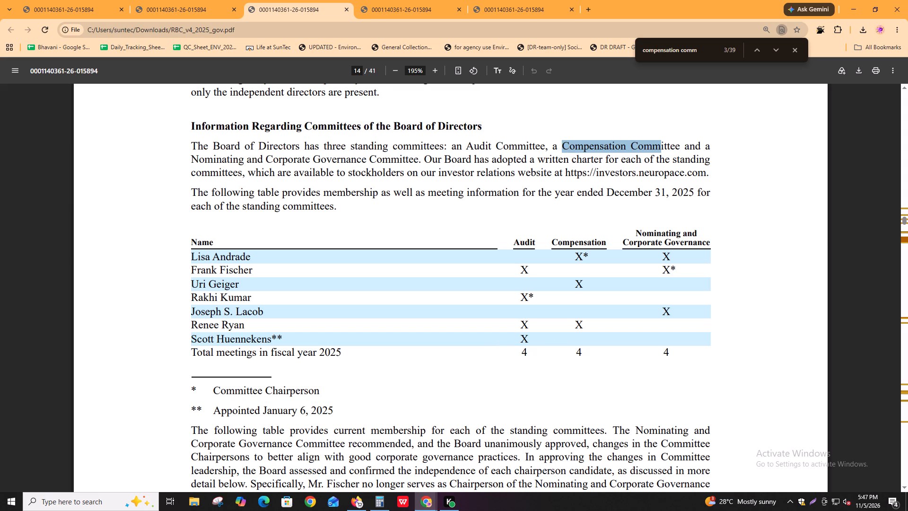
pyautogui.hotkey('alt', 'Tab')
pyautogui.hotkey('alt', 'Tab')
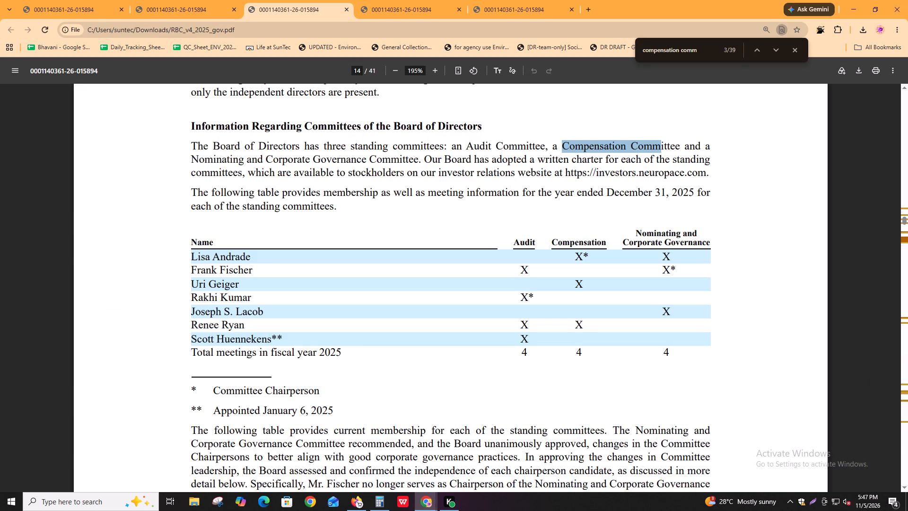
pyautogui.moveTo(575, 257); pyautogui.dragTo(584, 255)
pyautogui.click(584, 255)
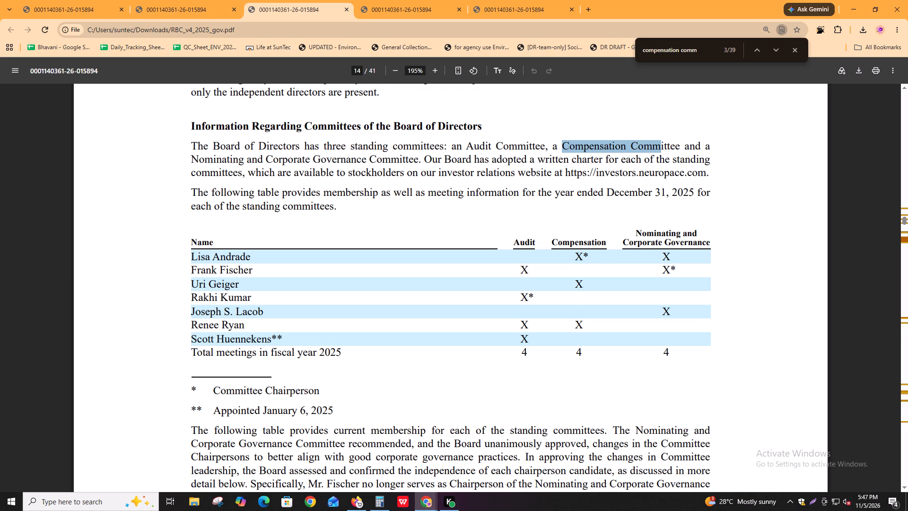
pyautogui.moveTo(360, 197); pyautogui.dragTo(707, 194)
pyautogui.click(707, 194)
# Recheck the enlarged fiscal 2025 membership table in the downloaded proxy against the Compensation_independence entry and its evidence in Igloo.
pyautogui.hotkey('alt', 'Tab')
pyautogui.hotkey('alt', 'Tab')
pyautogui.click(357, 0)
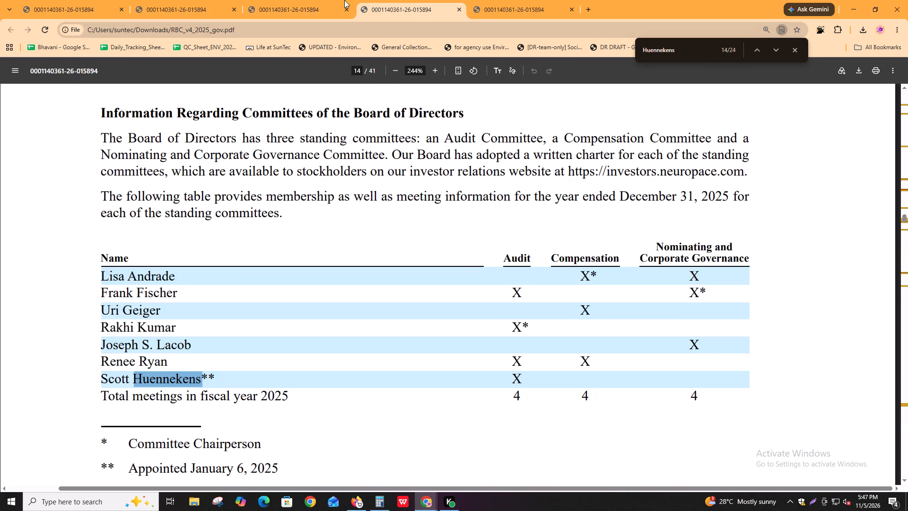
pyautogui.click(306, 0)
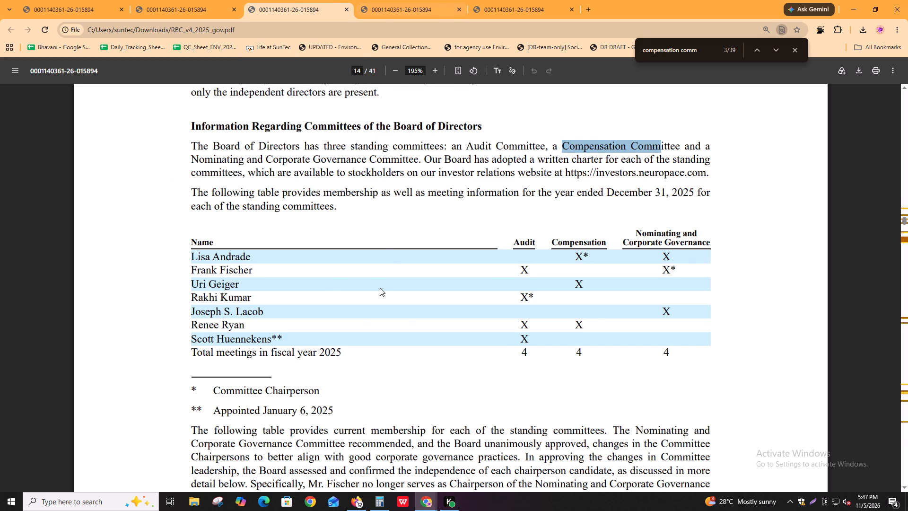
pyautogui.keyDown('ctrl'); pyautogui.scroll(2, 380, 288); pyautogui.keyUp('ctrl')
pyautogui.keyDown('ctrl'); pyautogui.scroll(-1, 369, 277); pyautogui.keyUp('ctrl')
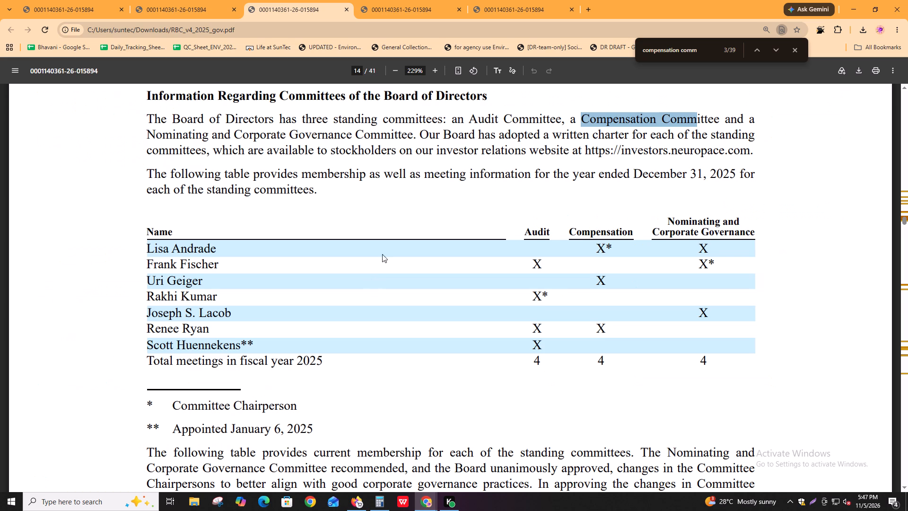
pyautogui.hotkey('alt', 'Tab')
pyautogui.click(172, 347)
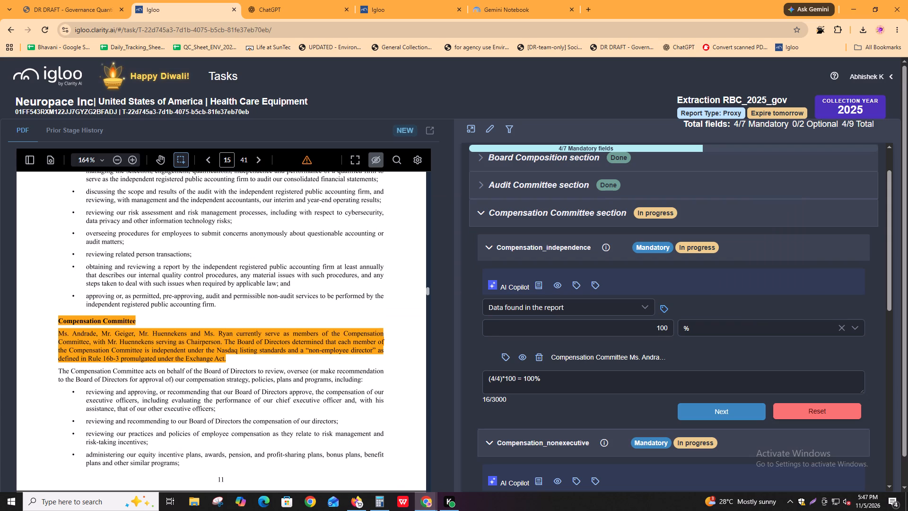
# Go to page 15 in the other open copy of the proxy and read each member named in the Compensation Committee paragraph.
pyautogui.hotkey('alt', 'Tab')
pyautogui.click(378, 0)
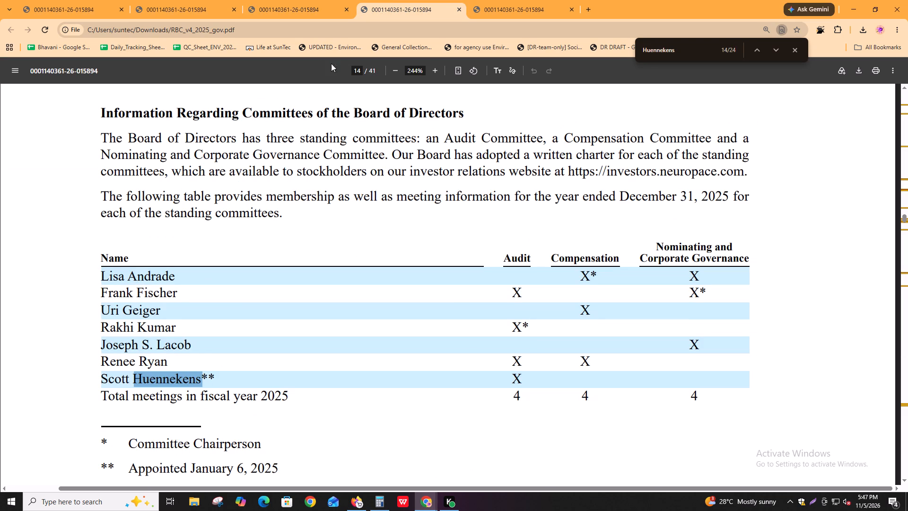
pyautogui.click(356, 72)
pyautogui.write('15')
pyautogui.press('Return')
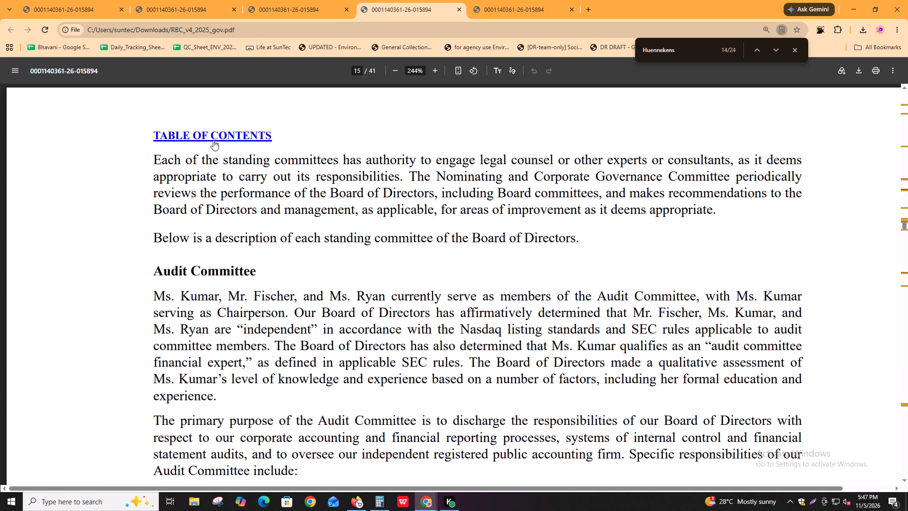
pyautogui.scroll(-3, 409, 389)
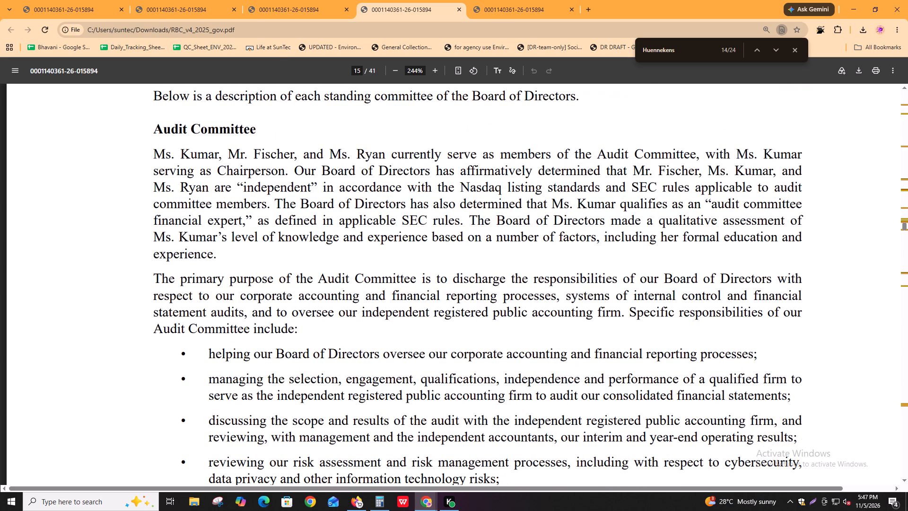
pyautogui.click(291, 14)
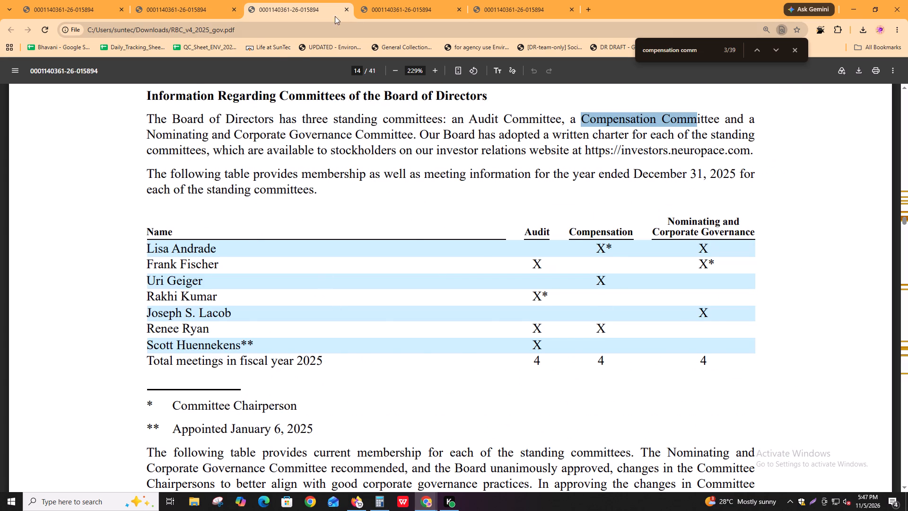
pyautogui.click(372, 0)
pyautogui.scroll(-9, 286, 425)
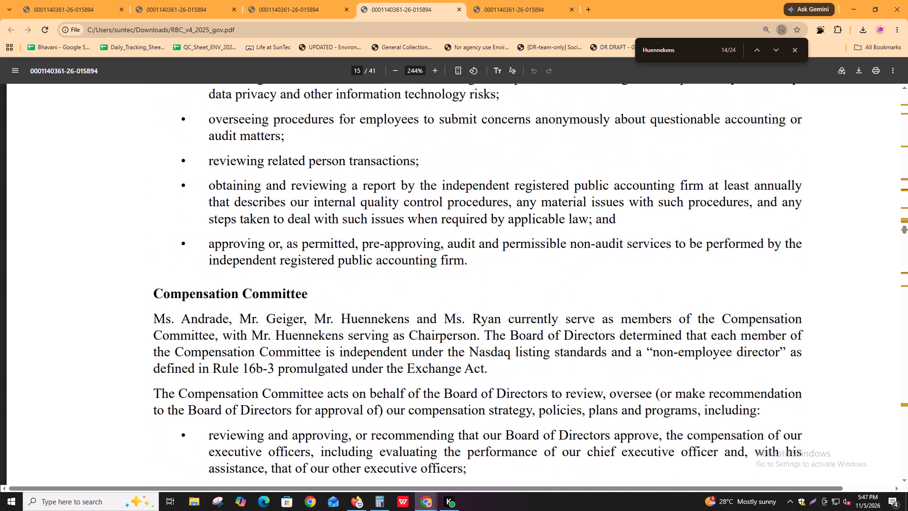
pyautogui.moveTo(178, 277); pyautogui.dragTo(221, 278)
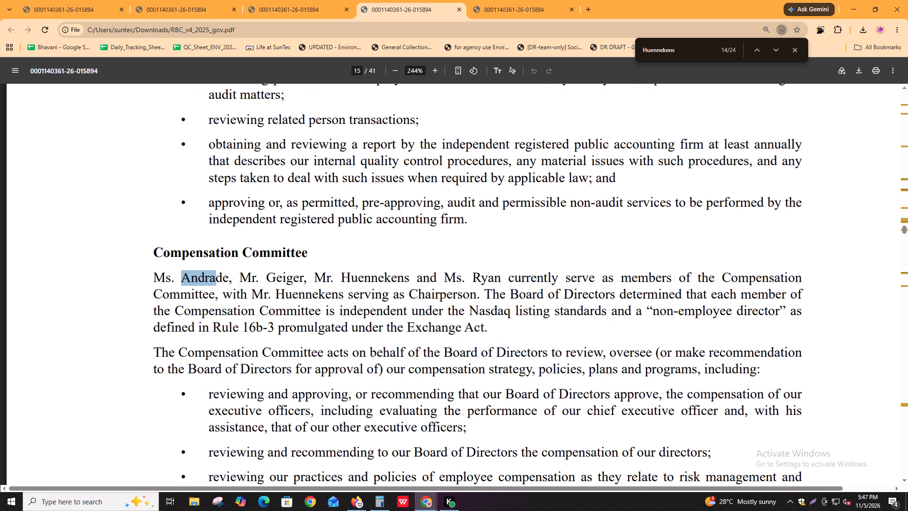
pyautogui.moveTo(254, 279); pyautogui.dragTo(306, 279)
pyautogui.moveTo(322, 279); pyautogui.dragTo(398, 281)
pyautogui.moveTo(460, 281); pyautogui.dragTo(490, 280)
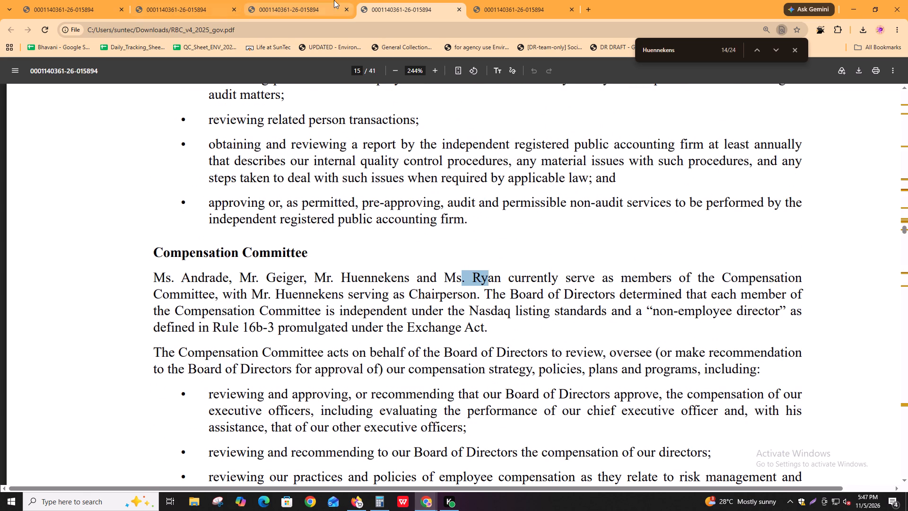
# Check the December 31, 2025 date and each Compensation column mark in the page 14 committee membership table.
pyautogui.click(358, 0)
pyautogui.click(312, 0)
pyautogui.scroll(1, 410, 224)
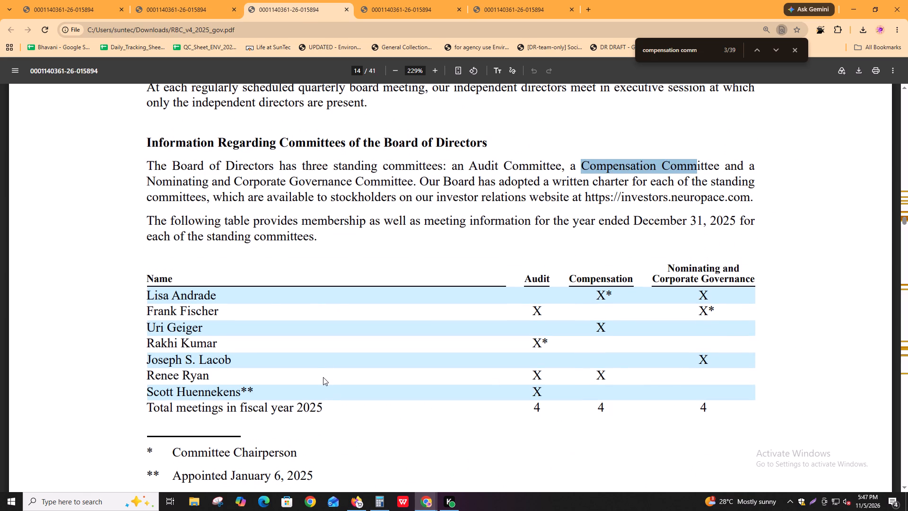
pyautogui.moveTo(637, 222); pyautogui.dragTo(653, 222)
pyautogui.moveTo(653, 222); pyautogui.dragTo(733, 224)
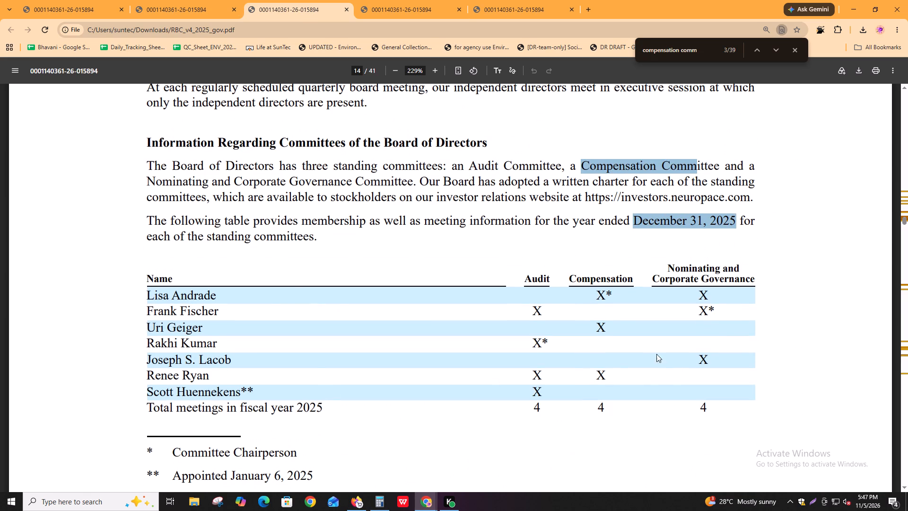
pyautogui.moveTo(590, 295); pyautogui.dragTo(620, 298)
pyautogui.moveTo(594, 331); pyautogui.dragTo(611, 335)
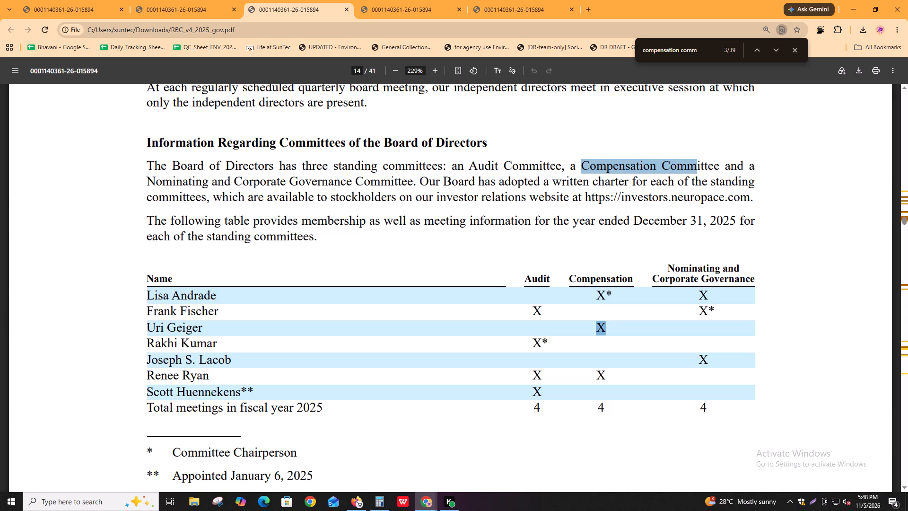
pyautogui.moveTo(596, 378); pyautogui.dragTo(615, 378)
# Compare the members and chairperson in page 15's Compensation Committee paragraph with the fiscal 2025 table, including the Huennekens row.
pyautogui.click(426, 0)
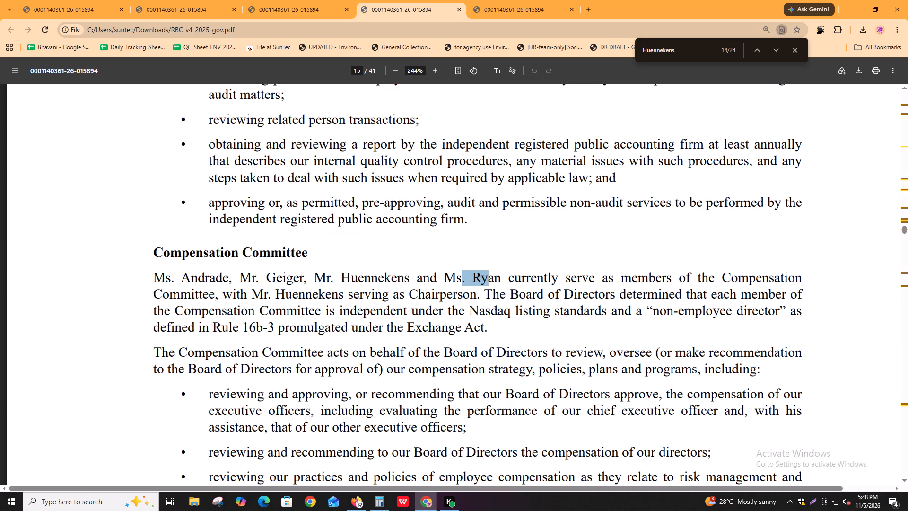
pyautogui.moveTo(312, 280); pyautogui.dragTo(483, 280)
pyautogui.click(483, 280)
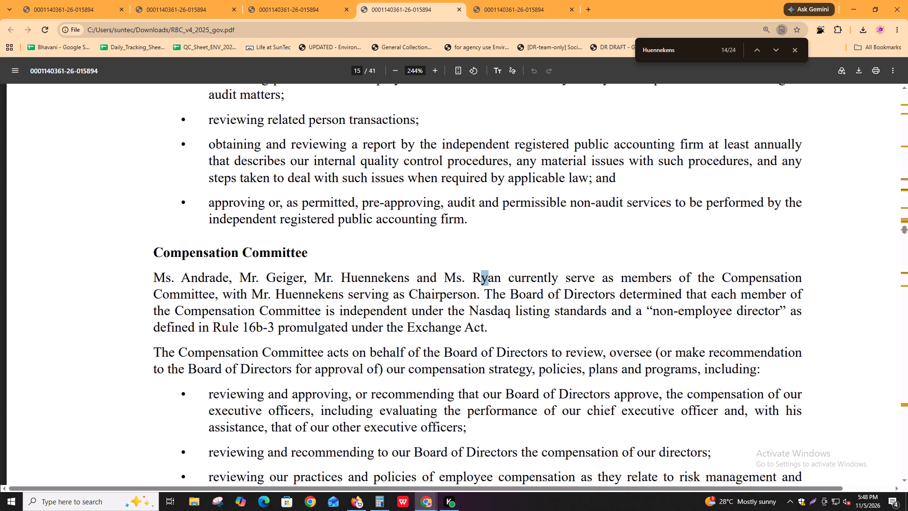
pyautogui.moveTo(453, 291); pyautogui.dragTo(465, 291)
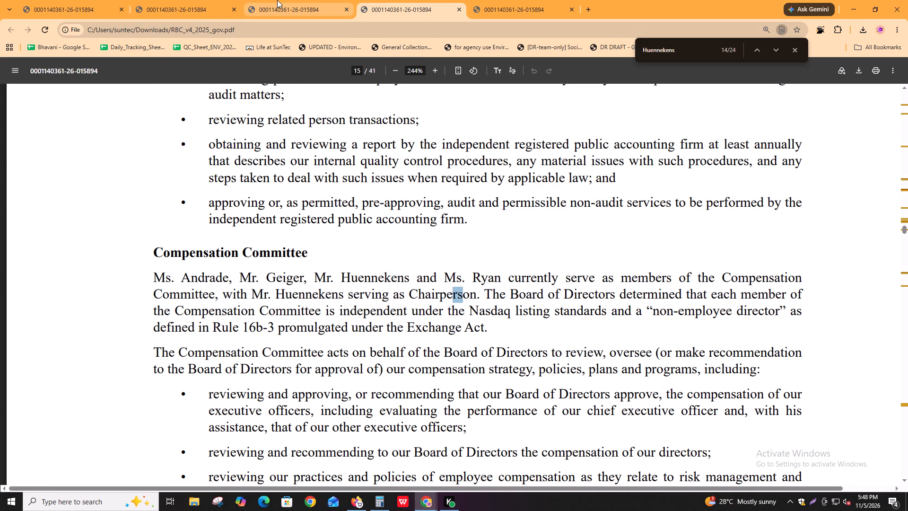
pyautogui.click(279, 0)
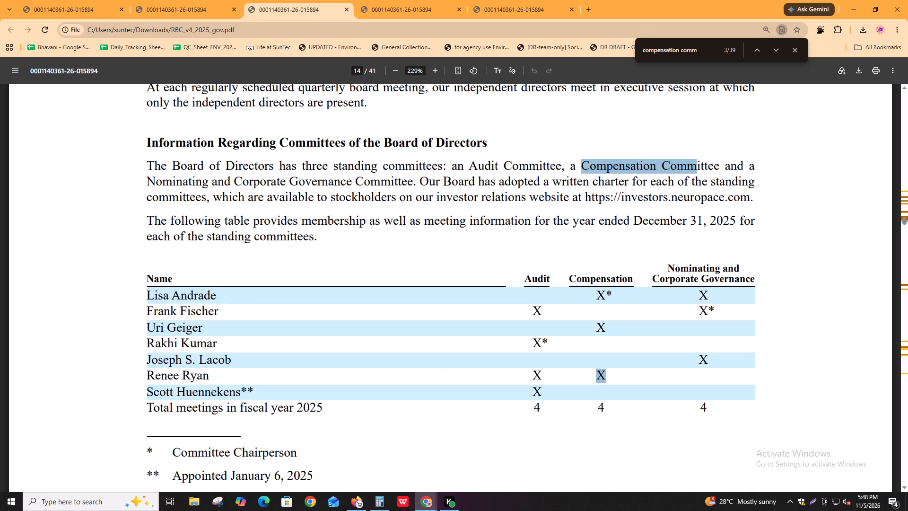
pyautogui.moveTo(594, 294); pyautogui.dragTo(621, 307)
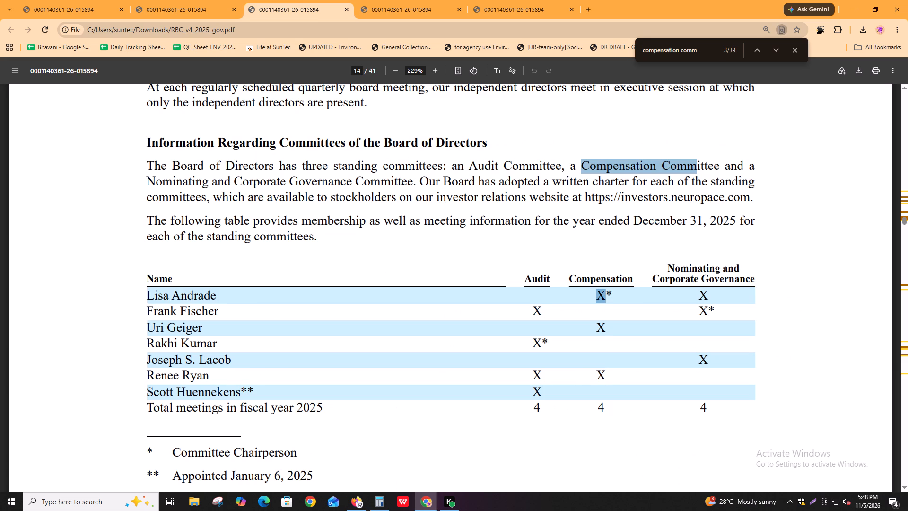
pyautogui.moveTo(590, 330); pyautogui.dragTo(614, 330)
pyautogui.moveTo(592, 369); pyautogui.dragTo(613, 372)
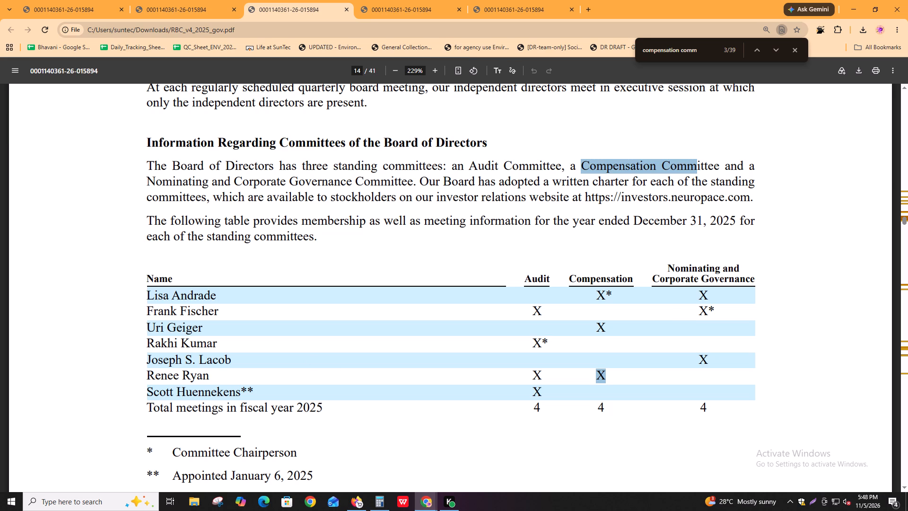
pyautogui.moveTo(145, 392); pyautogui.dragTo(243, 396)
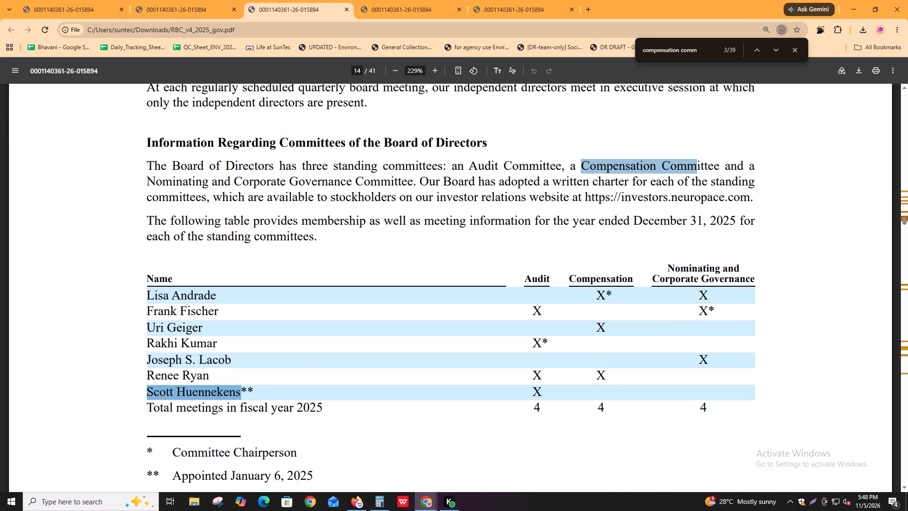
# Compare Huennekens's row and the committee changes on page 14 with his Compensation Committee membership on page 15 of the proxy.
pyautogui.moveTo(243, 396); pyautogui.dragTo(243, 396)
pyautogui.scroll(-2, 564, 397)
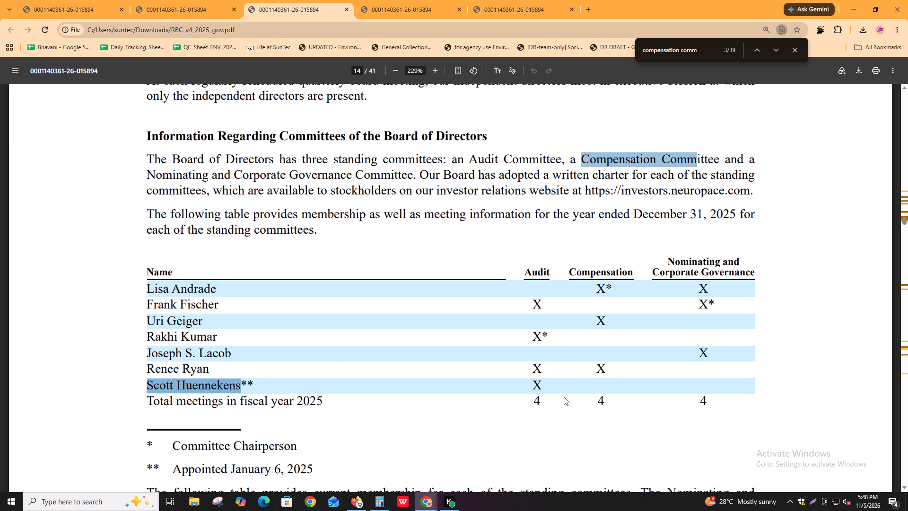
pyautogui.scroll(-1, 495, 377)
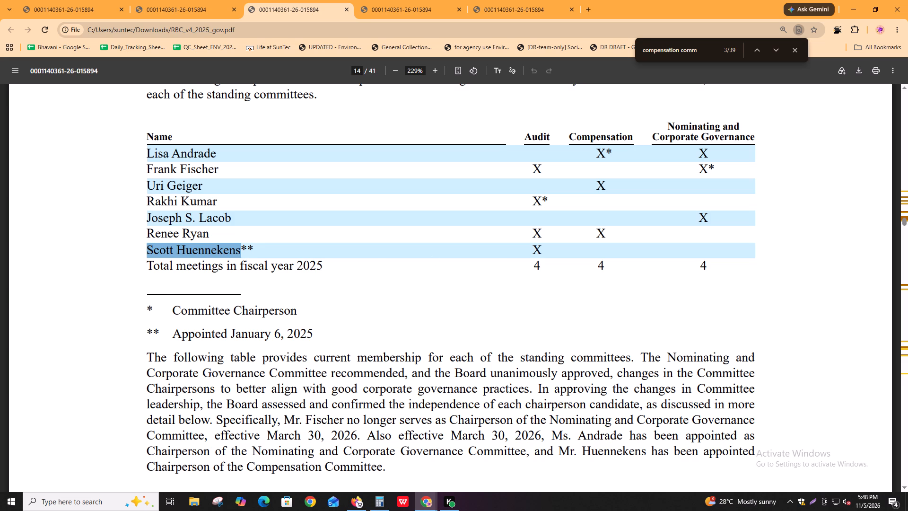
pyautogui.click(373, 0)
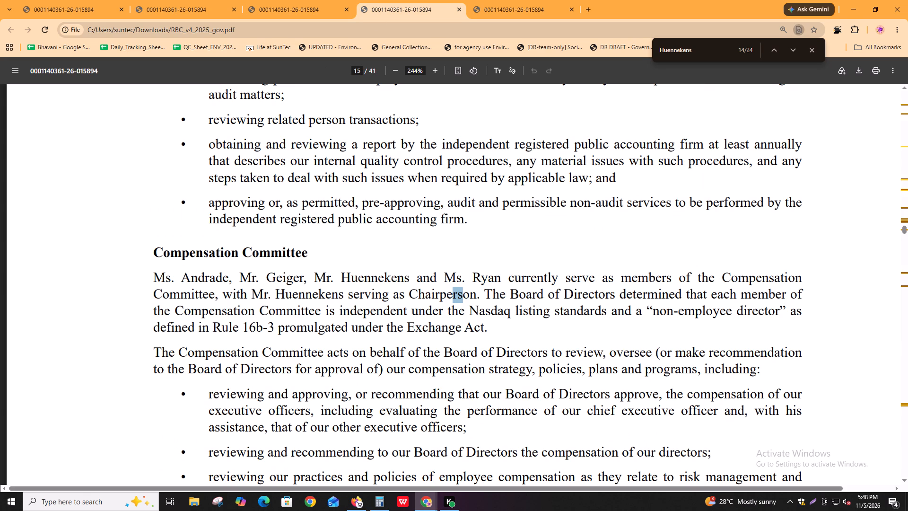
pyautogui.moveTo(509, 277); pyautogui.dragTo(552, 279)
pyautogui.moveTo(347, 278); pyautogui.dragTo(387, 279)
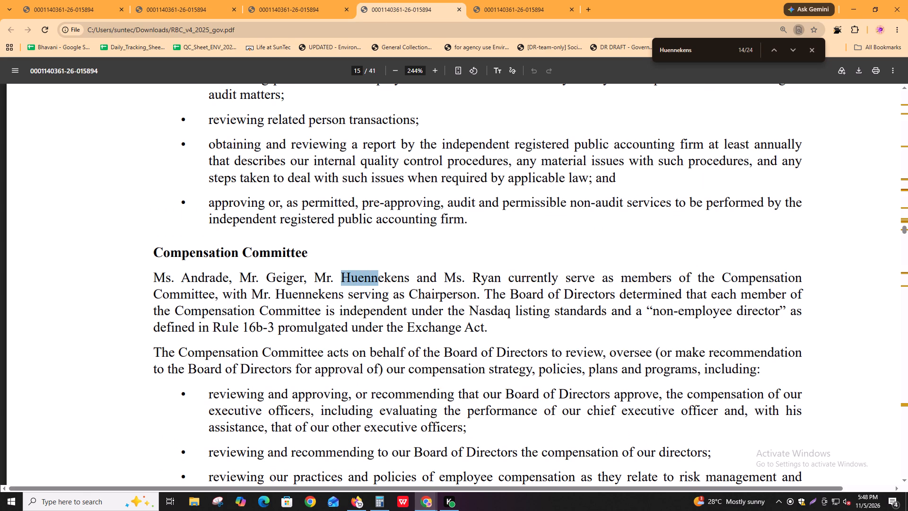
pyautogui.moveTo(387, 279); pyautogui.dragTo(402, 280)
pyautogui.click(402, 280)
pyautogui.click(293, 0)
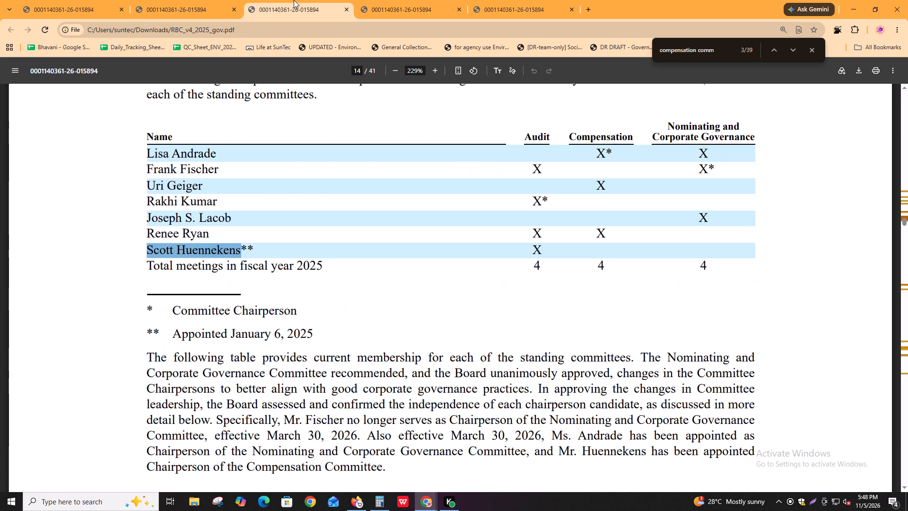
# Check Huennekens's fiscal 2025 committee mark and appointment footnote on page 14 against the Compensation_independence entry in Igloo.
pyautogui.scroll(2, 605, 322)
pyautogui.scroll(-1, 605, 313)
pyautogui.hotkey('ctrl', 'f')
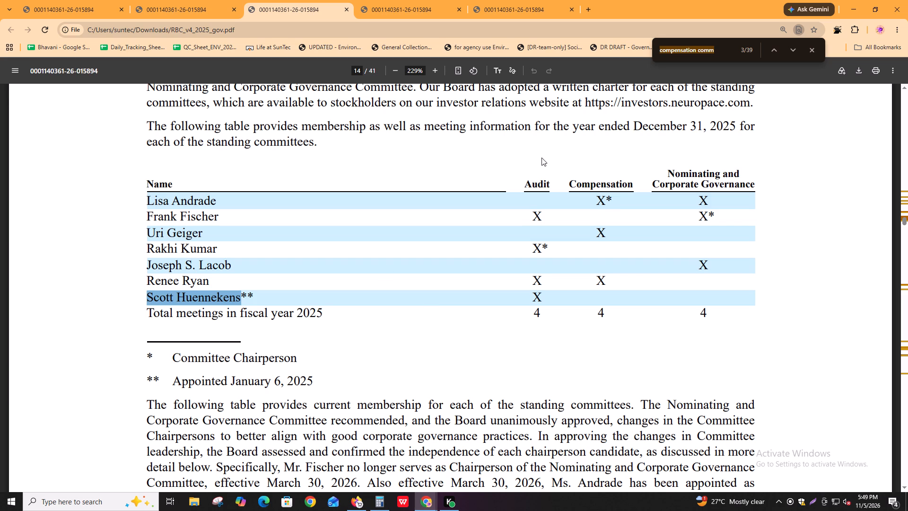
pyautogui.moveTo(526, 298); pyautogui.dragTo(543, 298)
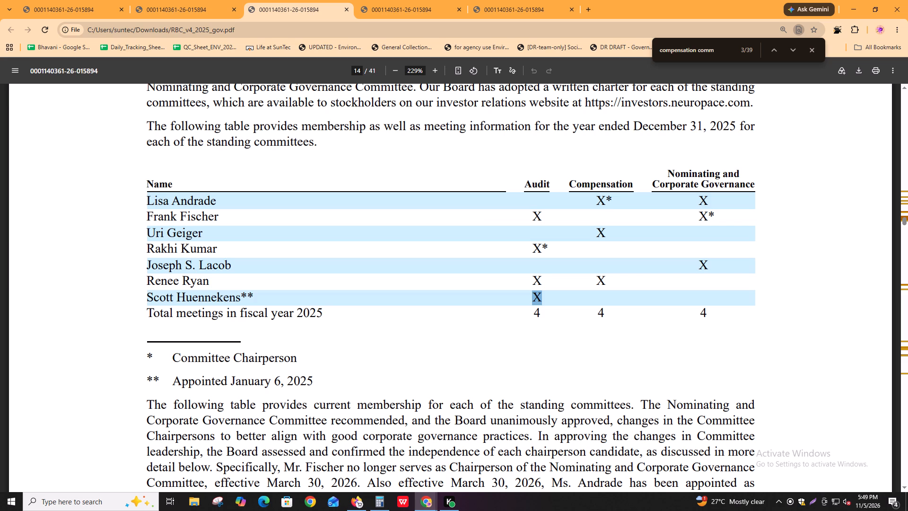
pyautogui.moveTo(247, 381); pyautogui.dragTo(305, 384)
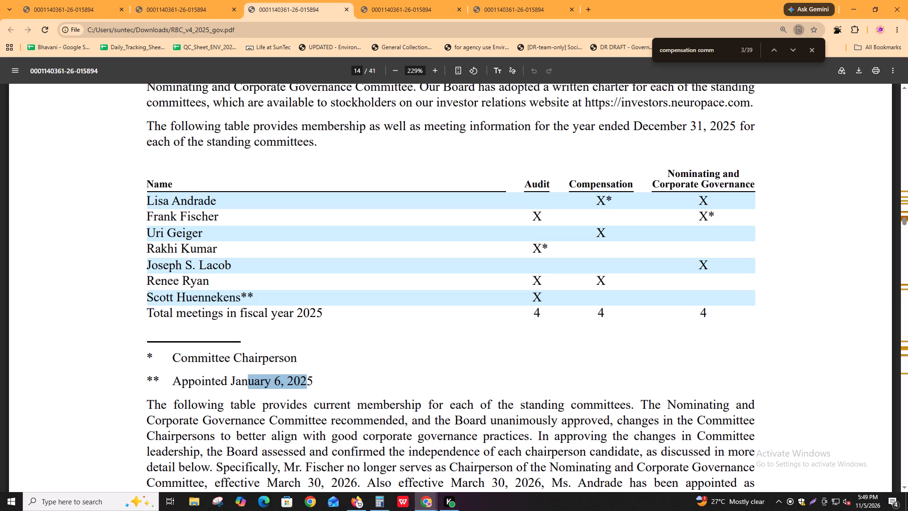
pyautogui.hotkey('alt', 'Tab')
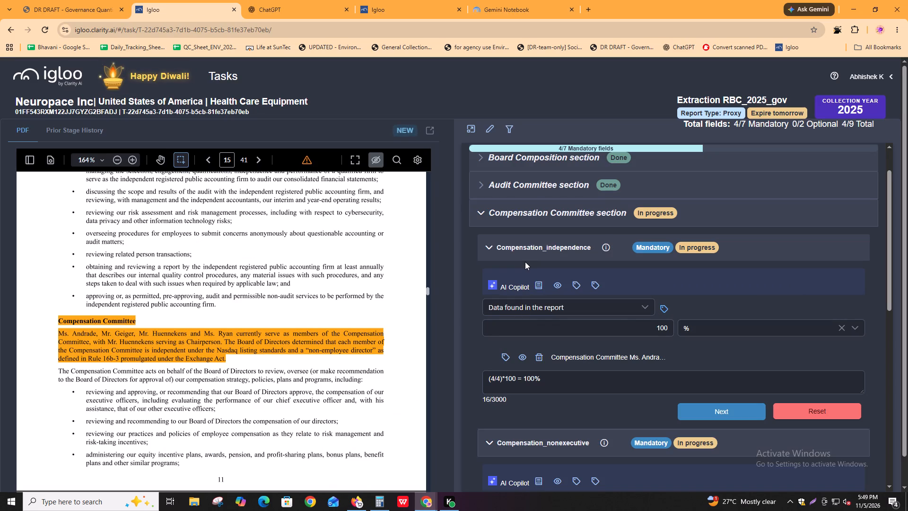
pyautogui.hotkey('alt', 'Tab')
pyautogui.hotkey('alt', 'Tab')
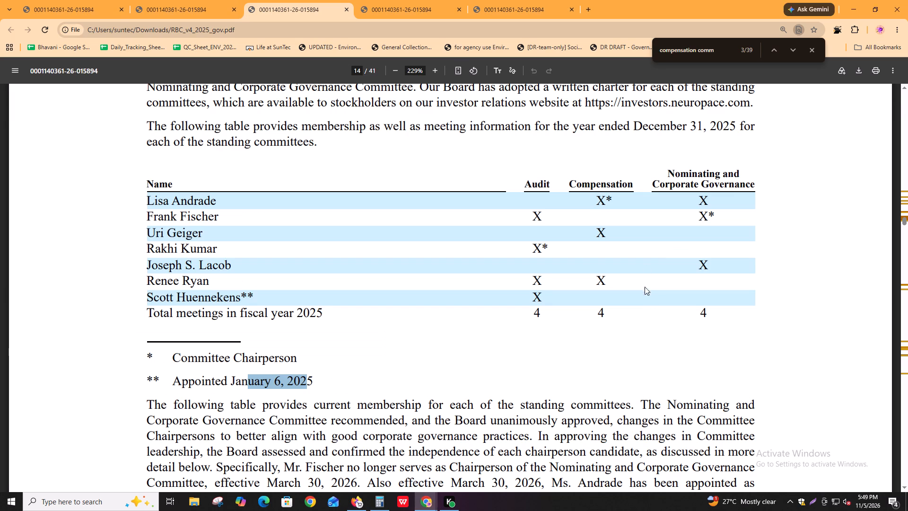
pyautogui.hotkey('alt', 'Tab')
pyautogui.hotkey('alt', 'Tab')
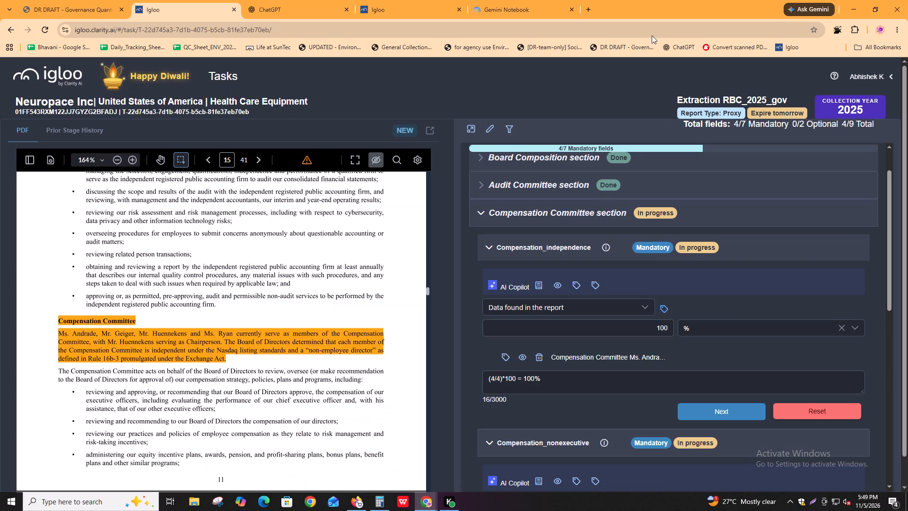
# Copy the five 5 November RBC_2025_gov extraction labels from the BHAVANI sheet into Team_Environment_2026's Extraction column, starting at the first empty row, 84796.
pyautogui.hotkey('alt', 'Tab')
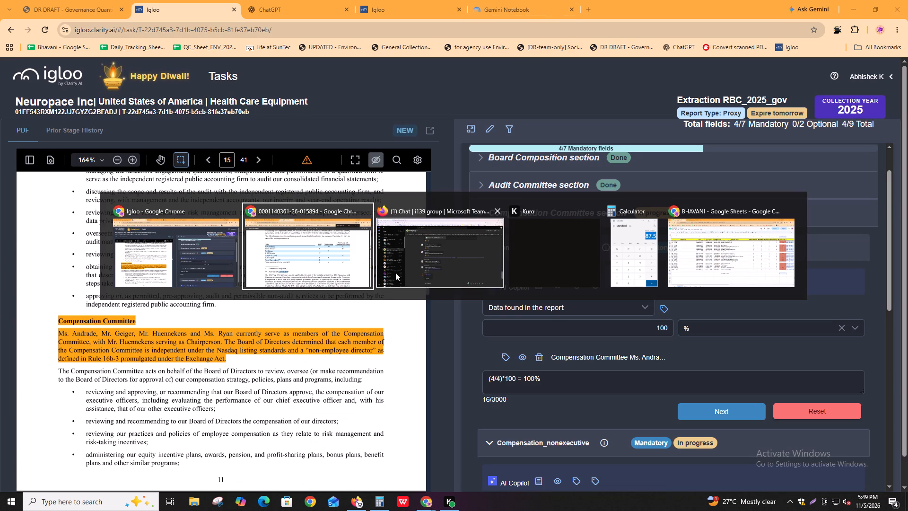
pyautogui.keyDown('alt'); pyautogui.click(683, 249); pyautogui.keyUp('alt')
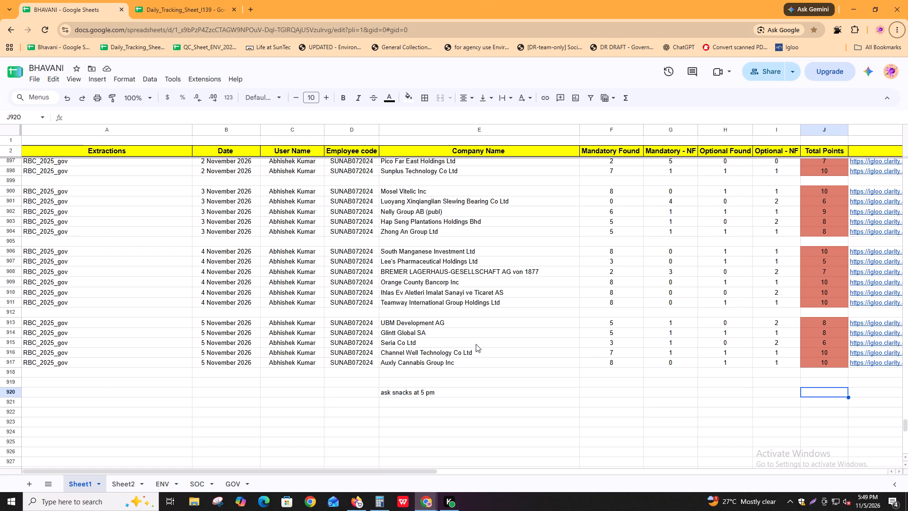
pyautogui.click(185, 0)
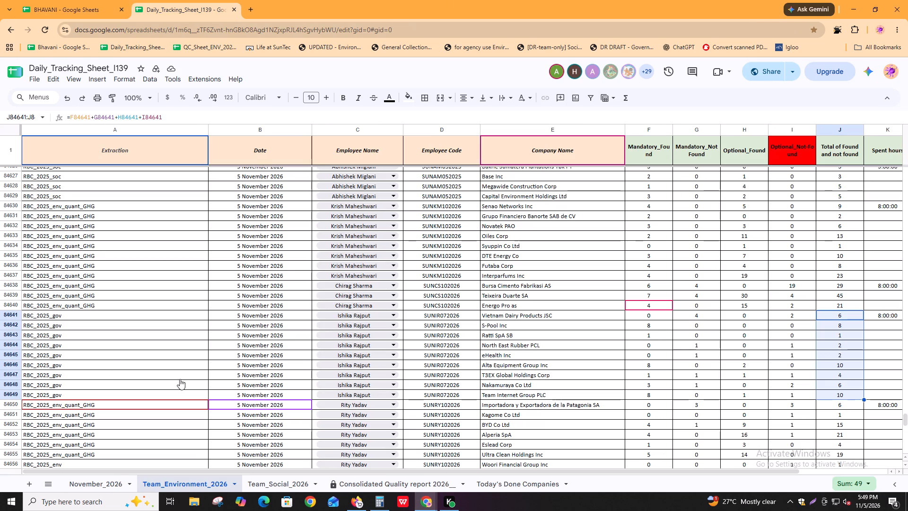
pyautogui.scroll(-14, 640, 354)
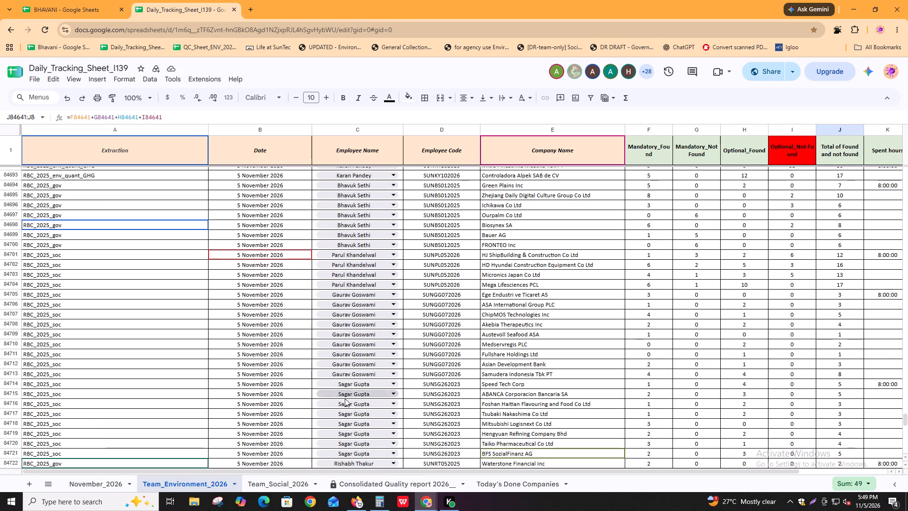
pyautogui.scroll(-20, 345, 398)
pyautogui.scroll(-3, 345, 398)
pyautogui.scroll(2, 350, 402)
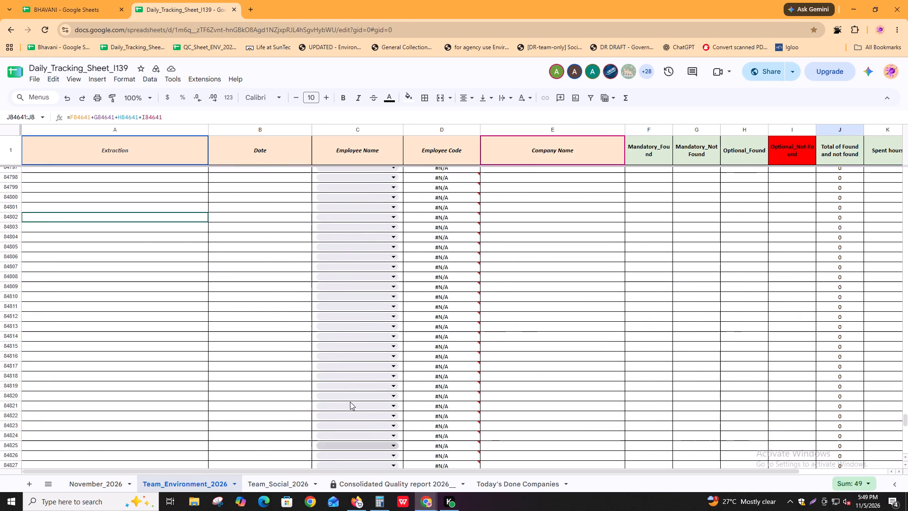
pyautogui.scroll(3, 350, 402)
pyautogui.click(130, 352)
pyautogui.click(73, 0)
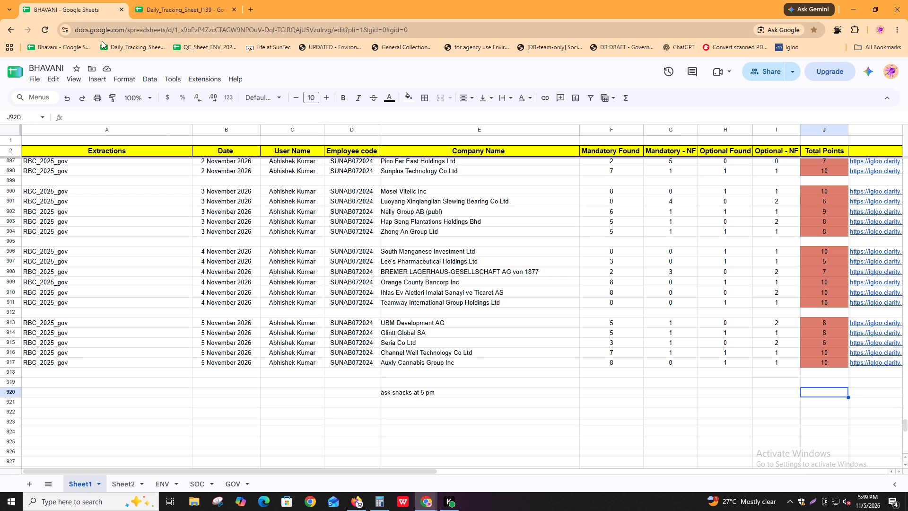
pyautogui.moveTo(171, 322); pyautogui.dragTo(170, 363)
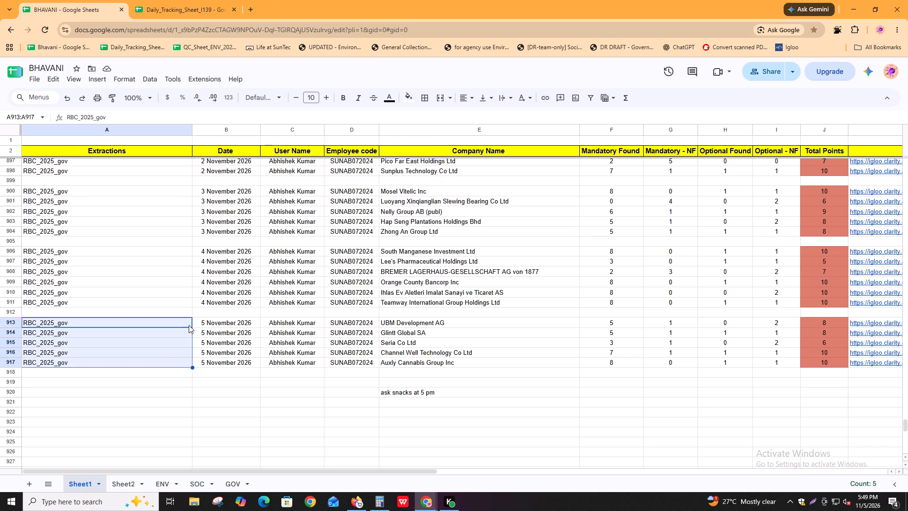
pyautogui.hotkey('ctrl', 'c')
pyautogui.click(196, 0)
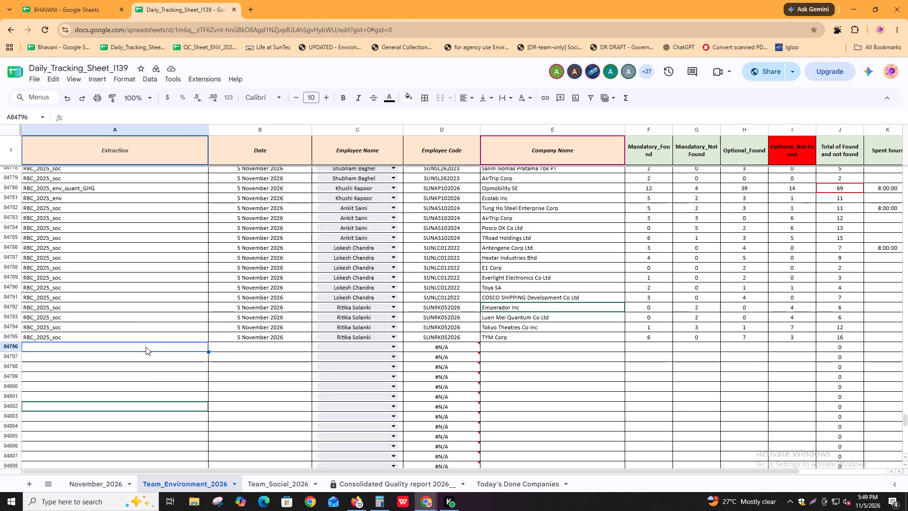
pyautogui.click(146, 347)
pyautogui.hotkey('ctrl', 'shift', 'v')
# Fill the date 5 November 2026 down through the five new RBC_2025_gov rows, 84796 to 84800.
pyautogui.click(240, 334)
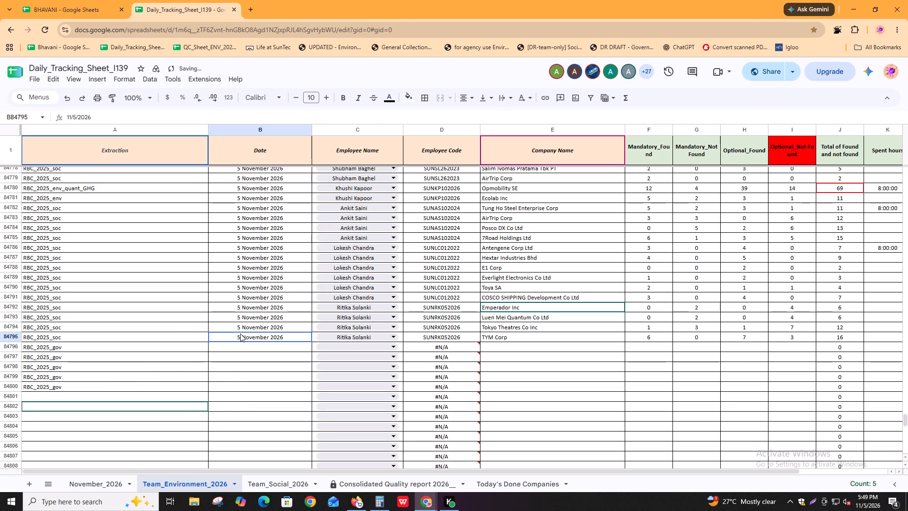
pyautogui.hotkey('shift', 'Down')
pyautogui.hotkey('shift', 'Down')
pyautogui.hotkey('shift', 'Down')
pyautogui.hotkey('shift', 'Down')
pyautogui.hotkey('shift', 'Down')
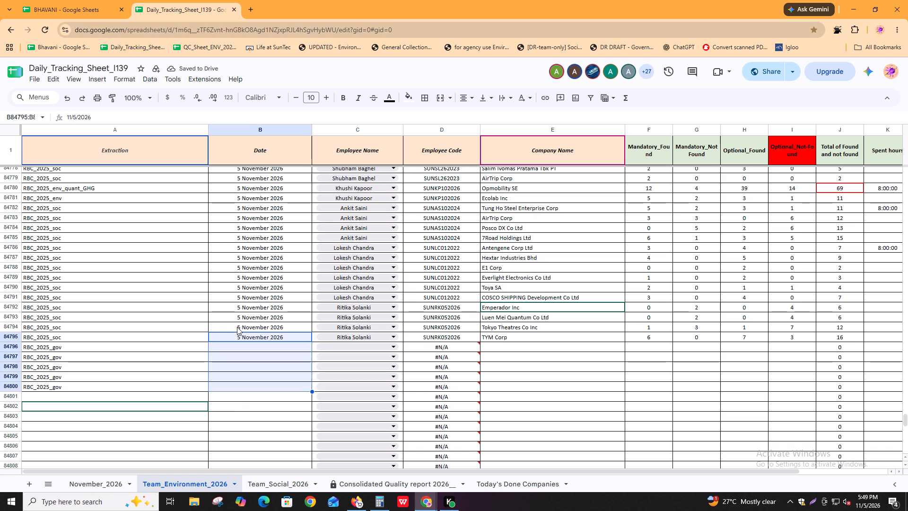
pyautogui.hotkey('ctrl', 'd')
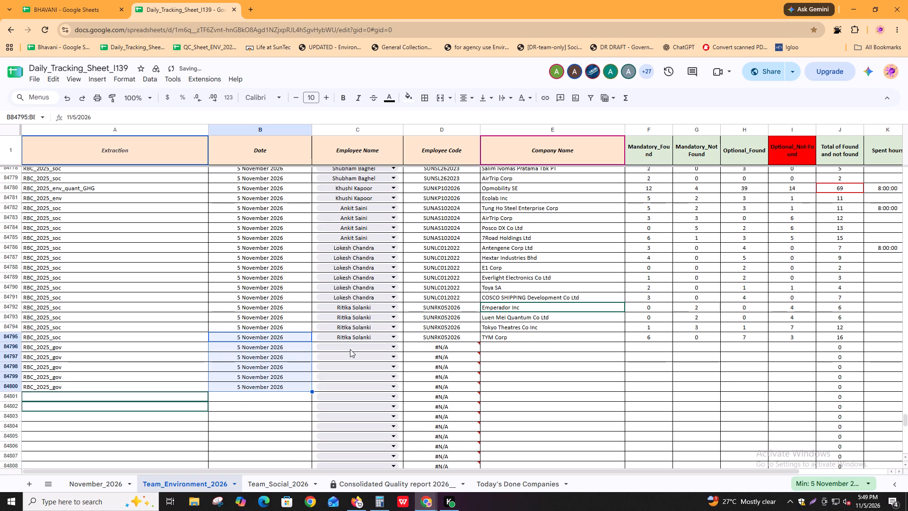
# Set Employee Name in rows 84796 to 84800 to the user named in the BHAVANI sheet's 5 November entries.
pyautogui.click(350, 349)
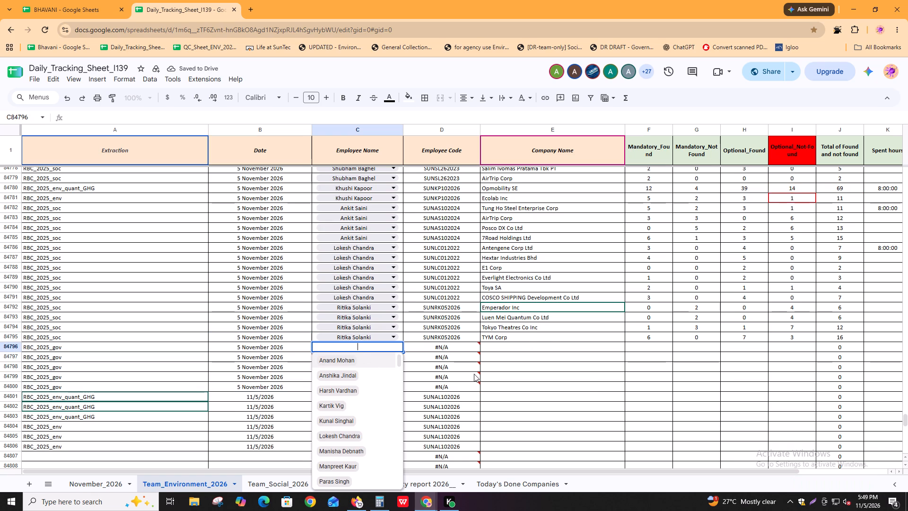
pyautogui.scroll(-3, 611, 411)
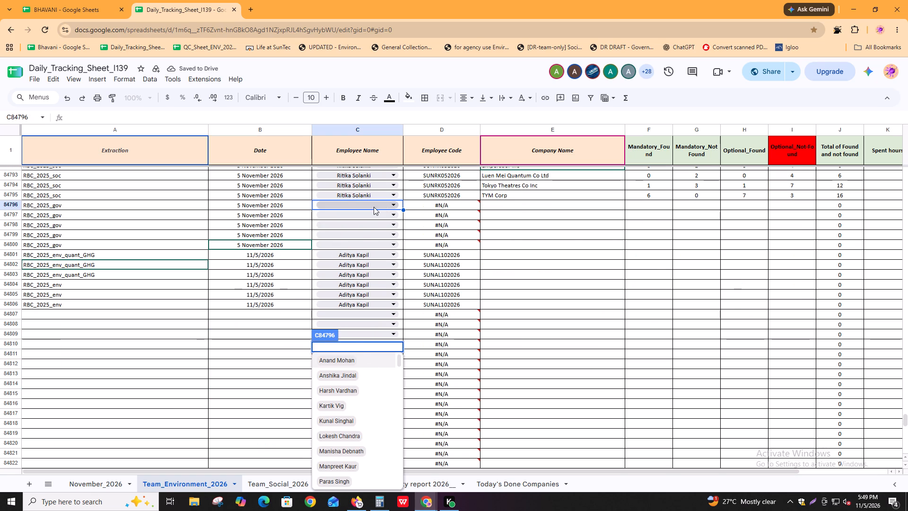
pyautogui.click(374, 207)
pyautogui.write('abhish')
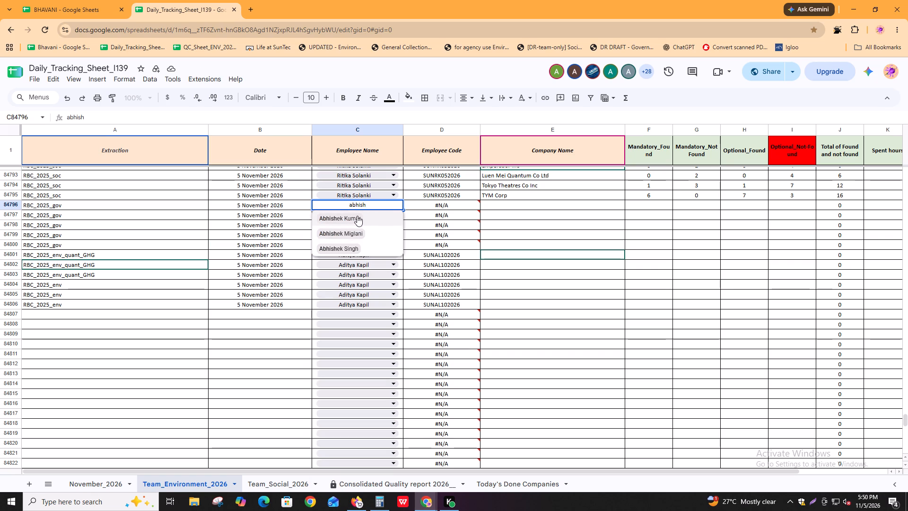
pyautogui.click(357, 216)
pyautogui.hotkey('shift', 'Down')
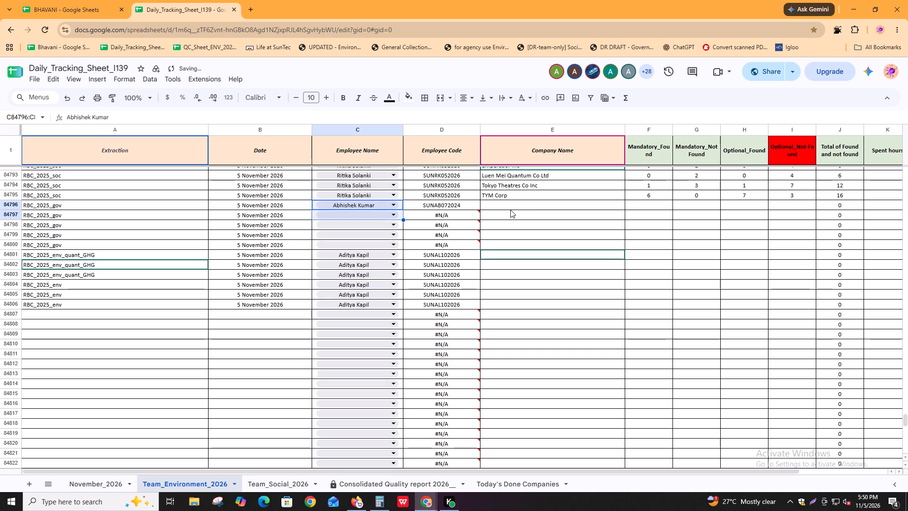
pyautogui.hotkey('shift', 'Down')
pyautogui.hotkey('shift', 'Down')
pyautogui.hotkey('shift', 'Down')
pyautogui.hotkey('ctrl', 'd')
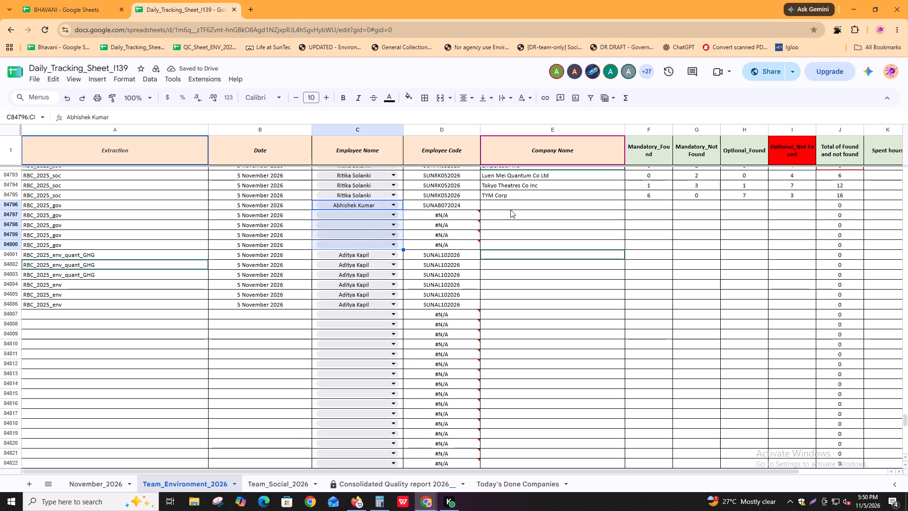
# Copy the five companies from UBM Development AG to Auxly Cannabis Group Inc, with their found and not-found counts, into the tracking sheet from E84796.
pyautogui.click(533, 203)
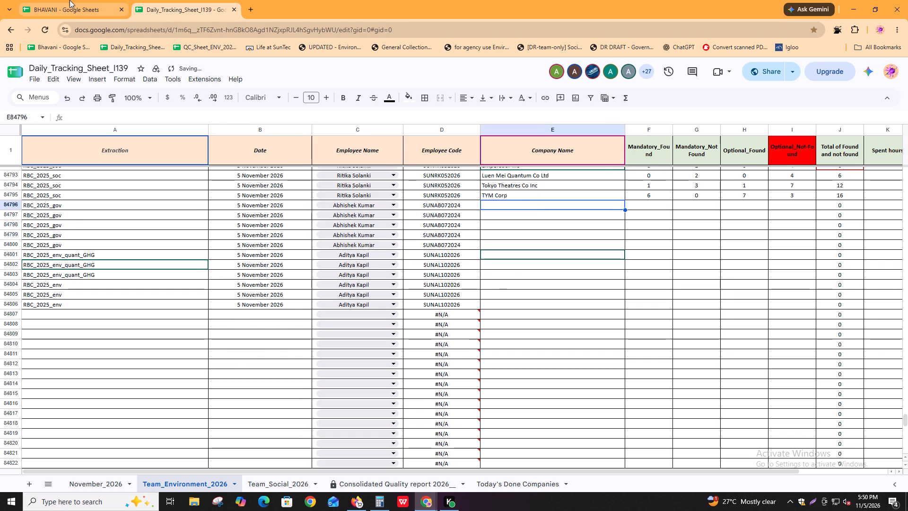
pyautogui.click(70, 0)
pyautogui.moveTo(441, 322); pyautogui.dragTo(442, 367)
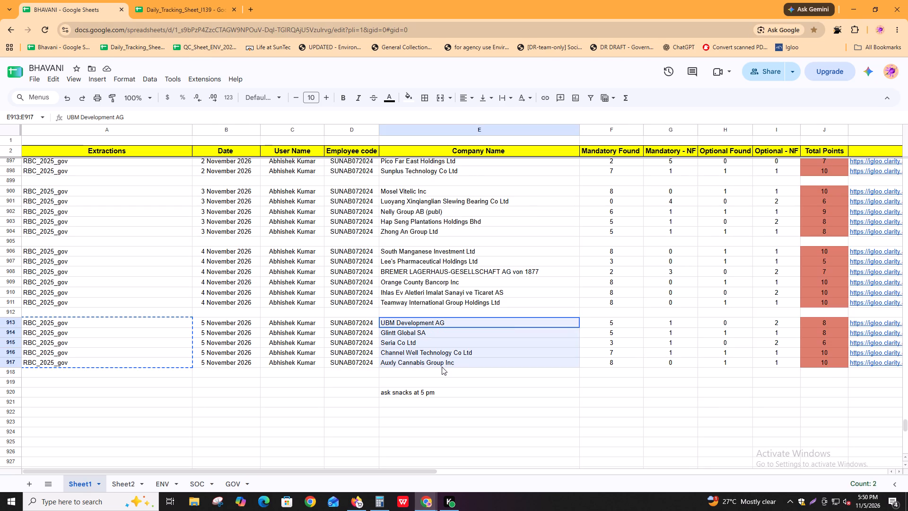
pyautogui.moveTo(442, 367); pyautogui.dragTo(771, 366)
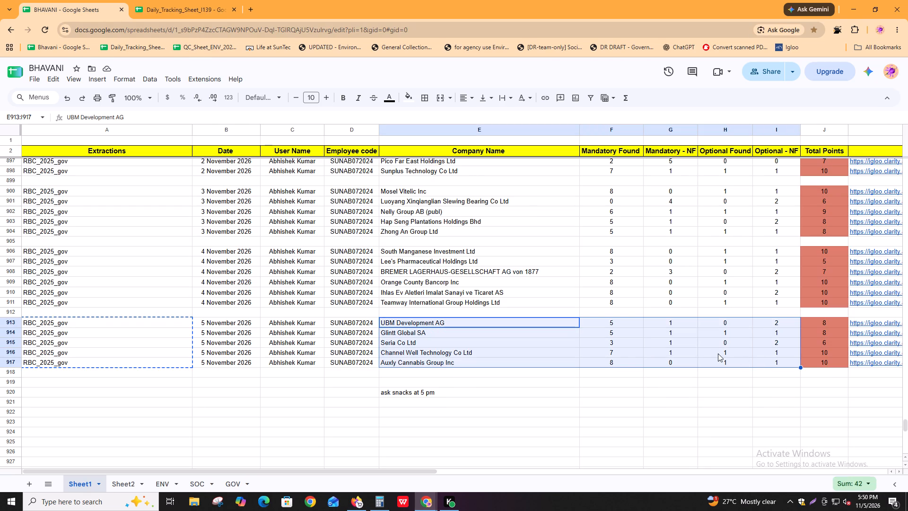
pyautogui.hotkey('ctrl', 'c')
pyautogui.click(181, 3)
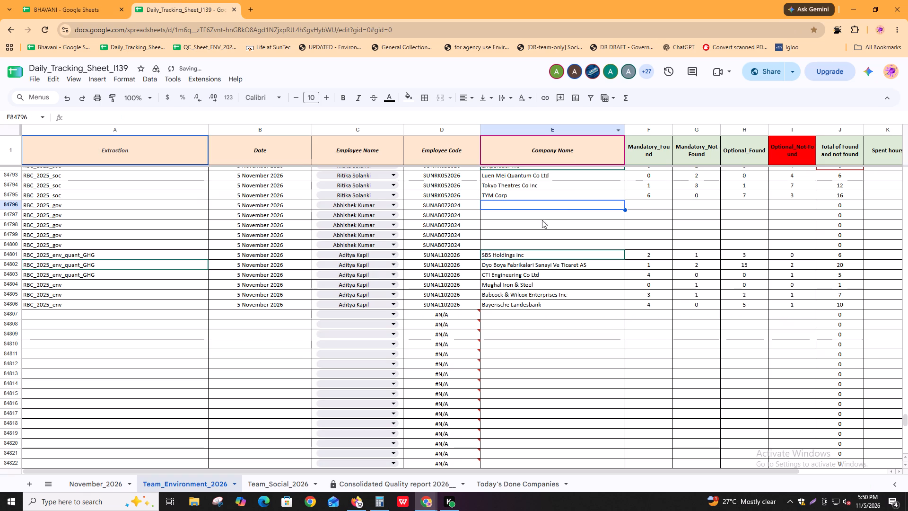
pyautogui.hotkey('ctrl', 'shift', 'v')
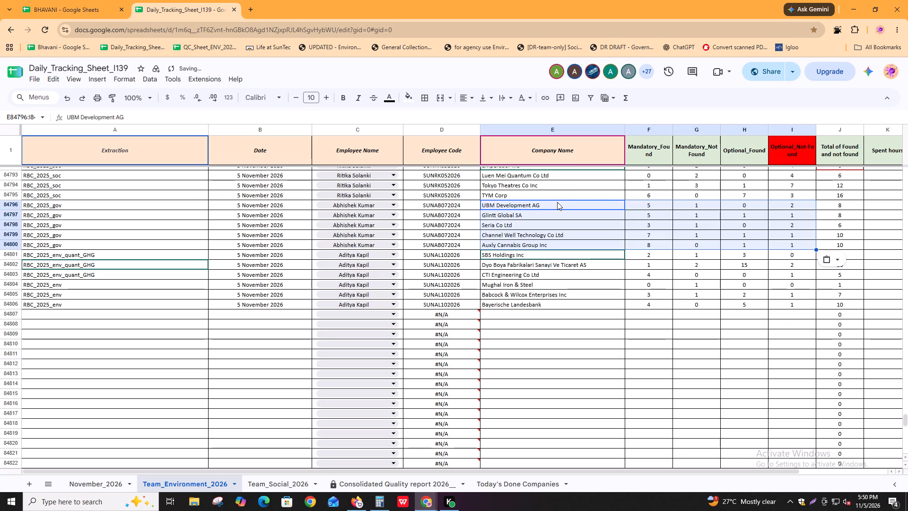
# Enter 8:00:00 as the spent hours in the UBM Development AG row.
pyautogui.keyDown('shift'); pyautogui.scroll(-4, 746, 269); pyautogui.keyUp('shift')
pyautogui.click(782, 204)
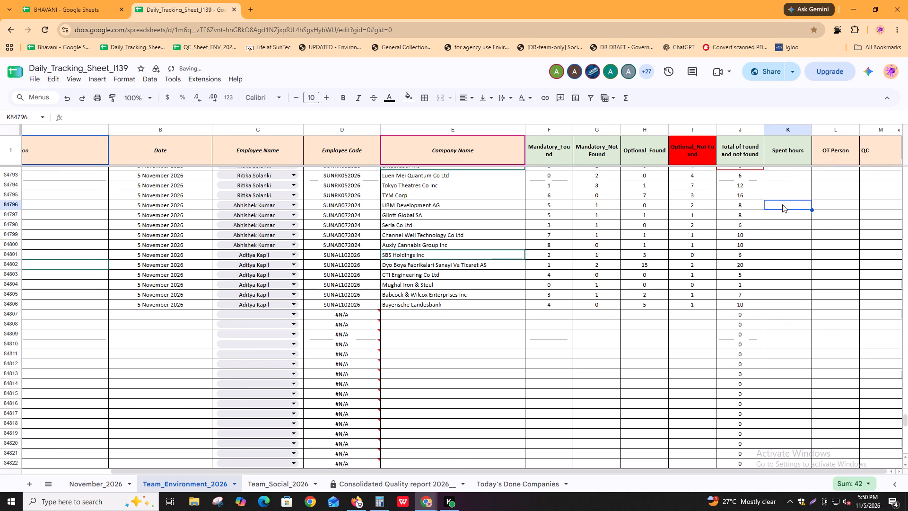
pyautogui.write('8:00:00')
pyautogui.press('Right')
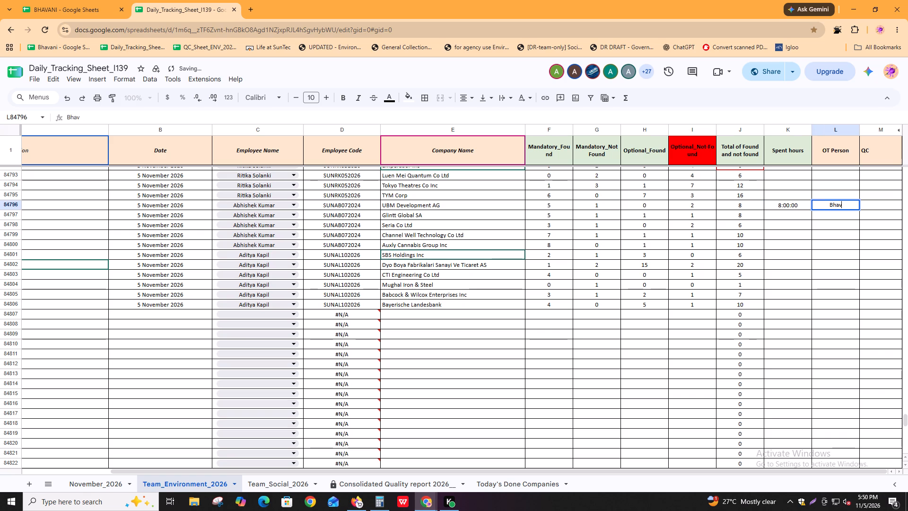
# Enter Bhavani's name as OT Person for UBM Development AG and extend it through the Auxly Cannabis Group Inc row.
pyautogui.write('an')
pyautogui.write('i')
pyautogui.press('space')
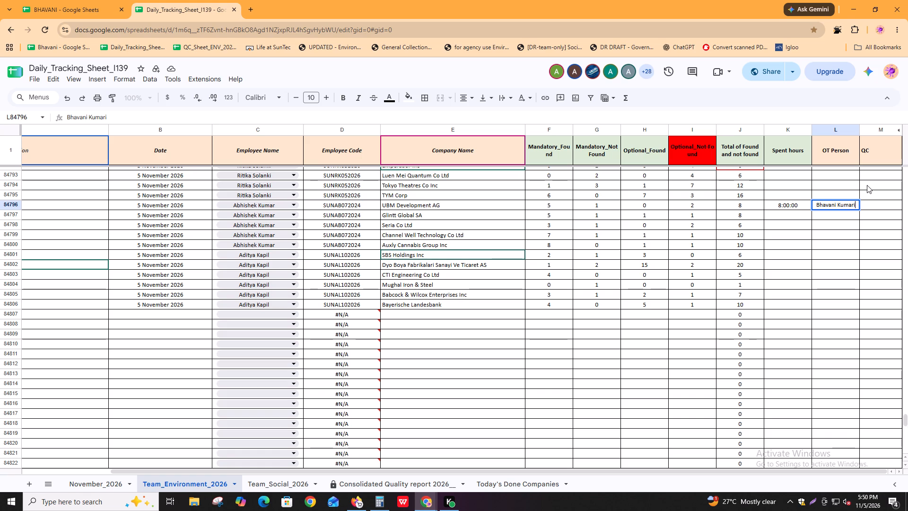
pyautogui.hotkey('shift', 'Down')
pyautogui.hotkey('shift', 'Down')
pyautogui.hotkey('shift', 'Down')
pyautogui.hotkey('shift', 'Down')
pyautogui.hotkey('shift', 'Down')
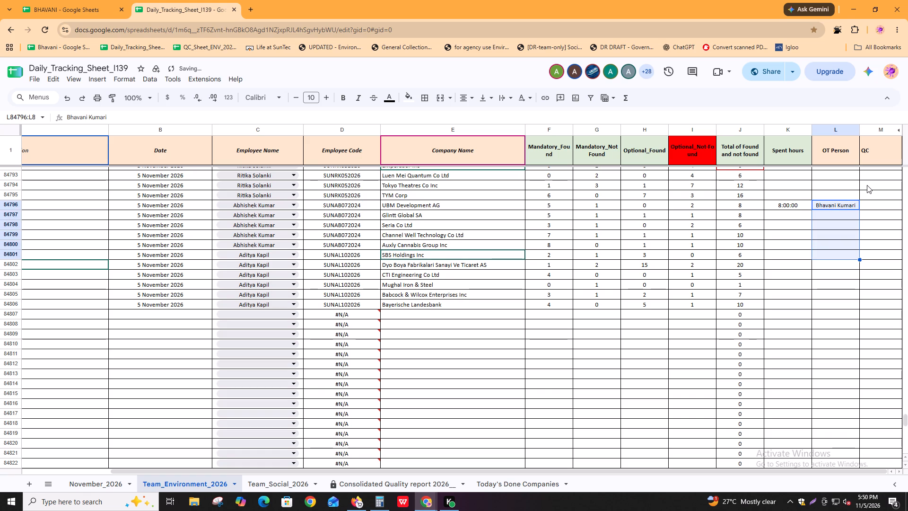
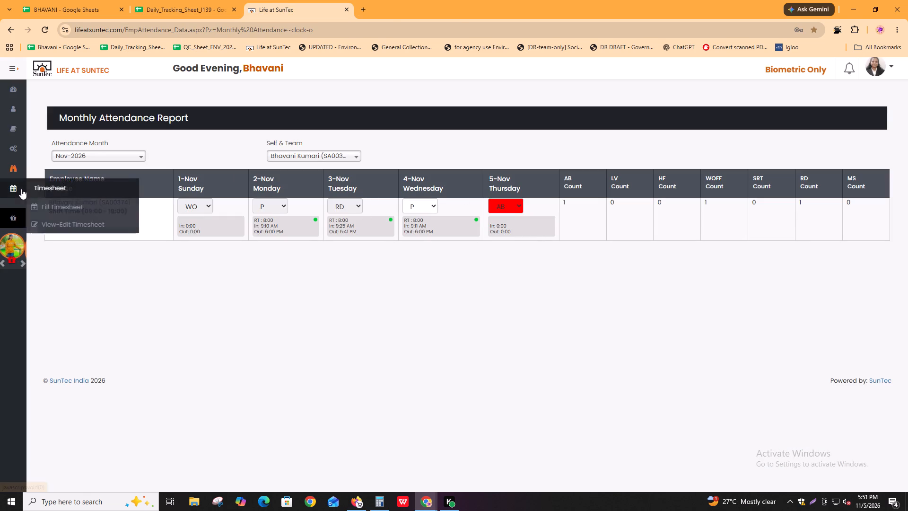
# Open the Fill Timesheet form and set client code I139 and 8 hours for the entry.
pyautogui.click(21, 189)
pyautogui.click(39, 201)
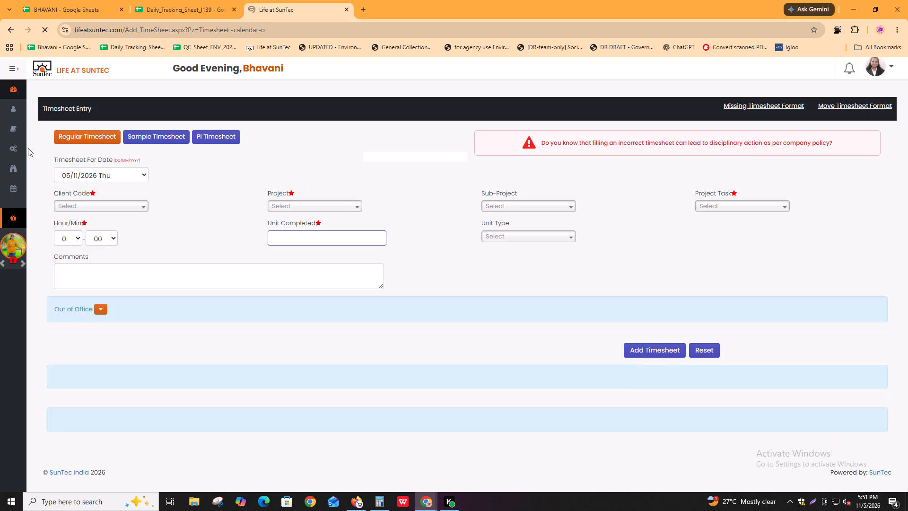
pyautogui.click(208, 256)
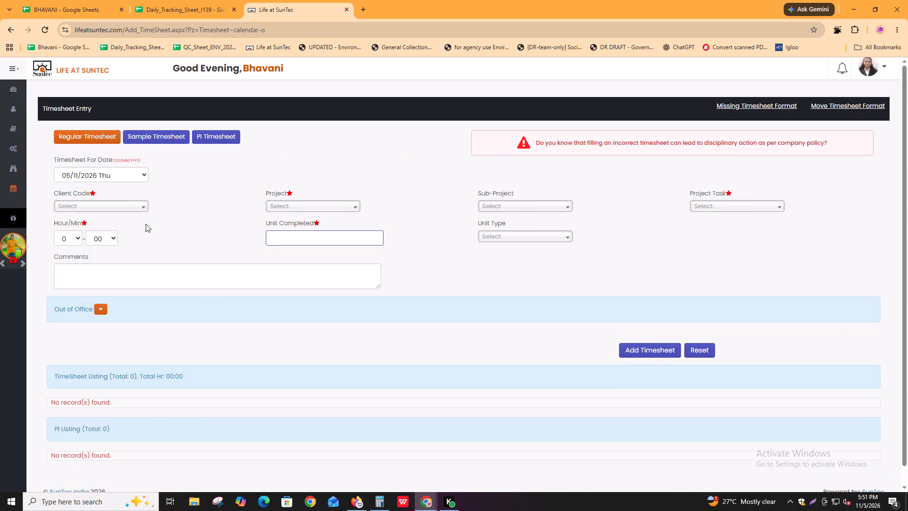
pyautogui.click(134, 209)
pyautogui.write('i139')
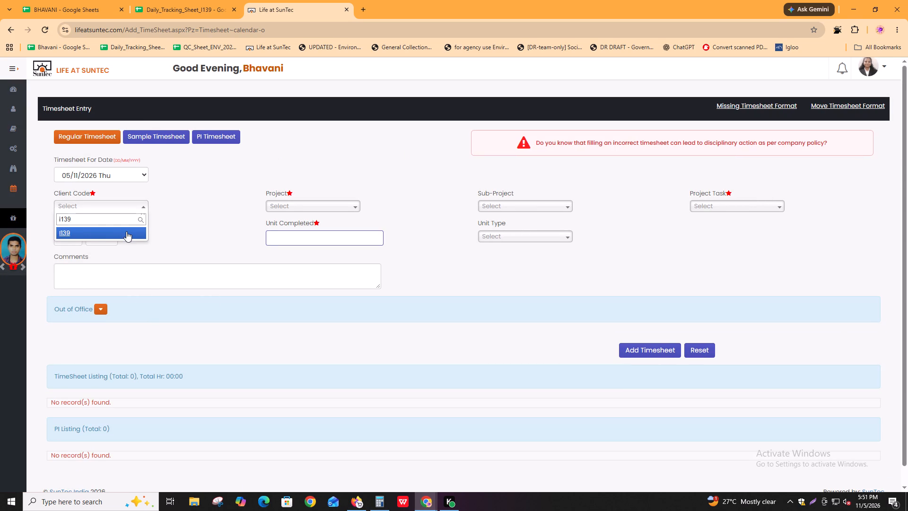
pyautogui.click(126, 231)
pyautogui.click(75, 238)
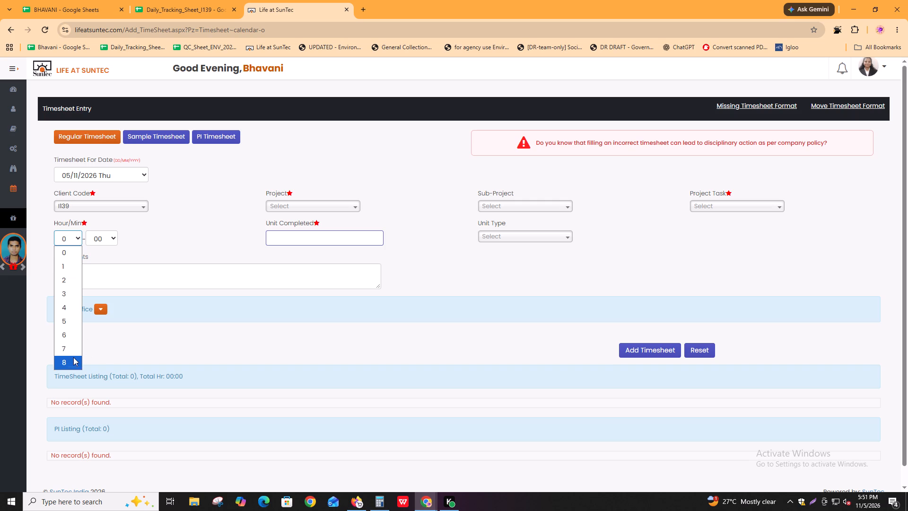
pyautogui.click(72, 360)
# Set project I139-Girjesh-NM091, sub-project Governance-091, project task Data Entry and 42 completed units in the timesheet entry.
pyautogui.click(329, 205)
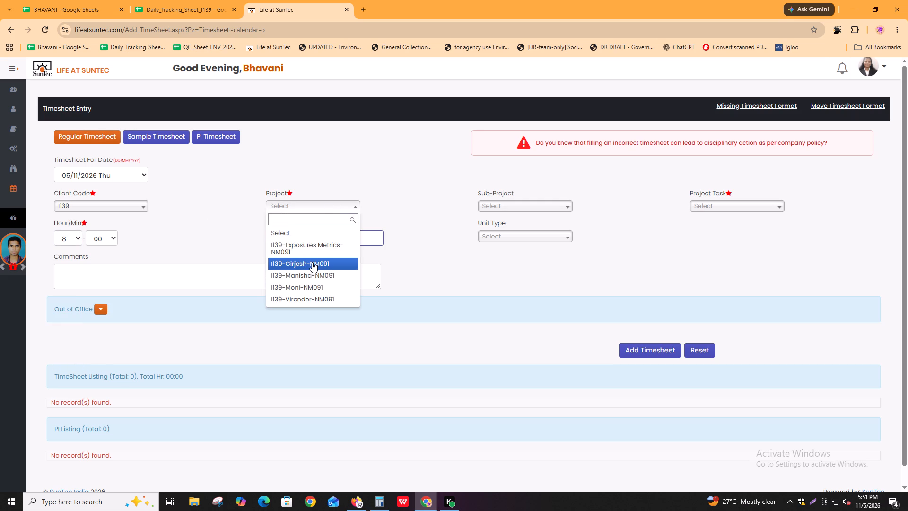
pyautogui.click(312, 266)
pyautogui.click(512, 203)
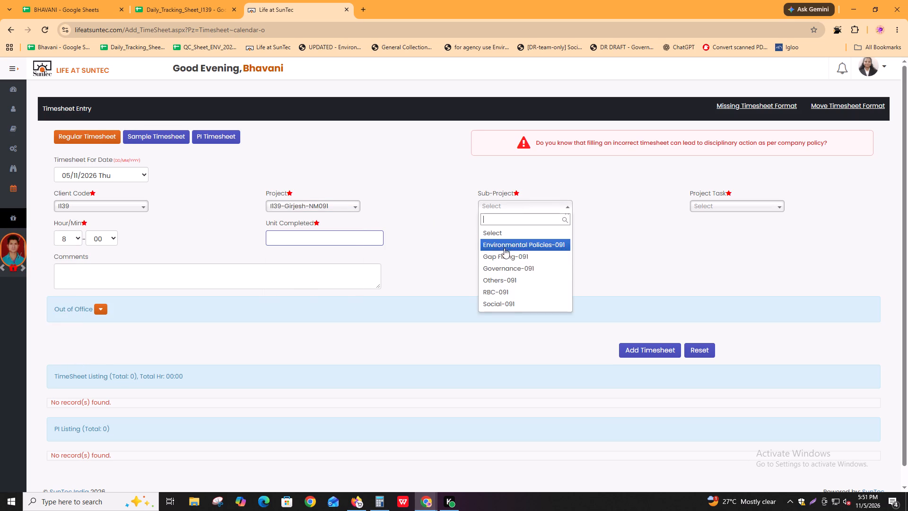
pyautogui.click(503, 272)
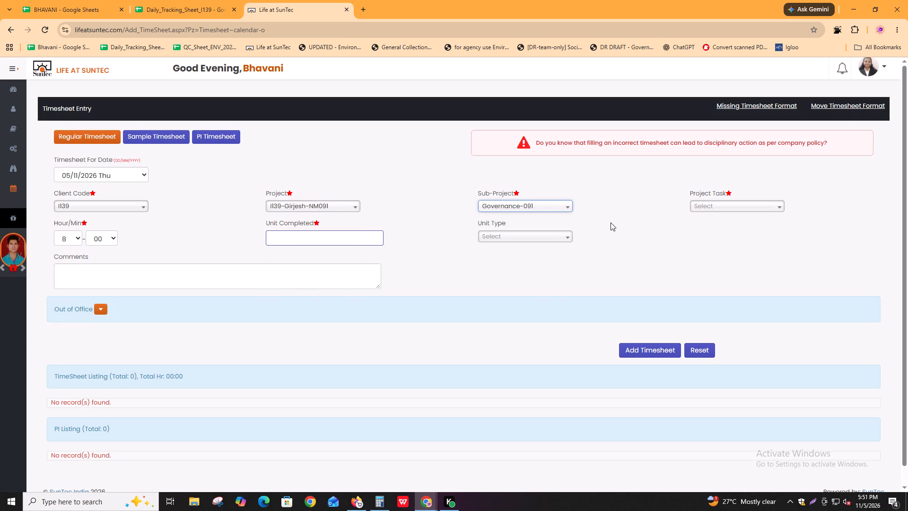
pyautogui.click(688, 203)
pyautogui.click(694, 208)
pyautogui.click(711, 245)
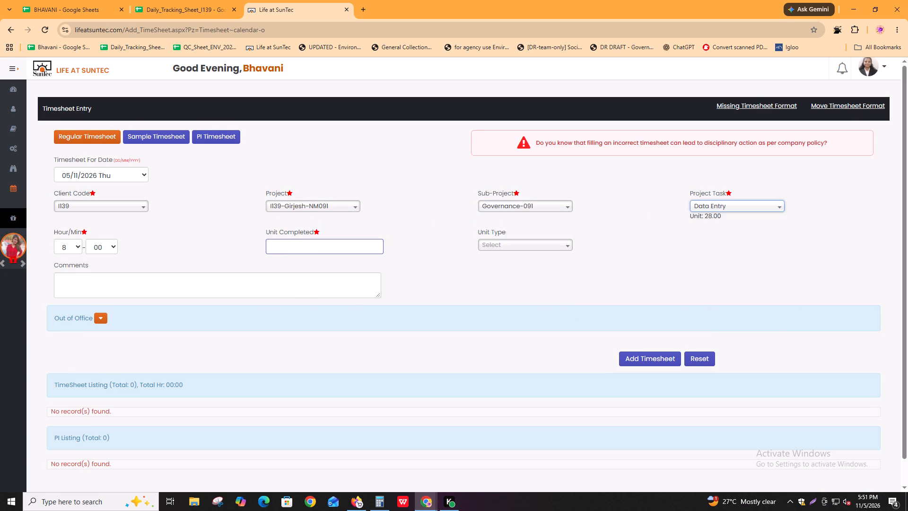
pyautogui.click(311, 244)
pyautogui.write('42')
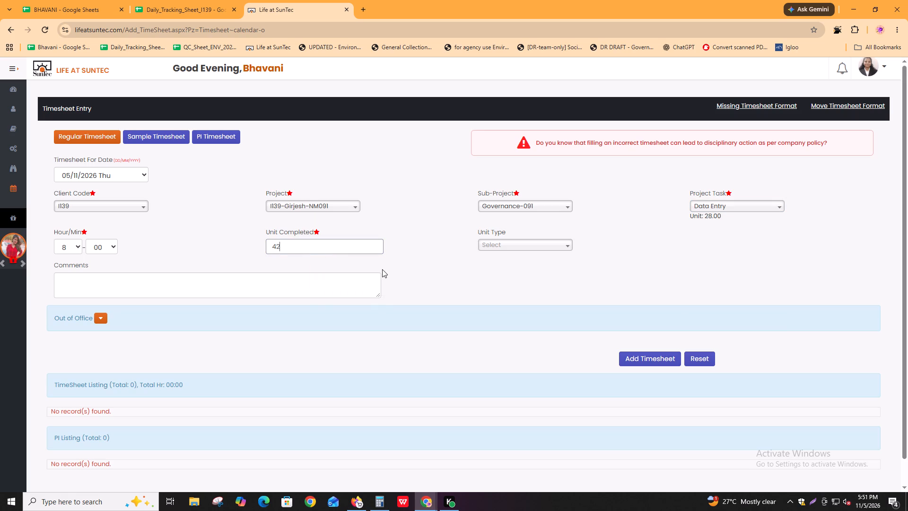
pyautogui.click(136, 247)
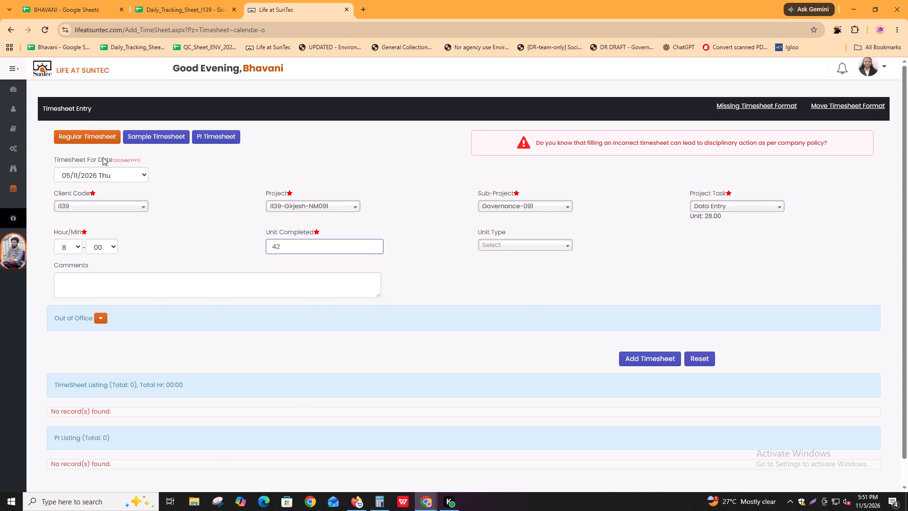
# Check the 5 November rows in the BHAVANI sheet and enter the timesheet comment "Completed 5 files with 42 data points".
pyautogui.click(68, 0)
pyautogui.moveTo(813, 322); pyautogui.dragTo(818, 373)
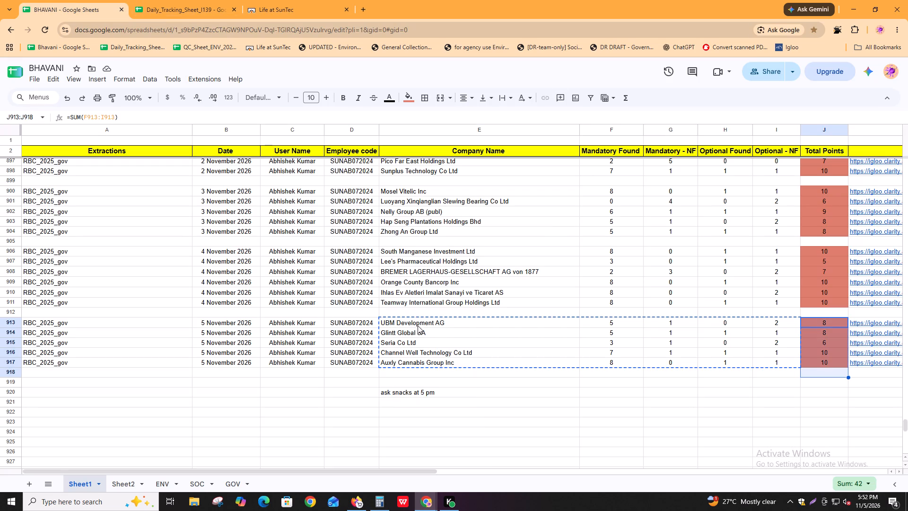
pyautogui.moveTo(418, 326); pyautogui.dragTo(425, 382)
pyautogui.click(280, 0)
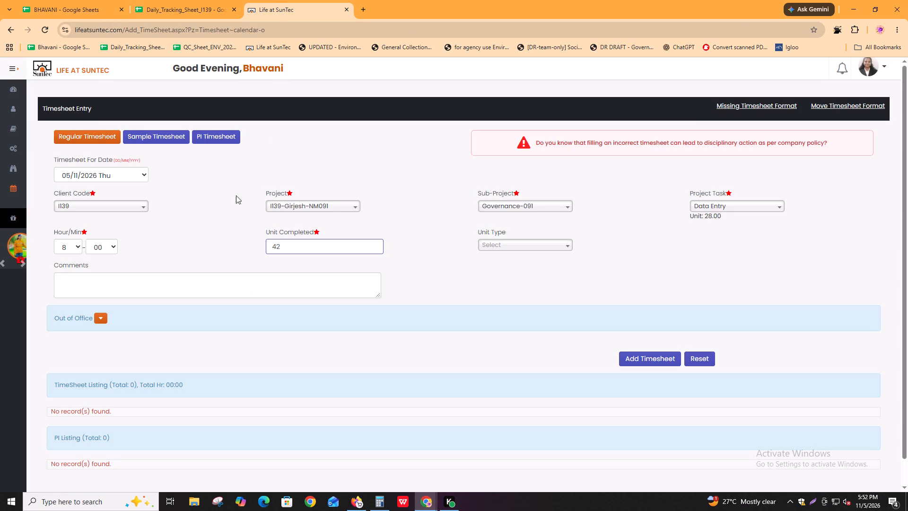
pyautogui.click(184, 282)
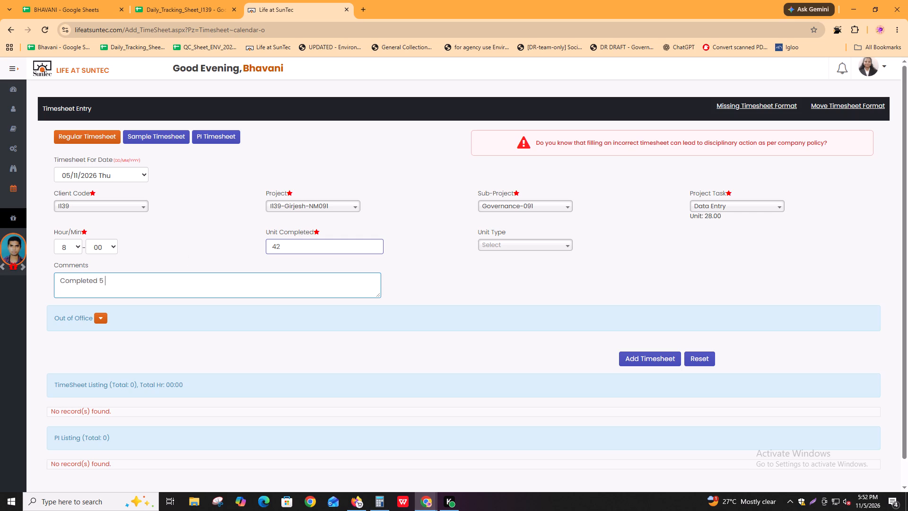
pyautogui.write('files with')
pyautogui.press('space')
pyautogui.write('42 data points')
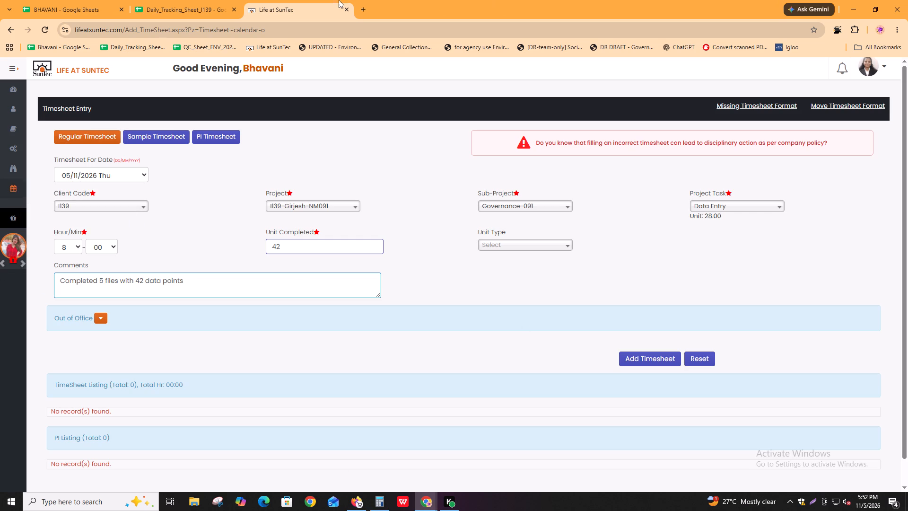
# Examine the 5 November totals of the last two employees in Daily_Tracking_Sheet_I139, then return to the timesheet entry.
pyautogui.click(218, 0)
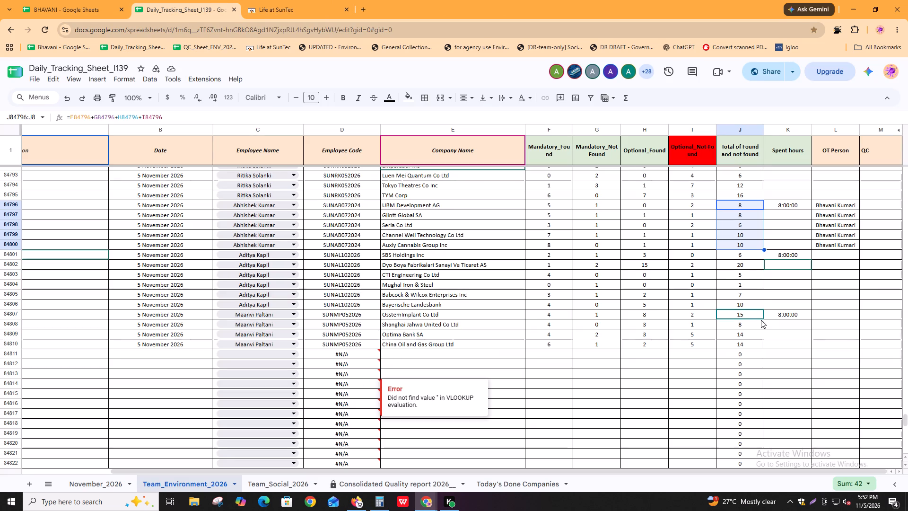
pyautogui.keyDown('shift'); pyautogui.scroll(-4, 760, 320); pyautogui.keyUp('shift')
pyautogui.moveTo(739, 254); pyautogui.dragTo(759, 299)
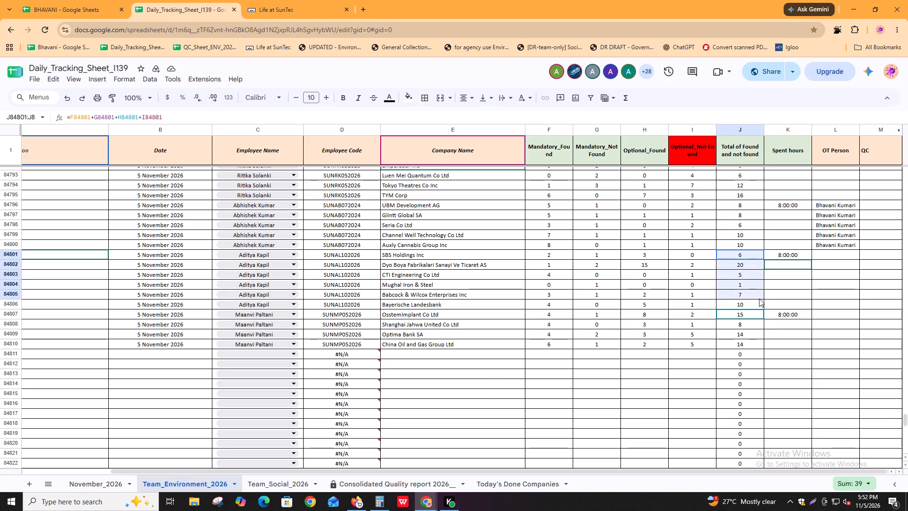
pyautogui.moveTo(759, 299); pyautogui.dragTo(759, 307)
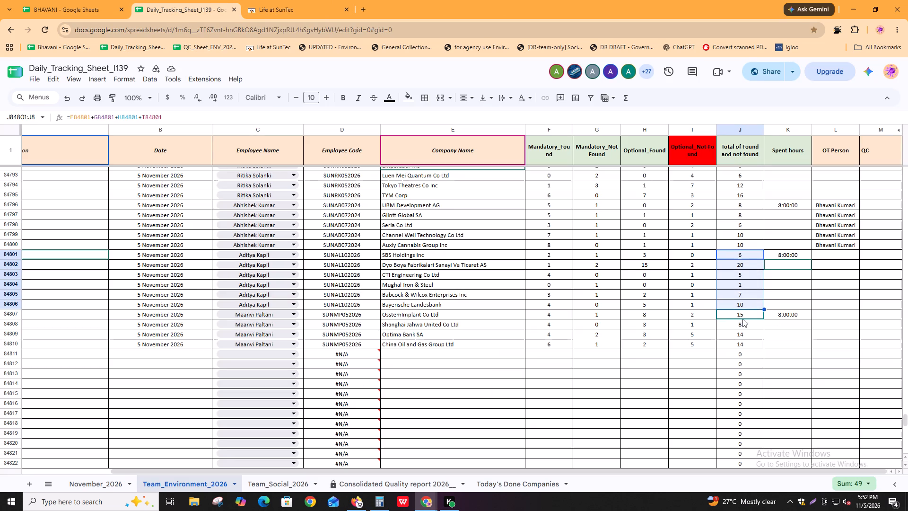
pyautogui.moveTo(742, 316); pyautogui.dragTo(743, 343)
pyautogui.keyDown('shift'); pyautogui.scroll(7, 736, 370); pyautogui.keyUp('shift')
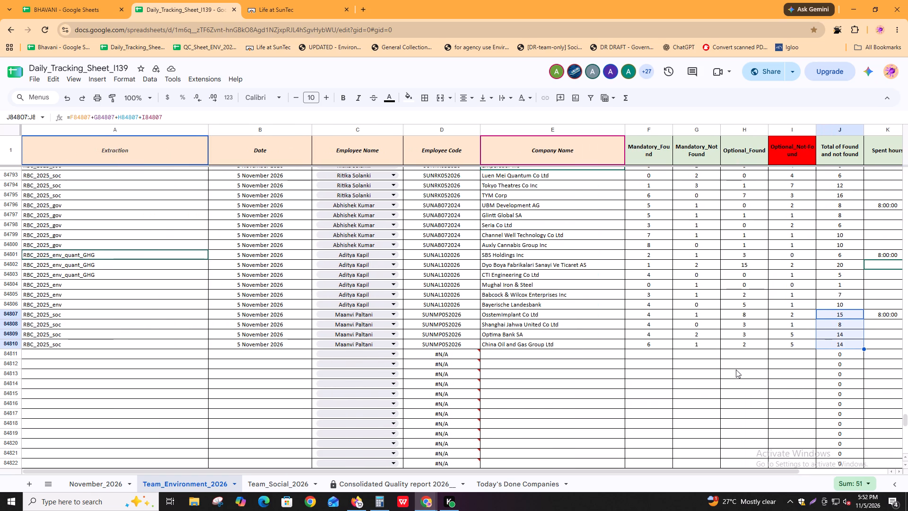
pyautogui.keyDown('shift'); pyautogui.scroll(-4, 736, 370); pyautogui.keyUp('shift')
pyautogui.keyDown('shift'); pyautogui.scroll(4, 406, 362); pyautogui.keyUp('shift')
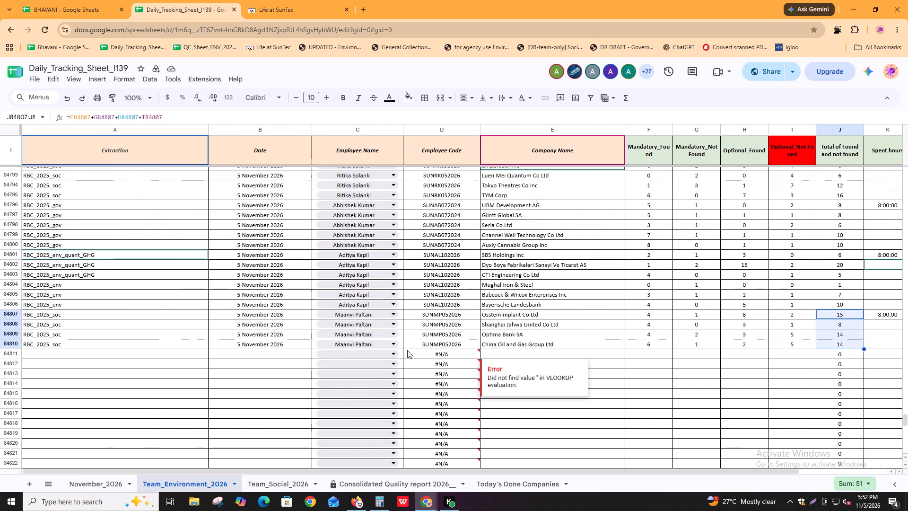
pyautogui.scroll(4, 567, 369)
pyautogui.click(84, 0)
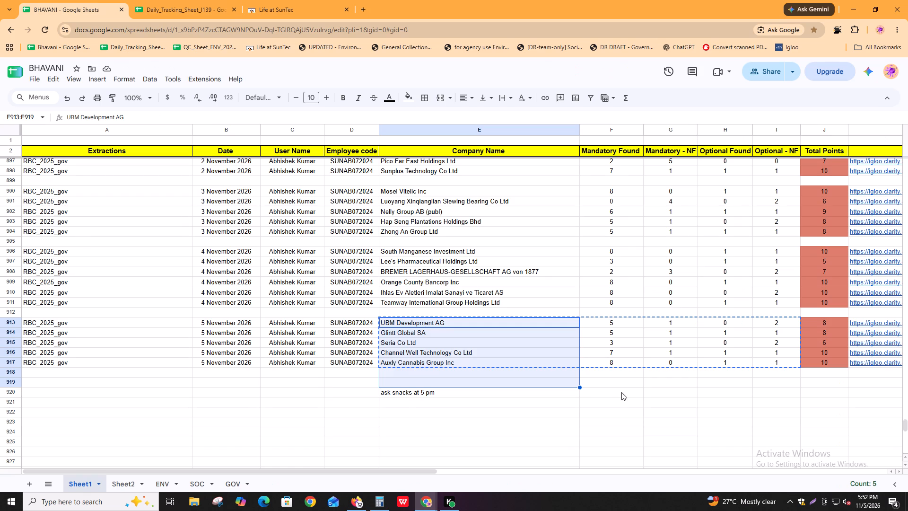
pyautogui.click(614, 387)
pyautogui.click(332, 0)
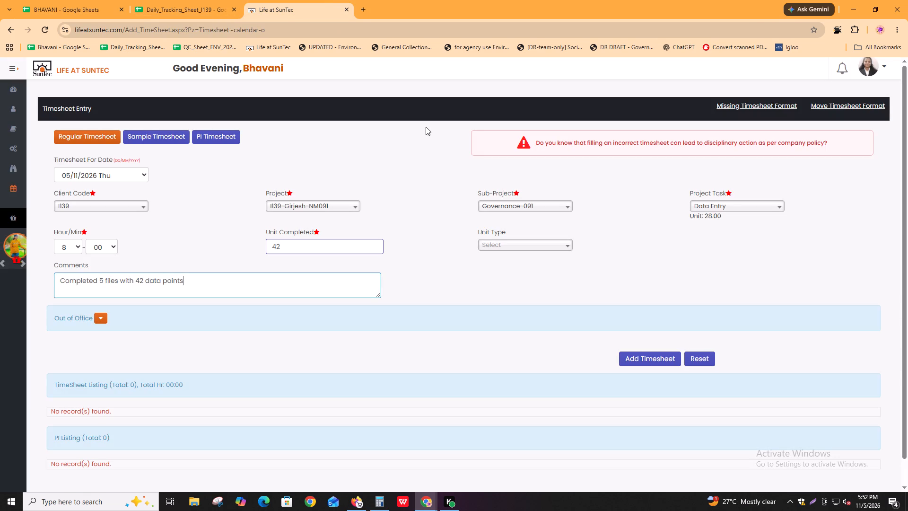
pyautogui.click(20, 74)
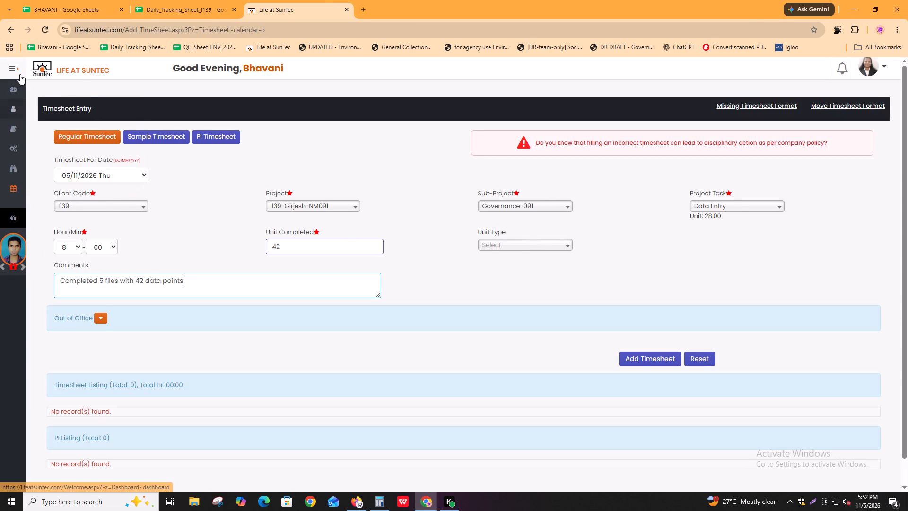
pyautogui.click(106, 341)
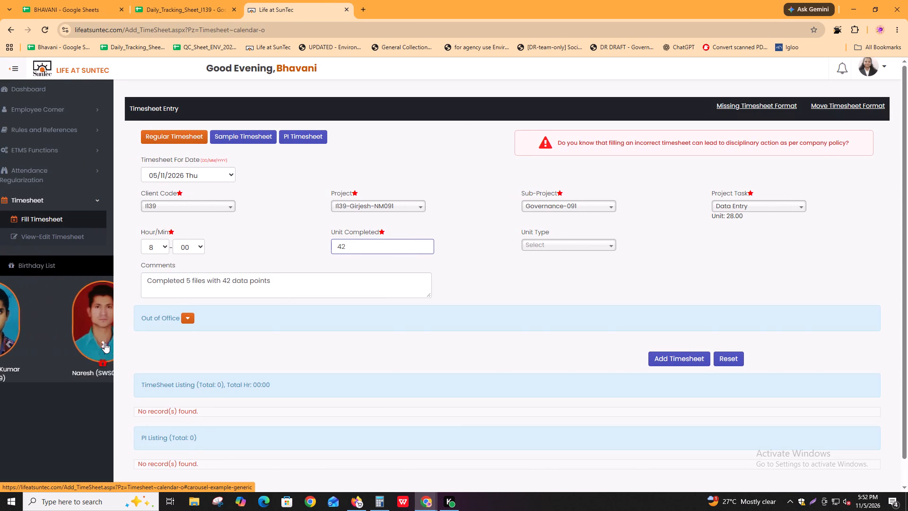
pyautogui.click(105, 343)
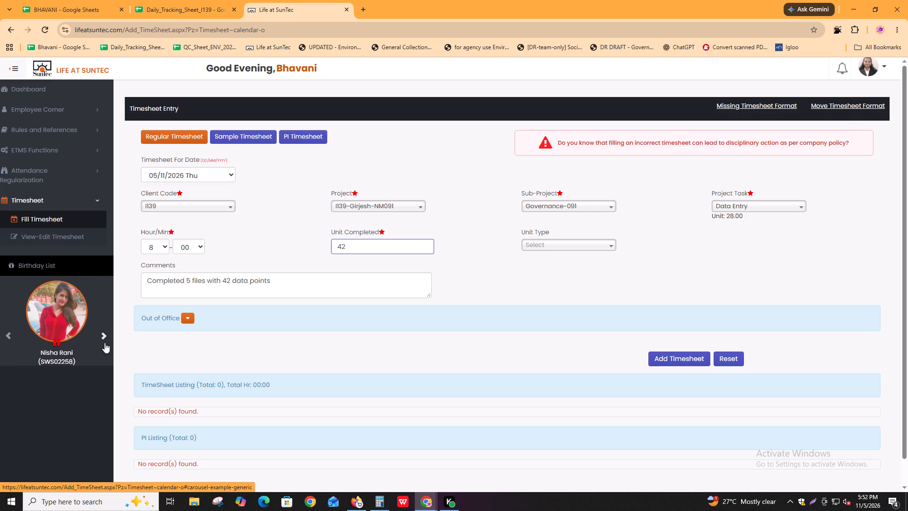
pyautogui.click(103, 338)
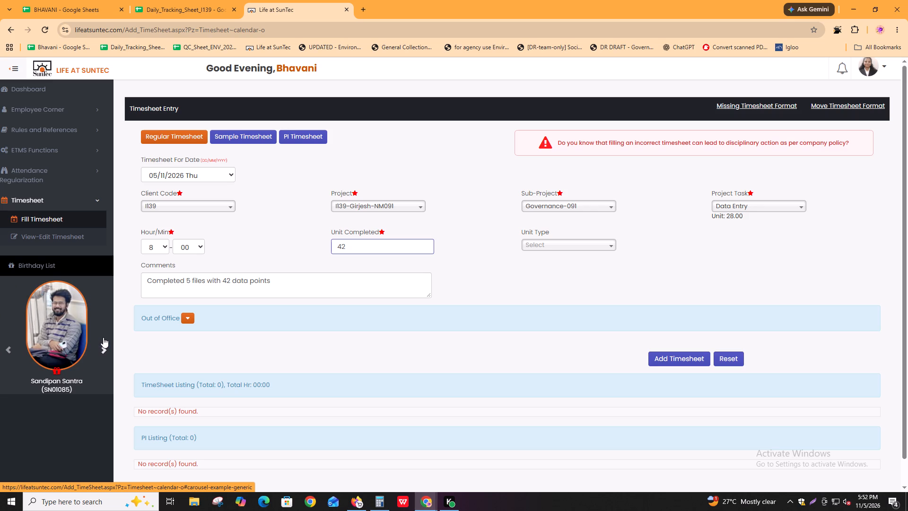
# Switch to the browser window holding the RBC_v4_2025_gov.pdf tabs and close it.
pyautogui.click(61, 0)
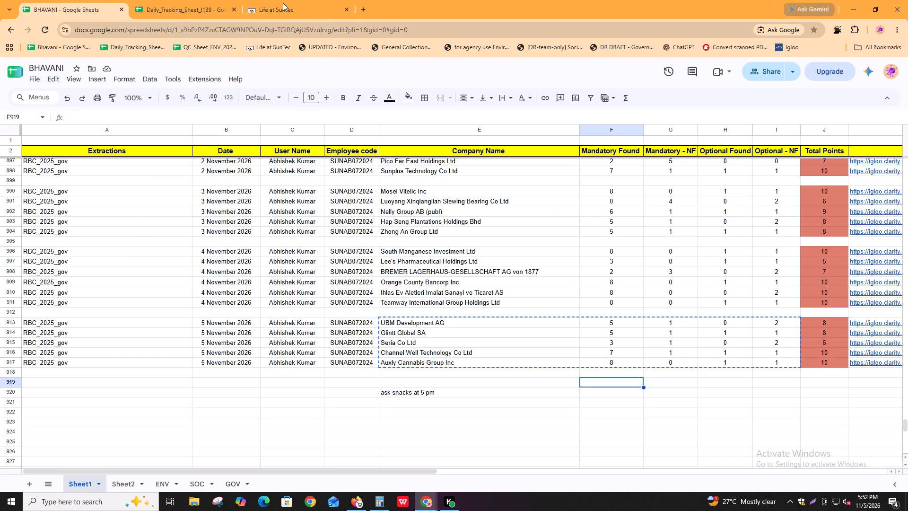
pyautogui.hotkey('alt', 'Tab')
pyautogui.keyDown('alt'); pyautogui.click(426, 254); pyautogui.keyUp('alt')
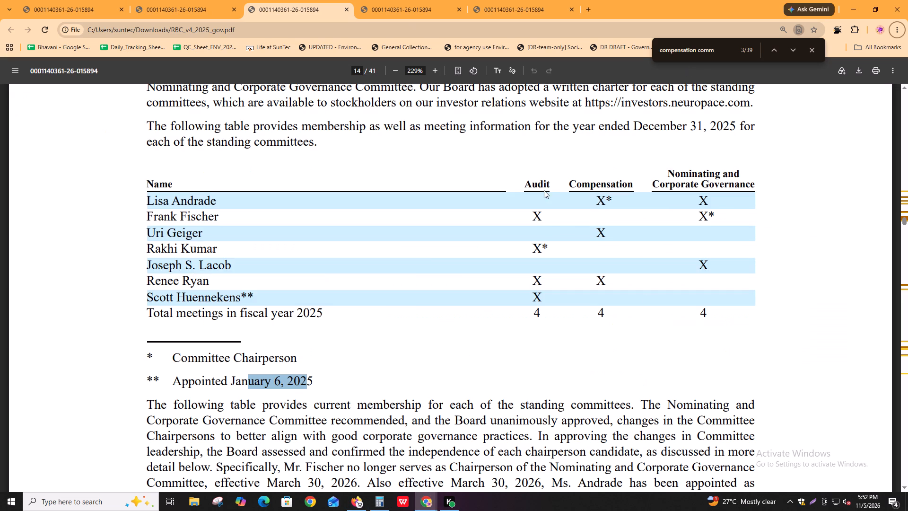
pyautogui.click(907, 0)
pyautogui.click(505, 91)
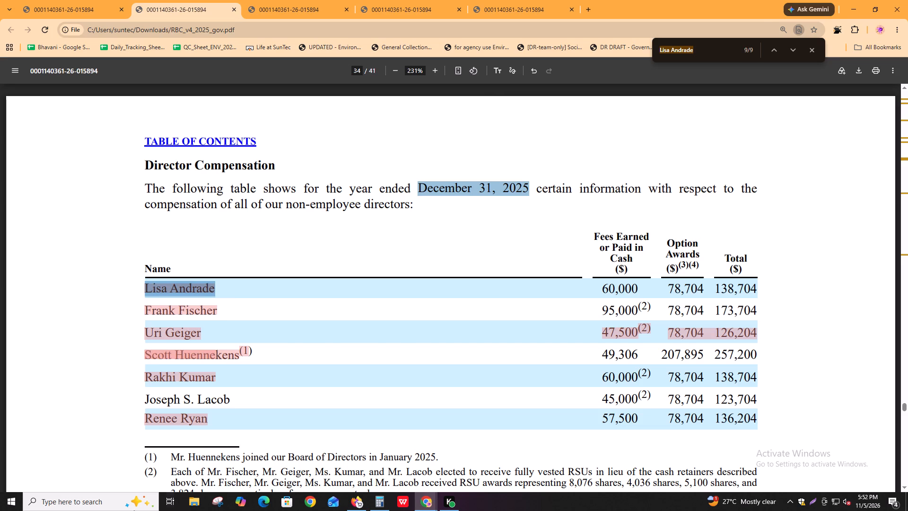
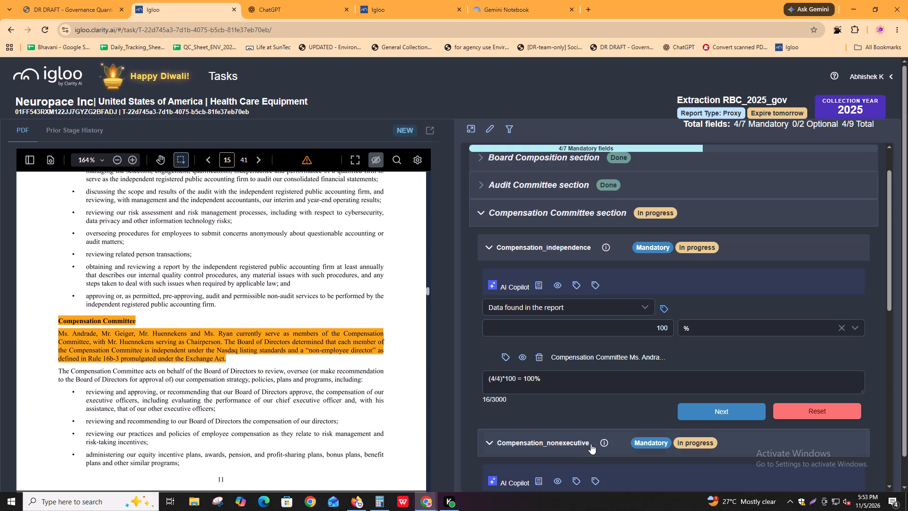
pyautogui.scroll(-1, 306, 373)
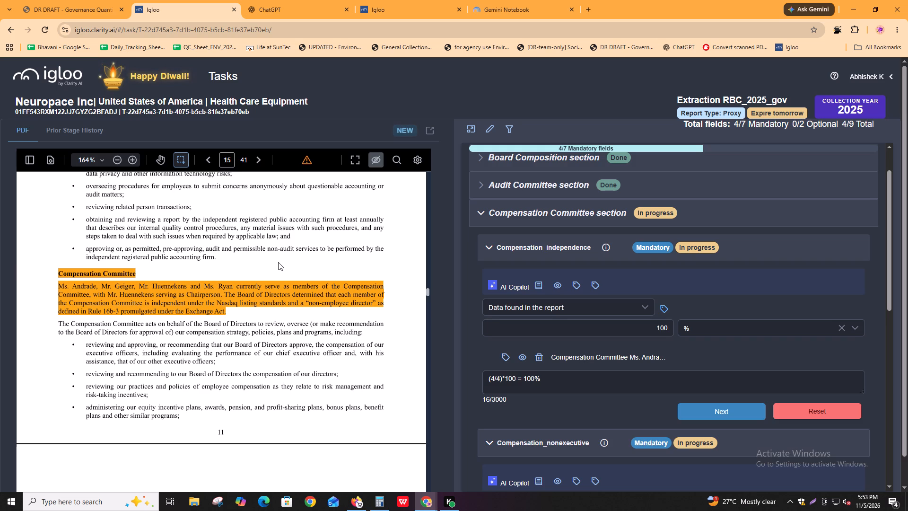
pyautogui.scroll(-2, 704, 283)
pyautogui.scroll(2, 592, 267)
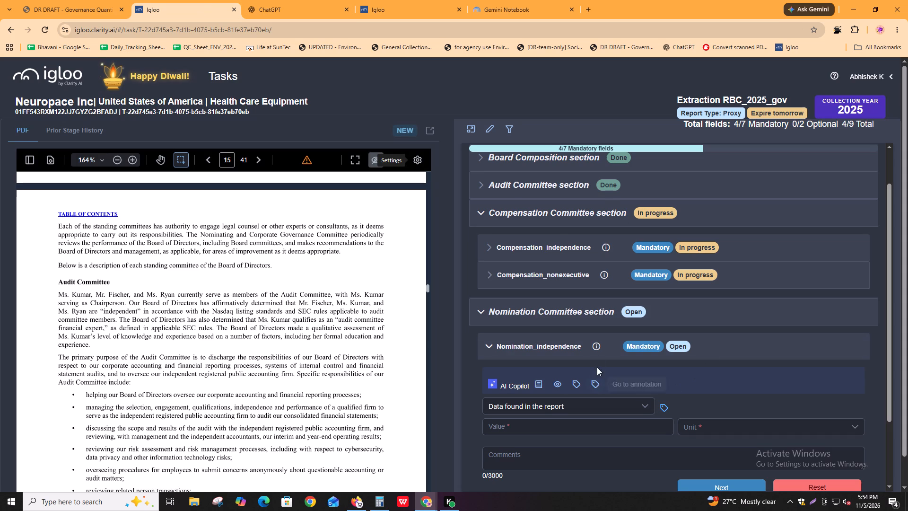
pyautogui.click(556, 244)
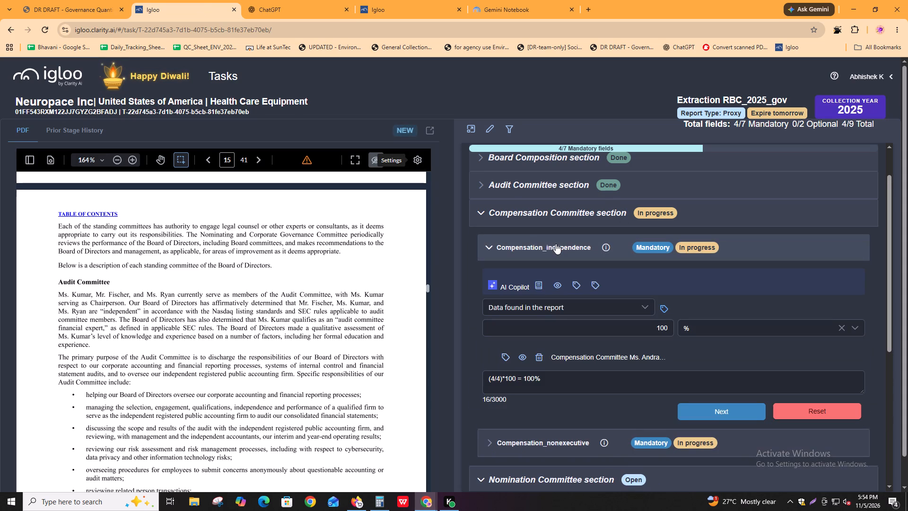
pyautogui.click(556, 244)
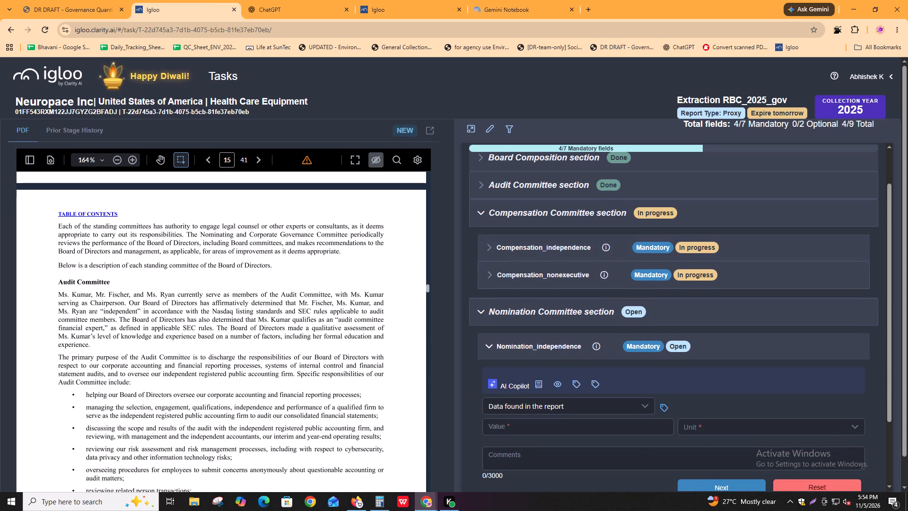
pyautogui.scroll(-5, 113, 402)
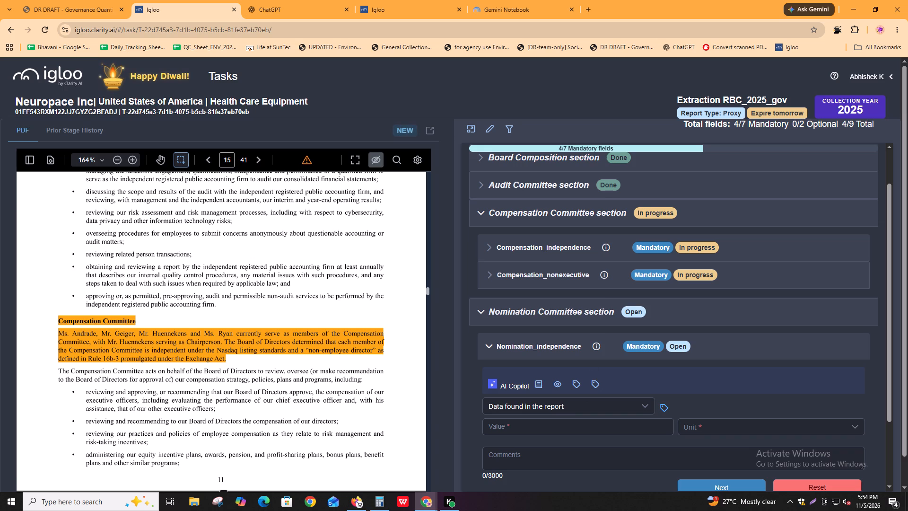
# Expand Audit_independence in the Audit Committee section and go through its annotated source passages in the PDF.
pyautogui.scroll(3, 620, 293)
pyautogui.click(550, 241)
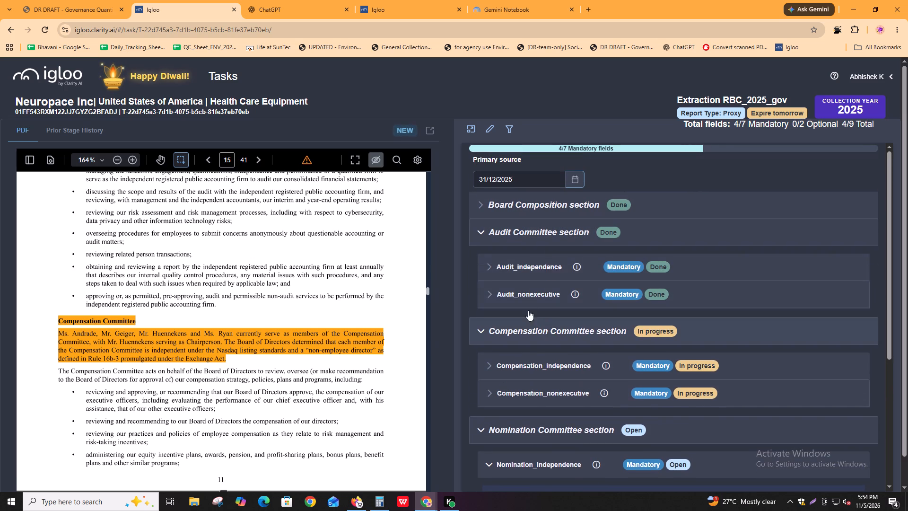
pyautogui.click(529, 269)
pyautogui.click(506, 382)
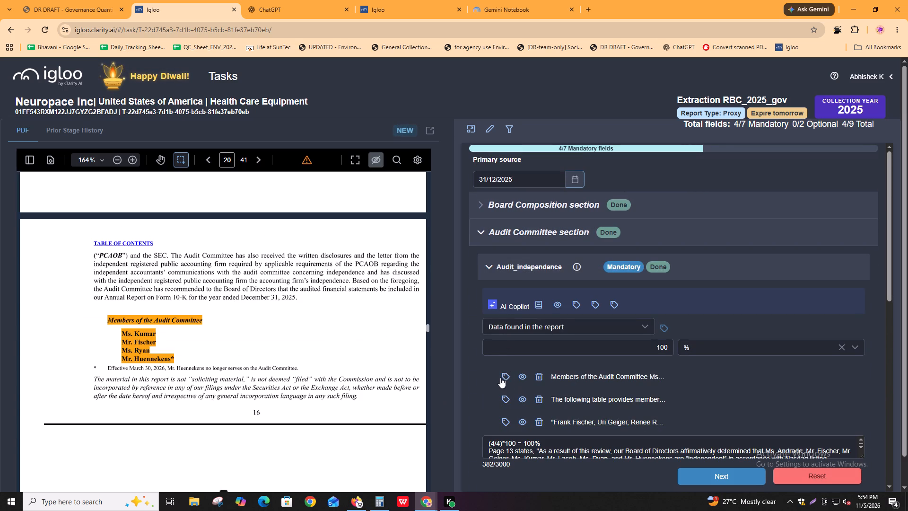
pyautogui.click(505, 395)
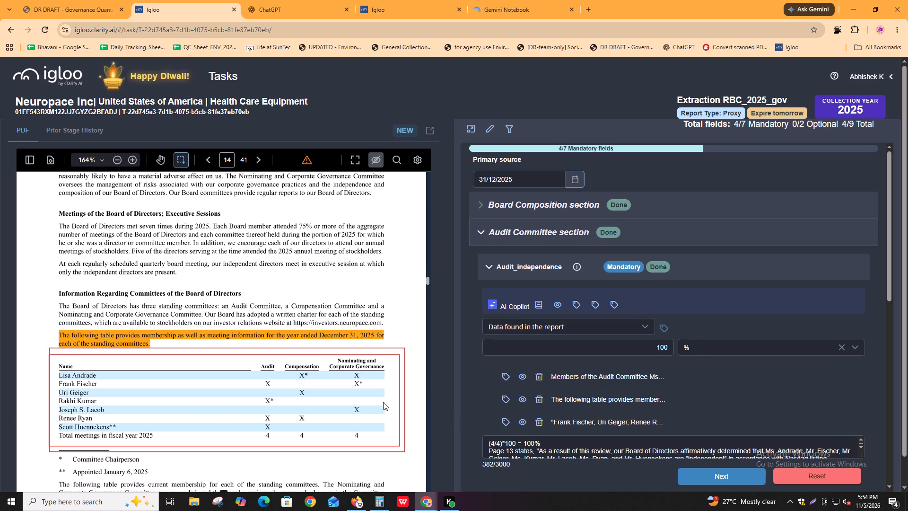
pyautogui.click(505, 419)
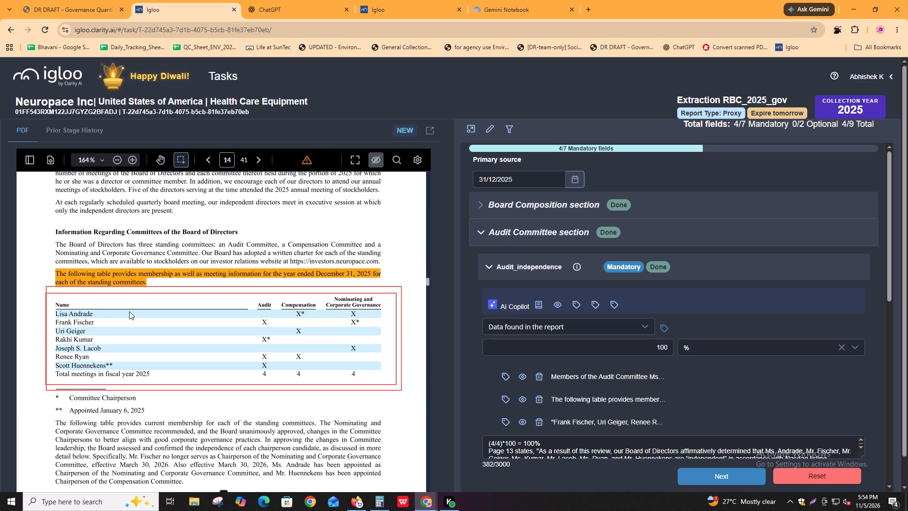
# Examine the 2025 and current committee membership tables in the PDF, especially the Audit and Compensation columns.
pyautogui.click(265, 366)
pyautogui.moveTo(297, 316); pyautogui.dragTo(302, 316)
pyautogui.click(302, 316)
pyautogui.moveTo(297, 332); pyautogui.dragTo(301, 334)
pyautogui.click(297, 357)
pyautogui.click(299, 357)
pyautogui.scroll(-2, 301, 351)
pyautogui.scroll(-1, 116, 414)
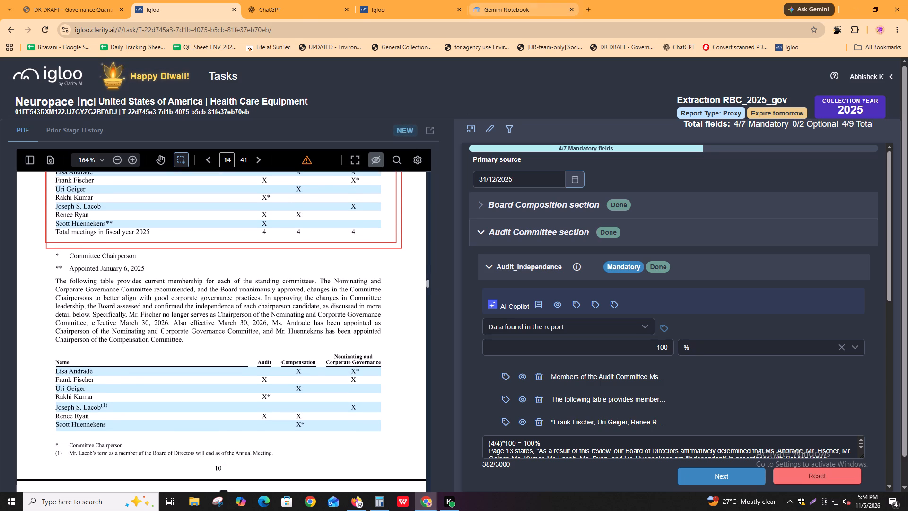
# Refresh the Igloo task list and close the browser window holding the Igloo and Gemini Notebook tabs.
pyautogui.click(395, 0)
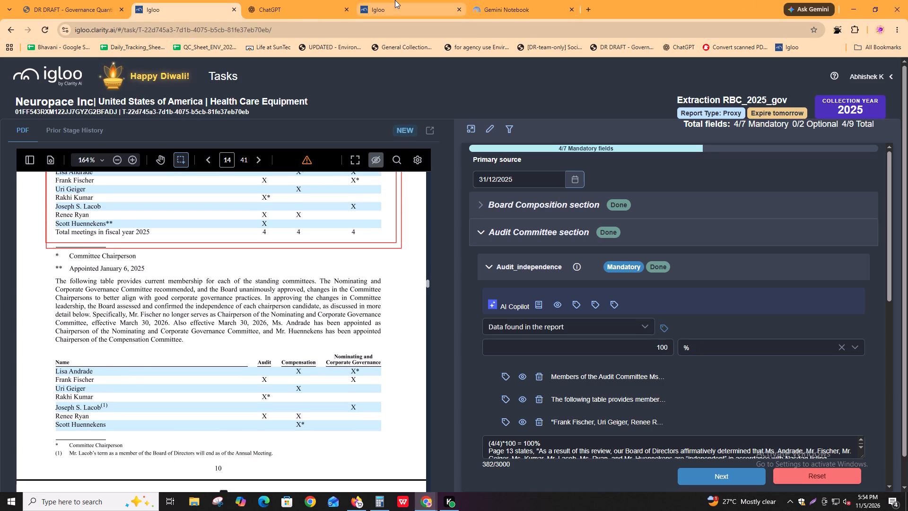
pyautogui.hotkey('ctrl', 'r')
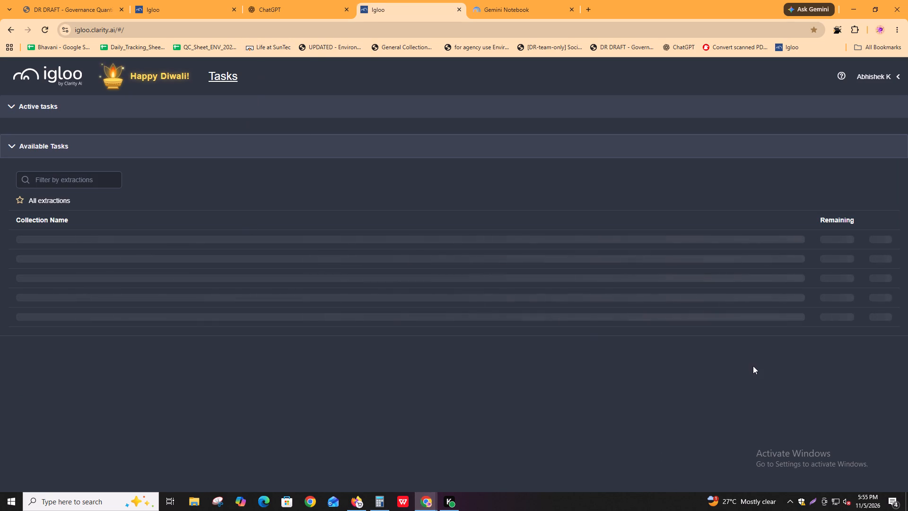
pyautogui.click(907, 0)
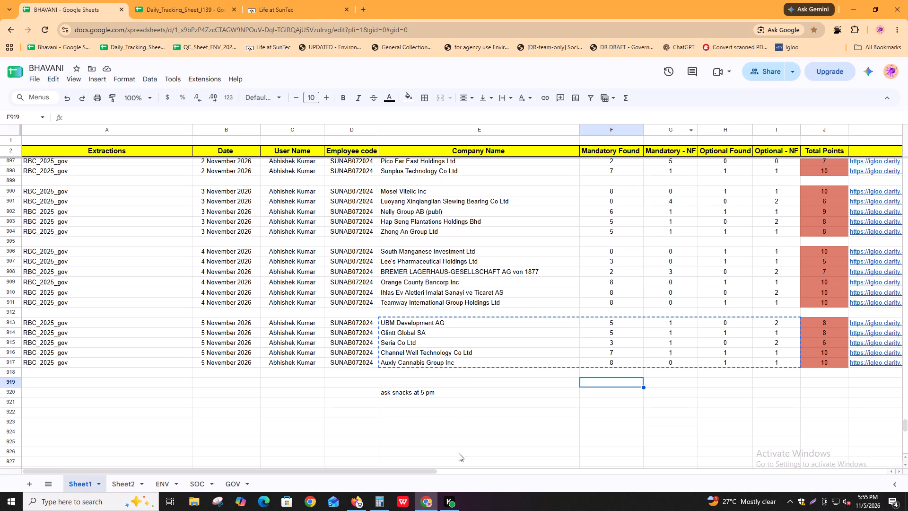
# Switch from the BHAVANI sheet to another open window.
pyautogui.hotkey('alt', 'Tab')
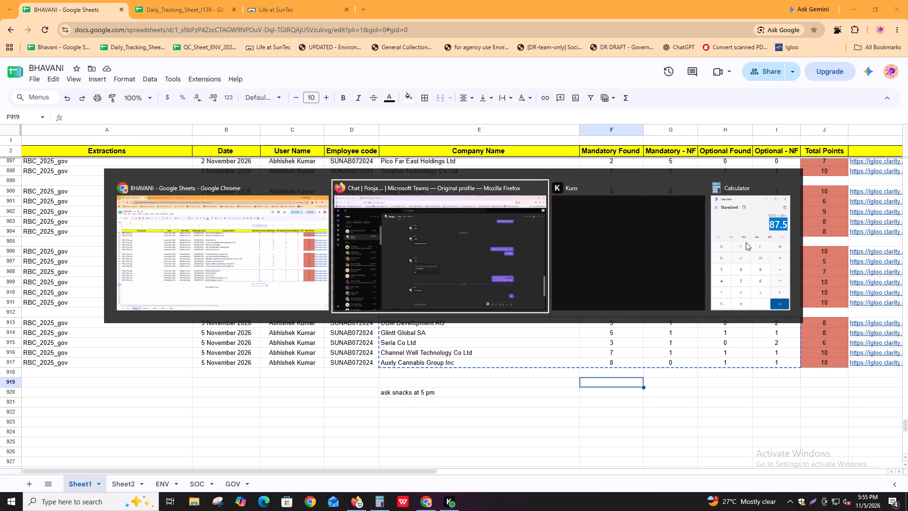
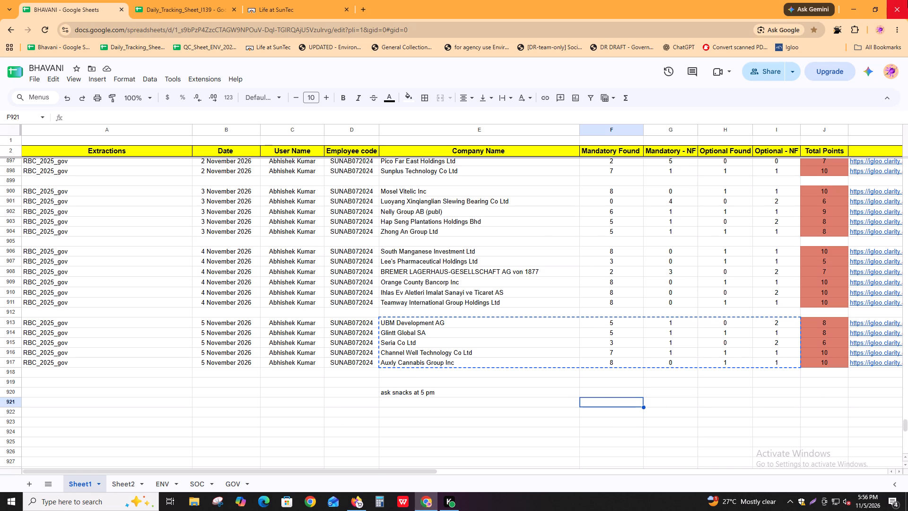
# Return to the Life at SunTec timesheet form and add the prepared 5 November Governance-091 Data Entry record to the timesheet listing.
pyautogui.click(283, 0)
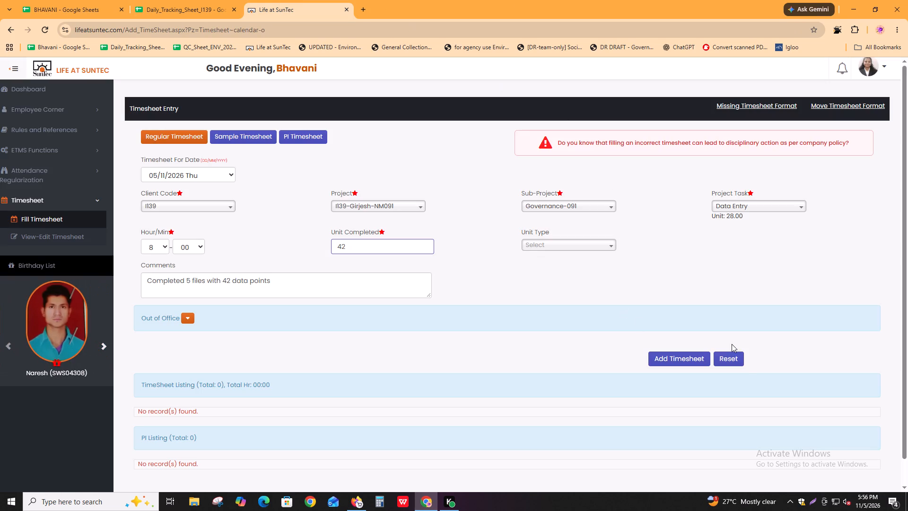
pyautogui.click(678, 360)
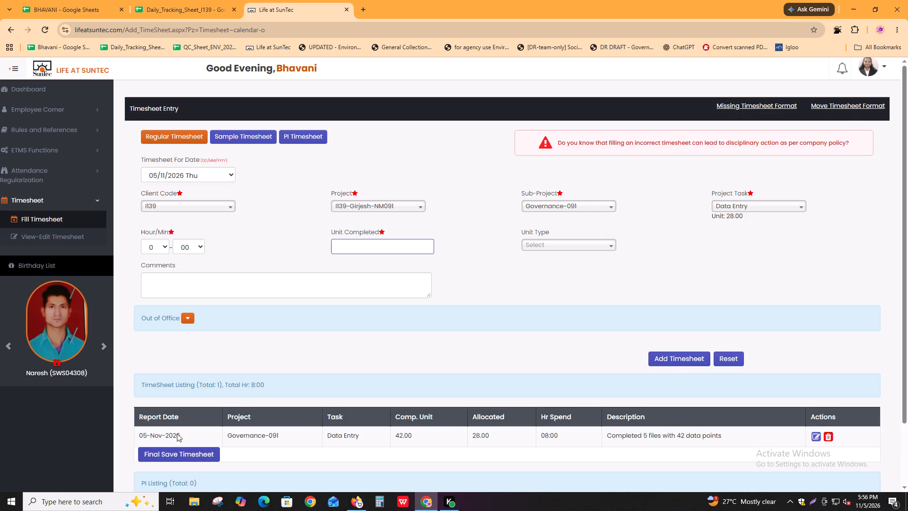